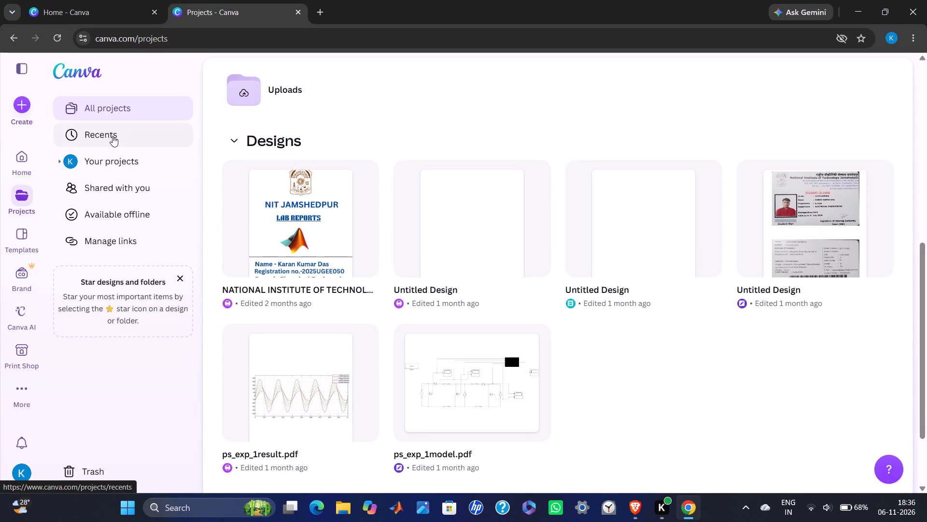
# Open the templates page and look through its recently viewed, inspired, trending and recommended designs.
pyautogui.click(21, 237)
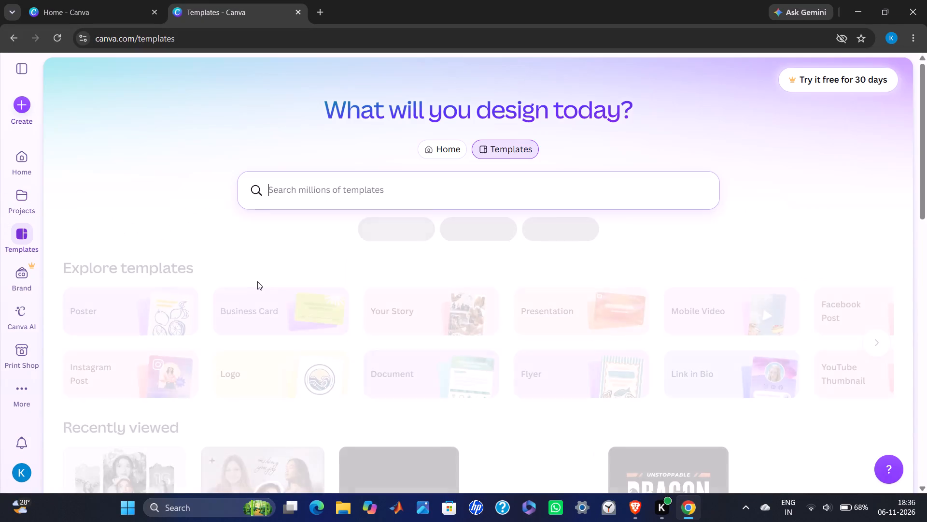
pyautogui.scroll(-1, 259, 284)
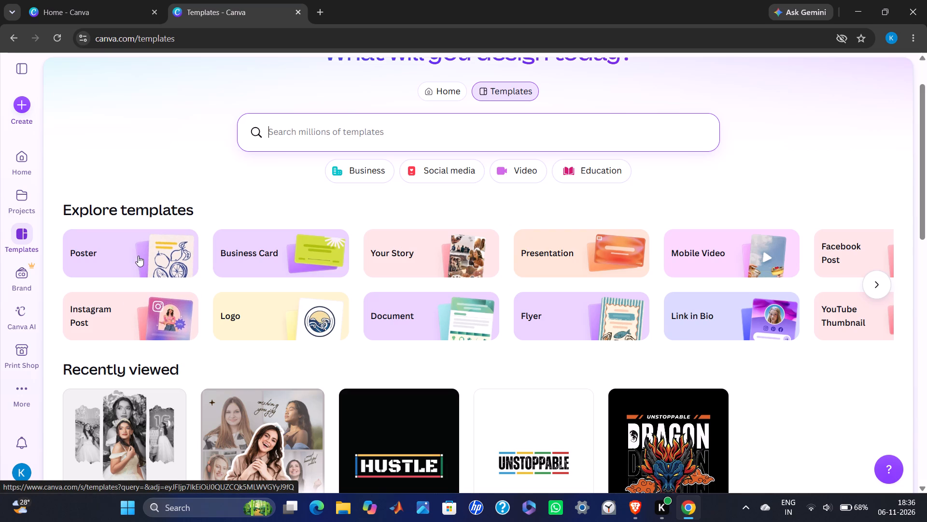
pyautogui.scroll(-2, 138, 256)
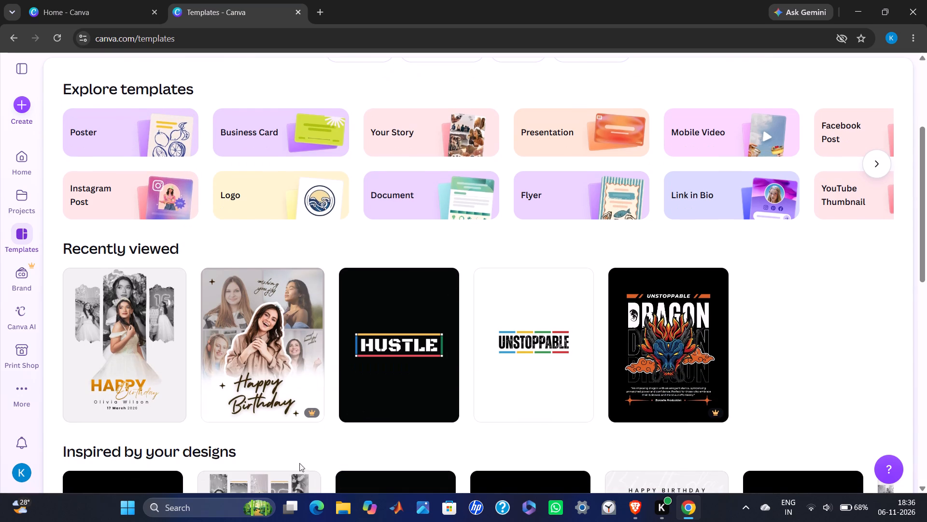
pyautogui.scroll(1, 147, 171)
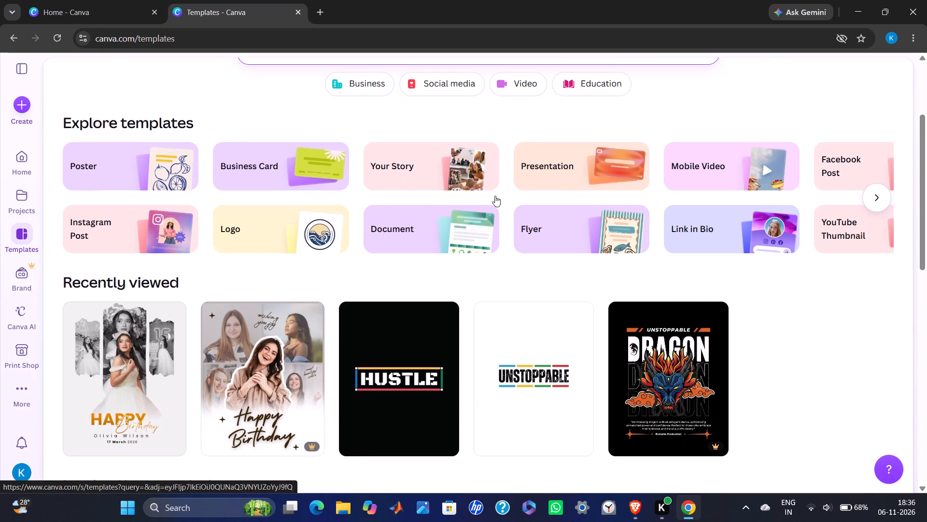
pyautogui.scroll(-1, 495, 196)
pyautogui.scroll(-3, 519, 297)
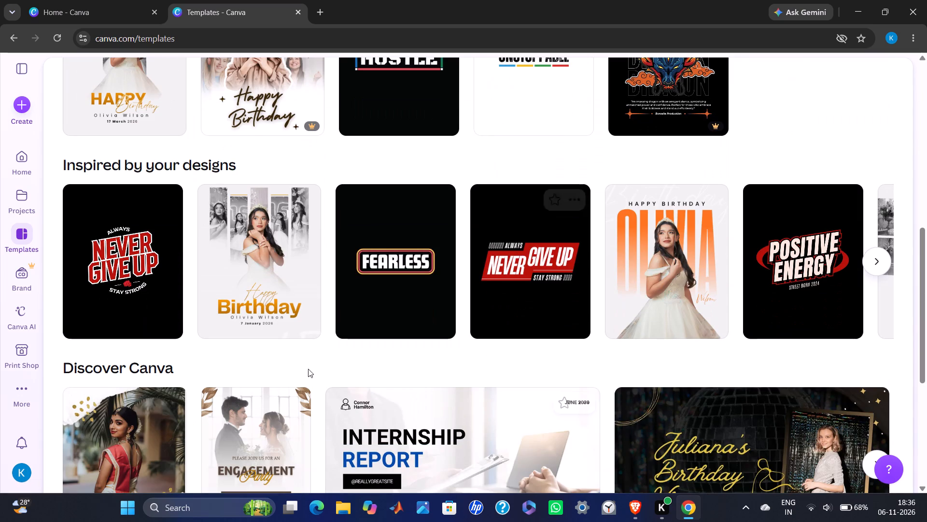
pyautogui.scroll(-2, 346, 303)
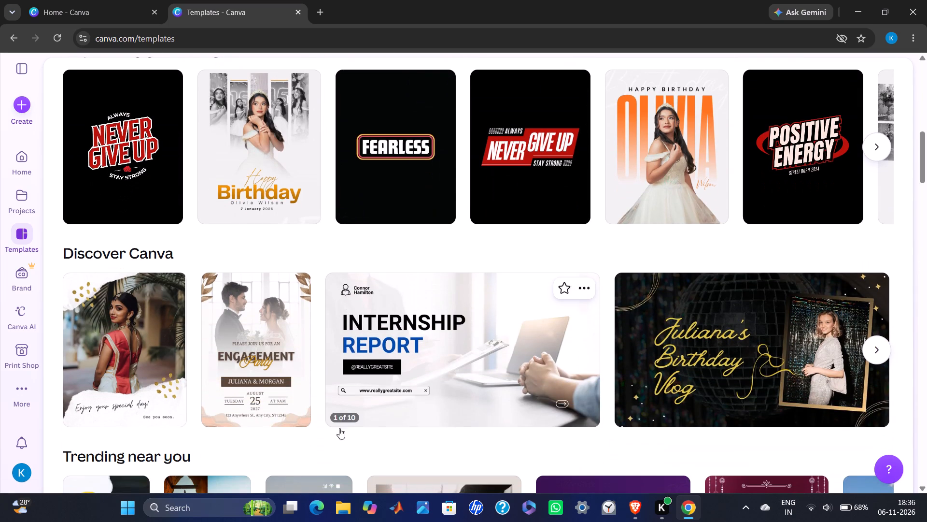
pyautogui.scroll(-1, 281, 243)
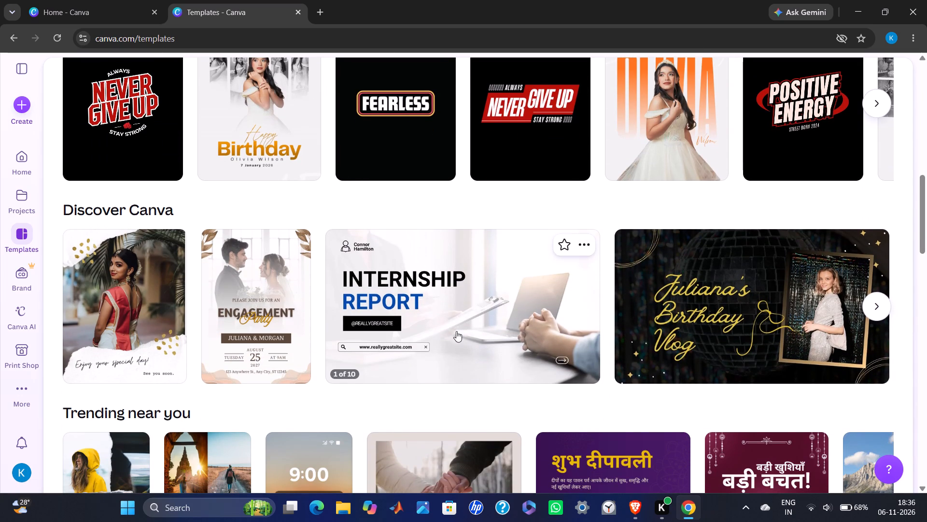
pyautogui.scroll(1, 456, 331)
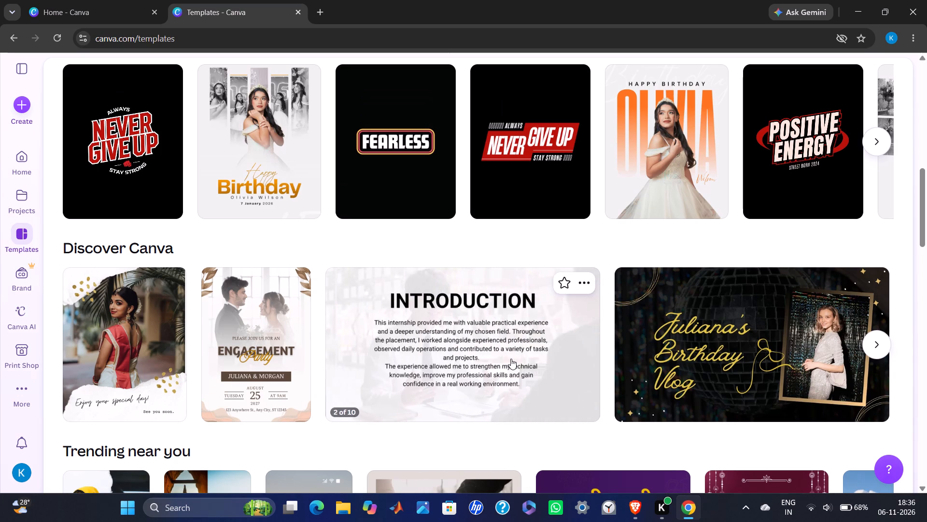
pyautogui.scroll(-7, 511, 359)
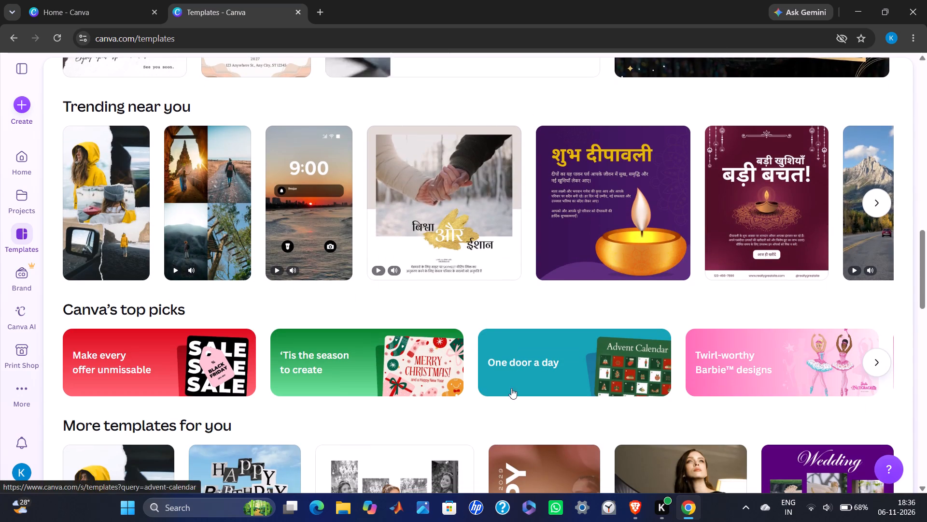
pyautogui.scroll(-1, 392, 384)
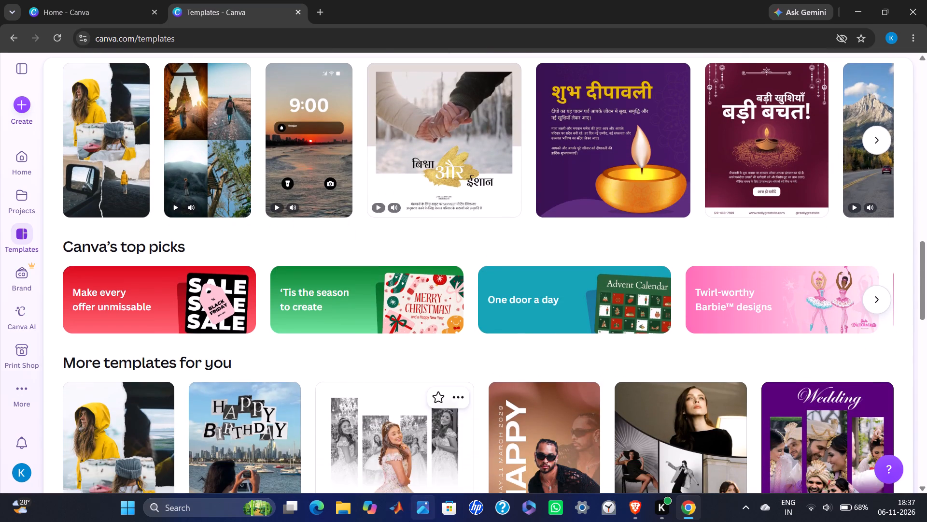
pyautogui.scroll(-2, 398, 335)
pyautogui.scroll(-1, 505, 297)
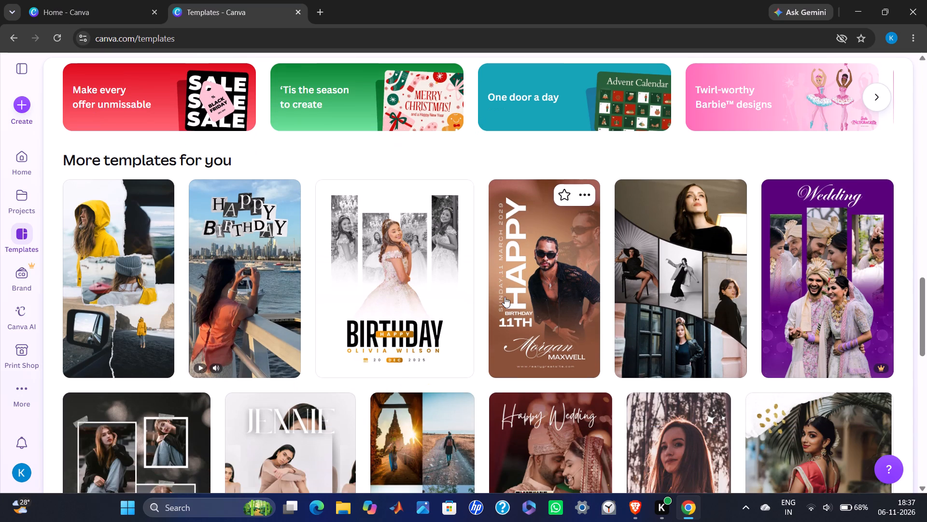
pyautogui.scroll(1, 505, 297)
pyautogui.scroll(-1, 505, 297)
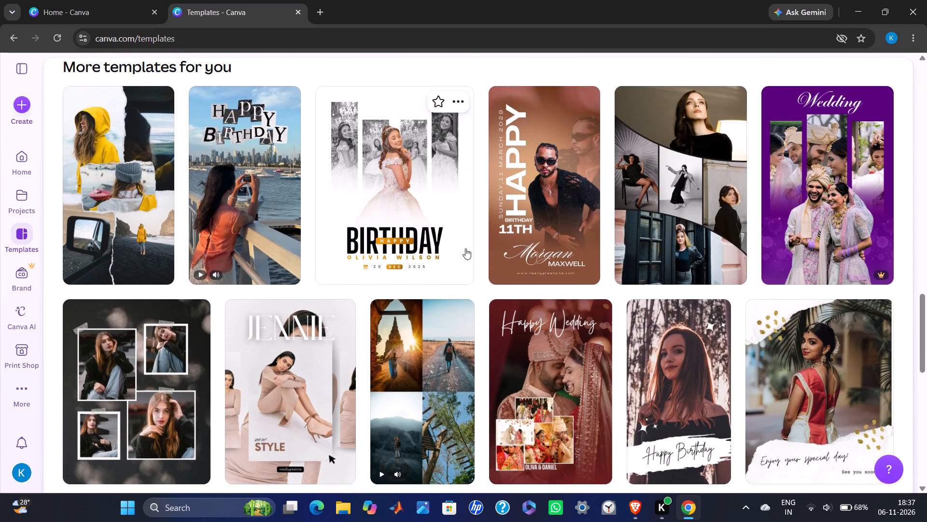
pyautogui.scroll(-1, 465, 248)
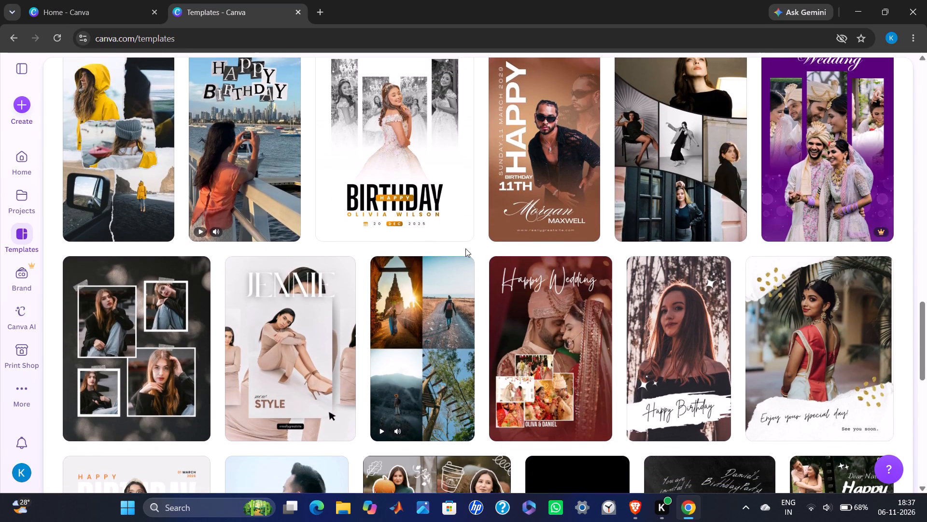
pyautogui.scroll(9, 465, 248)
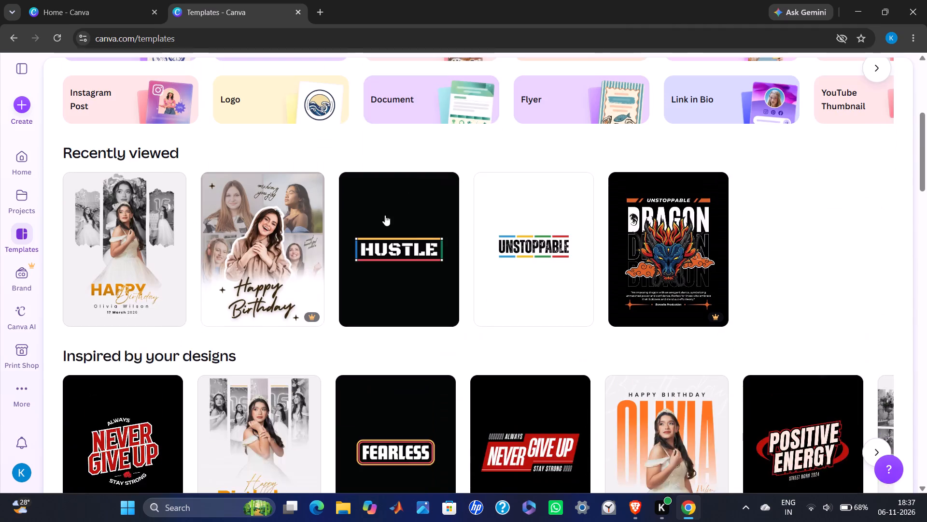
# Open the Poster template category and look through the available poster designs.
pyautogui.scroll(1, 142, 195)
pyautogui.click(130, 174)
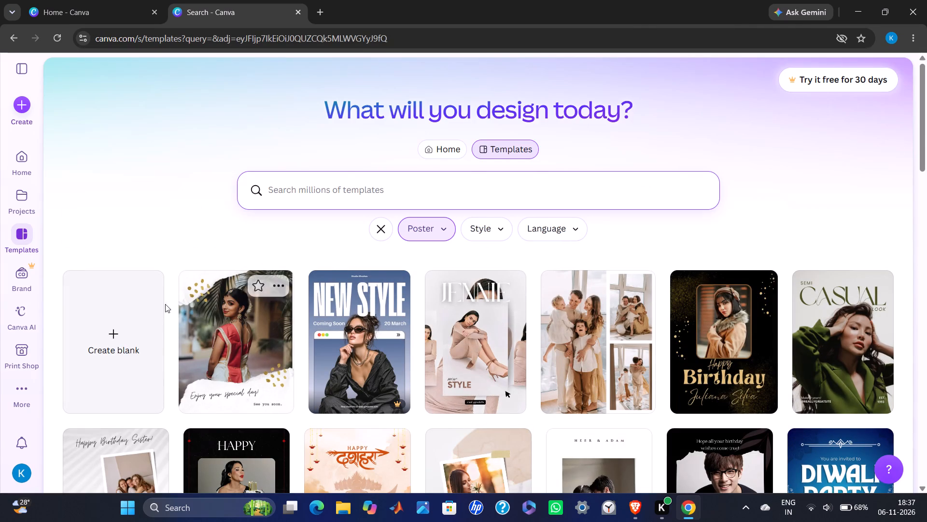
pyautogui.scroll(-2, 151, 320)
pyautogui.scroll(-2, 562, 273)
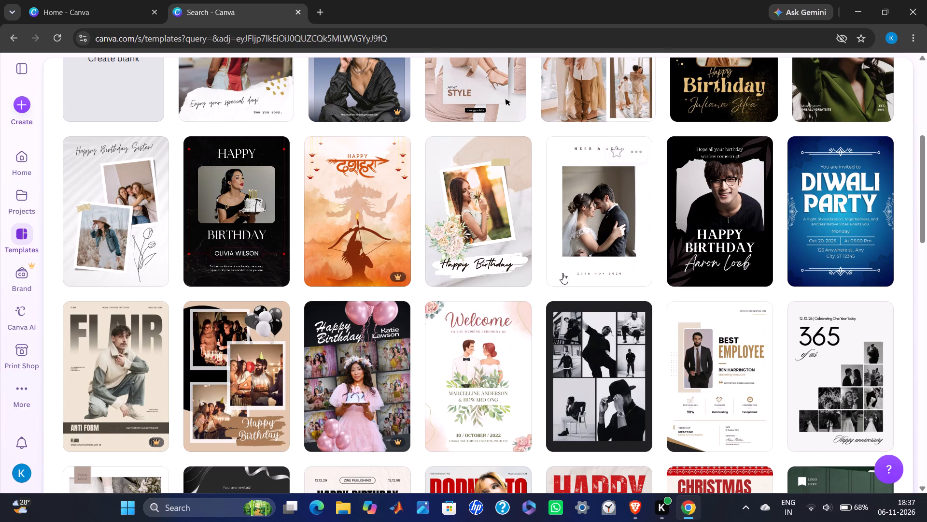
pyautogui.scroll(-2, 201, 307)
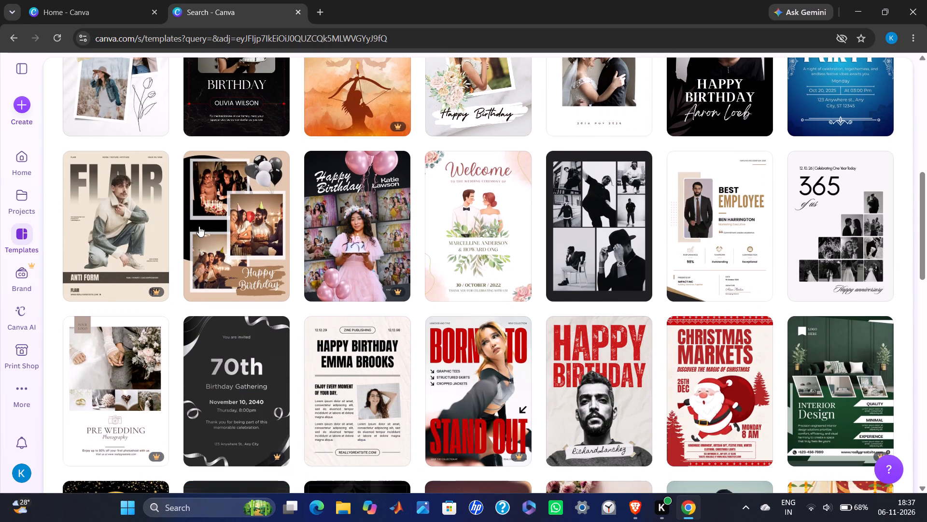
pyautogui.scroll(-1, 199, 226)
pyautogui.scroll(1, 199, 226)
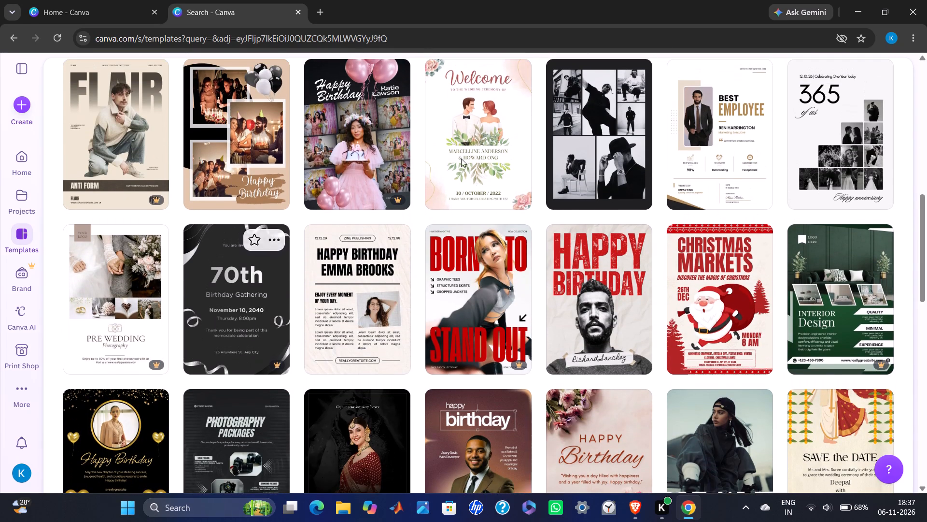
pyautogui.scroll(-1, 502, 158)
pyautogui.scroll(-2, 286, 317)
pyautogui.scroll(-1, 499, 315)
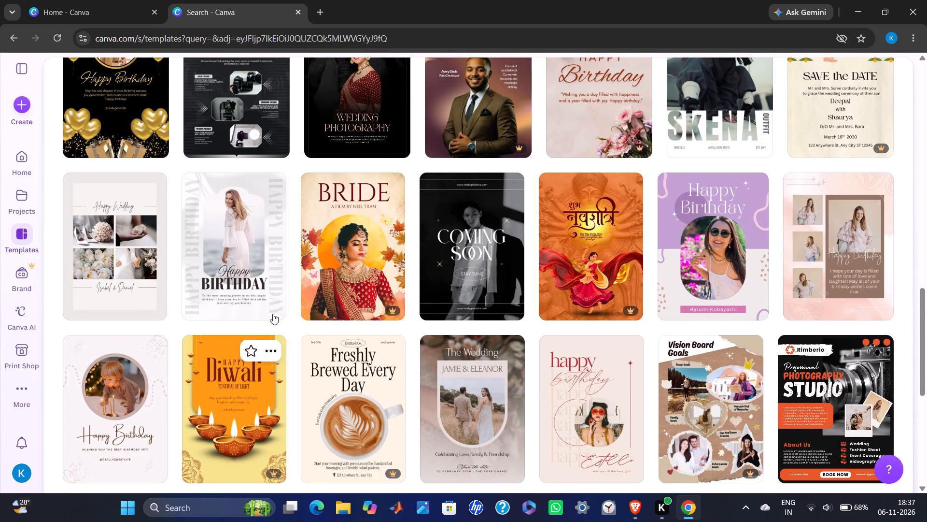
pyautogui.scroll(-1, 319, 306)
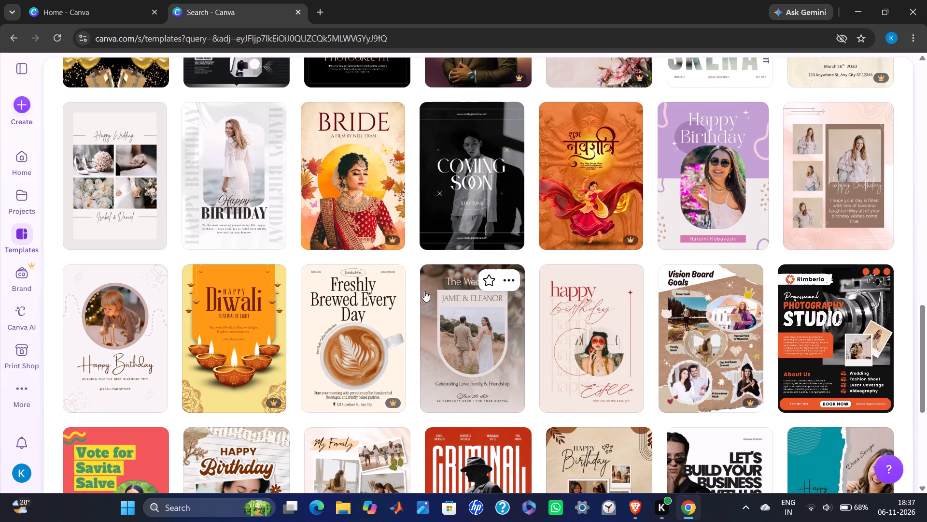
pyautogui.scroll(-1, 424, 291)
pyautogui.scroll(-1, 562, 256)
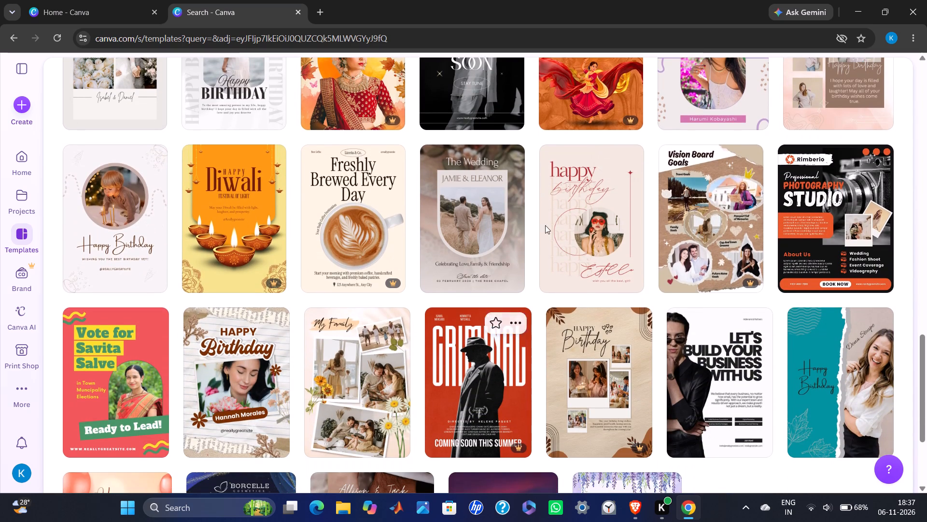
pyautogui.scroll(-2, 545, 225)
pyautogui.scroll(-2, 229, 306)
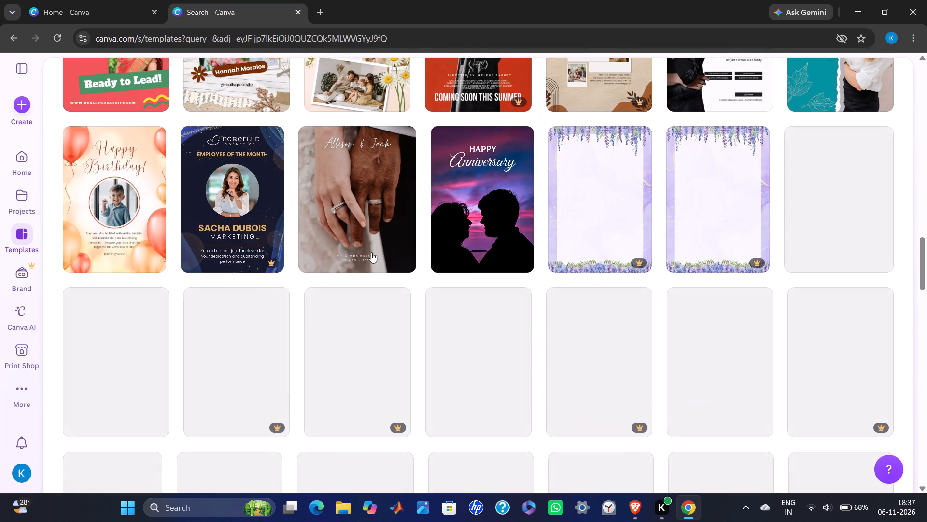
pyautogui.scroll(-2, 408, 250)
pyautogui.scroll(-1, 250, 226)
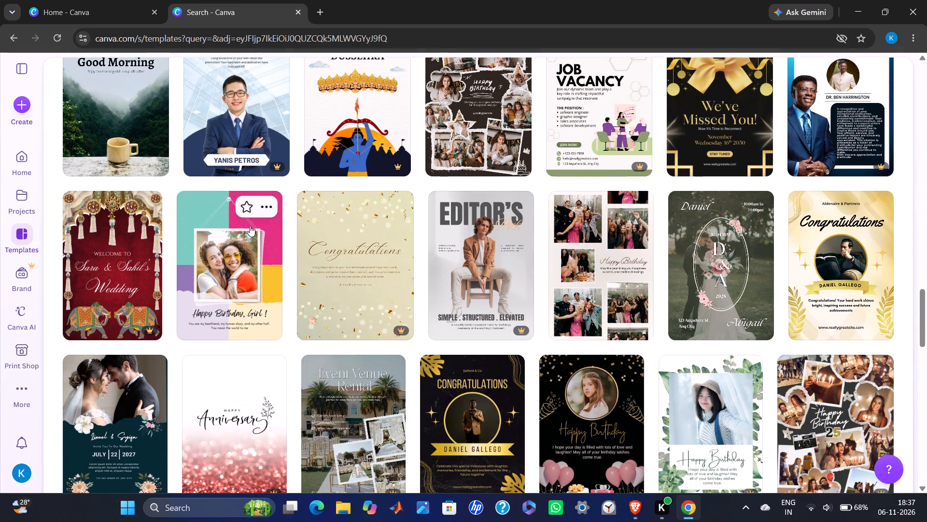
pyautogui.scroll(1, 390, 337)
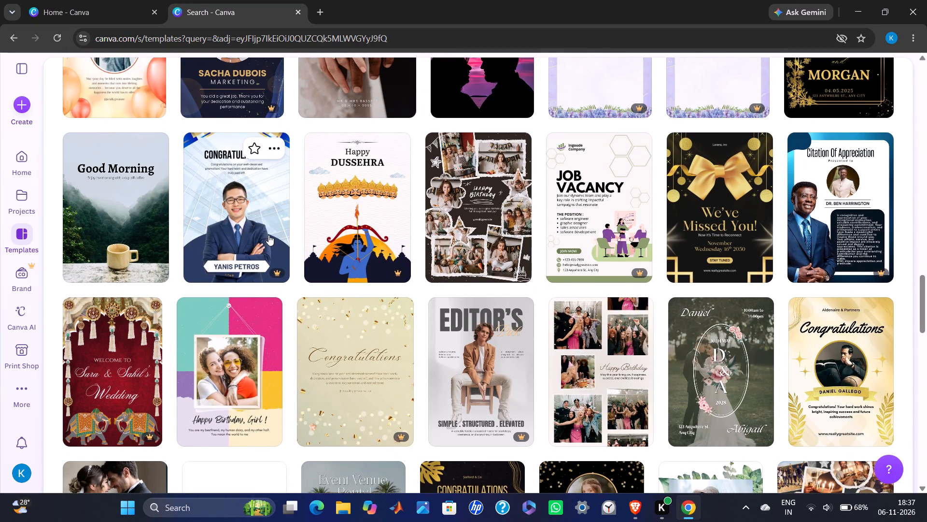
pyautogui.scroll(-1, 268, 235)
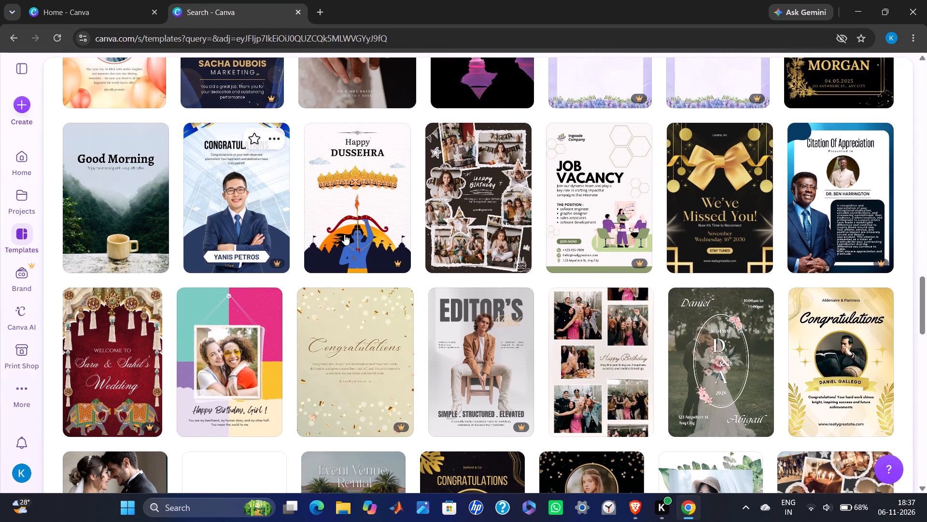
pyautogui.scroll(-1, 344, 234)
pyautogui.scroll(-2, 214, 410)
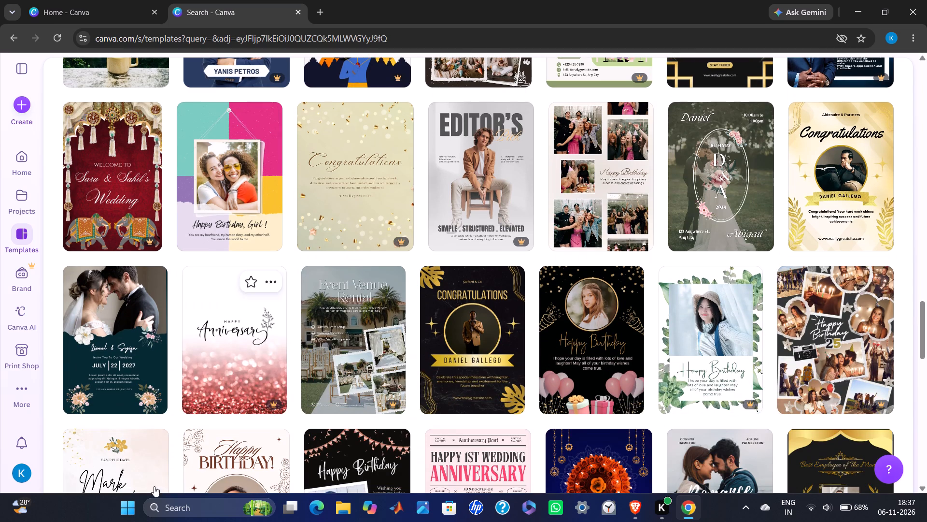
# Create a blank poster design from the Poster template category.
pyautogui.scroll(16, 258, 191)
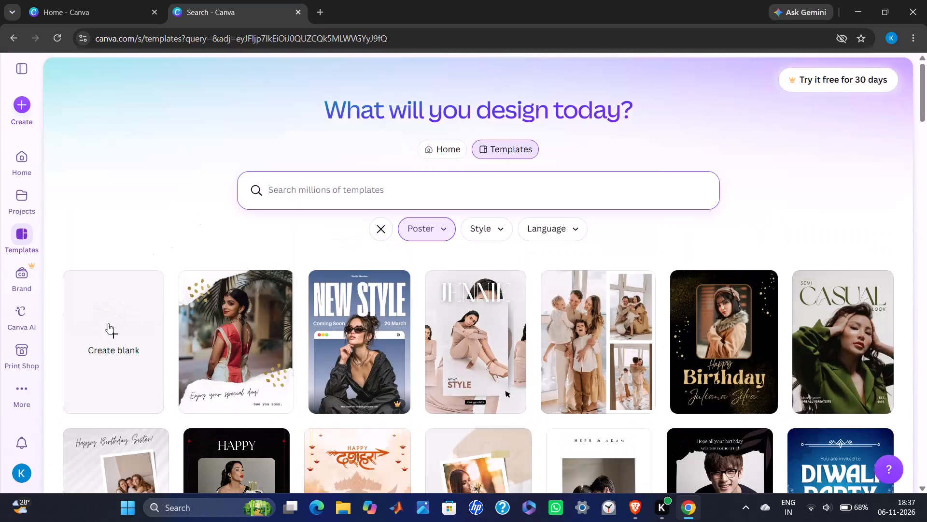
pyautogui.click(104, 330)
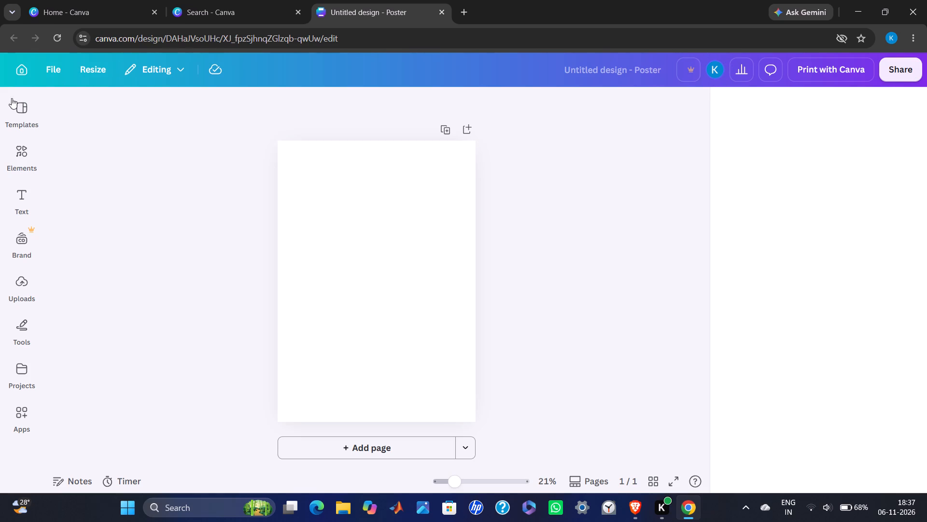
# Search the elements library for "happy diwali".
pyautogui.click(20, 154)
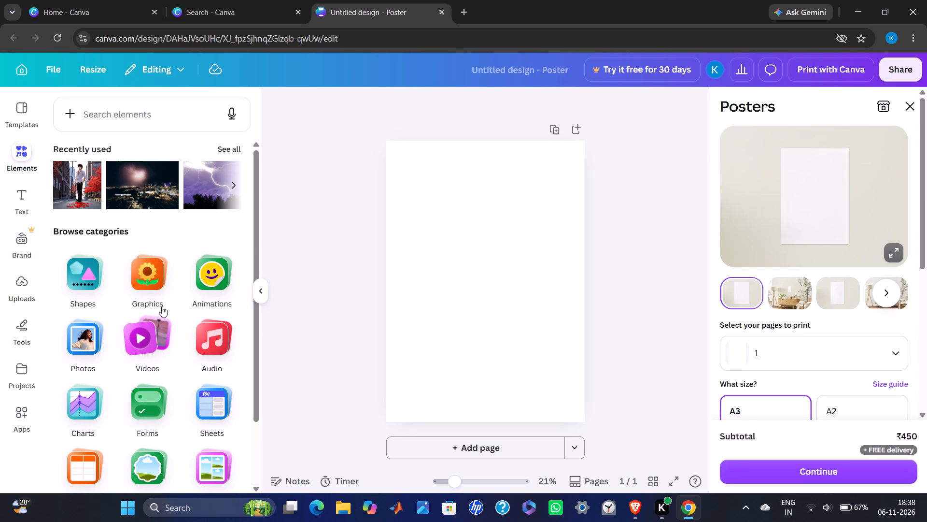
pyautogui.scroll(-1, 167, 306)
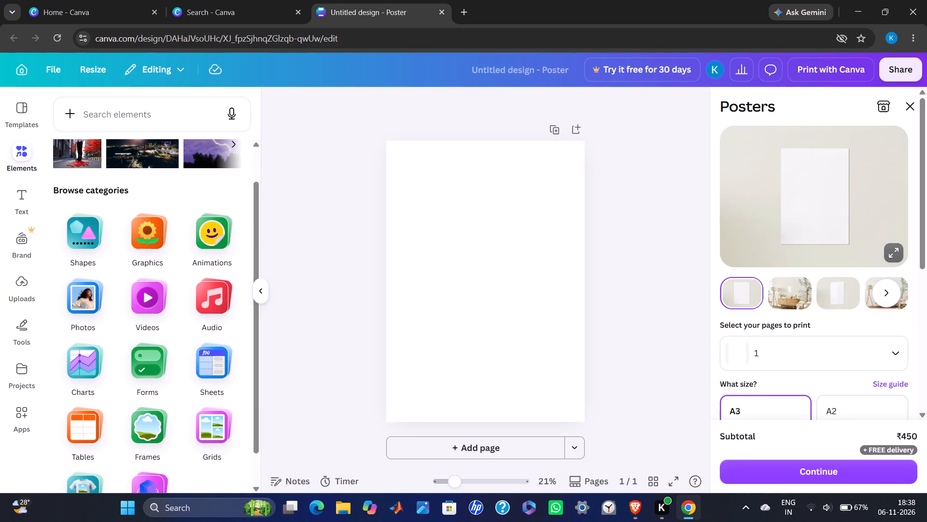
pyautogui.click(148, 117)
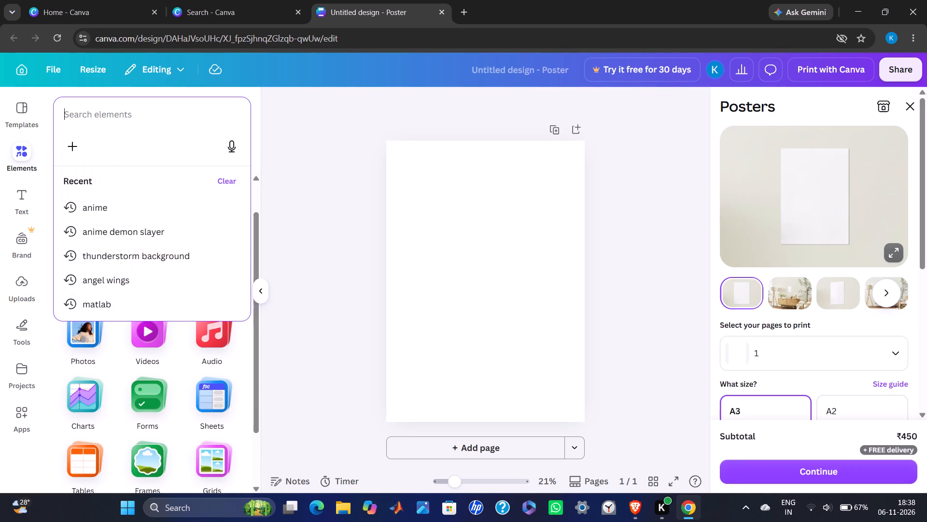
pyautogui.write('diwali')
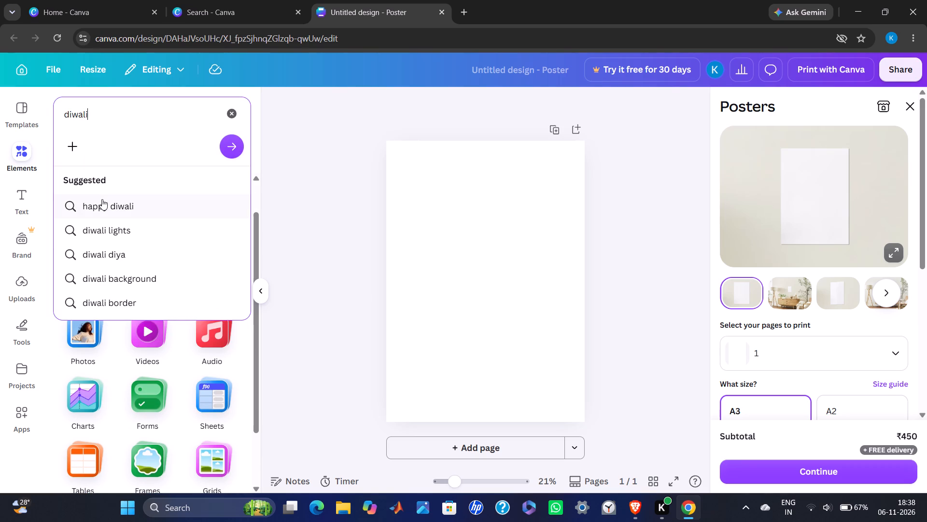
pyautogui.click(102, 199)
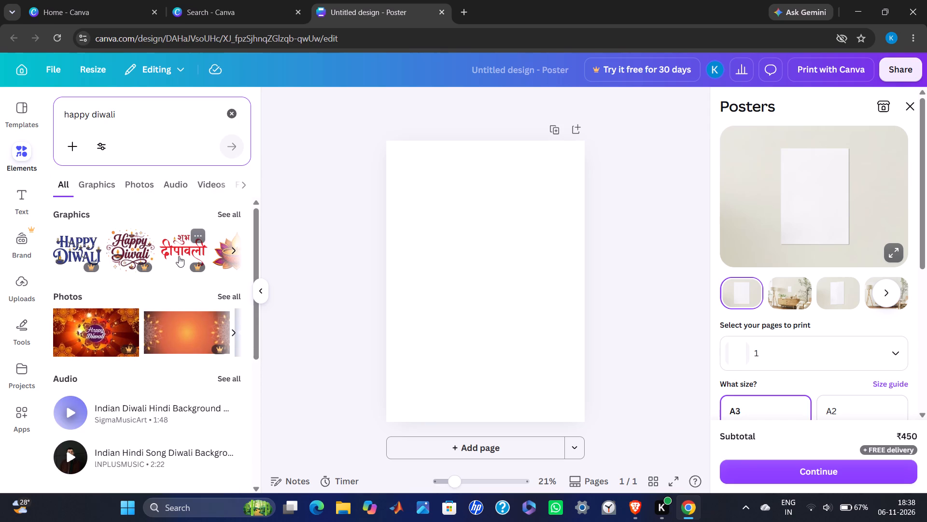
# Add the graphic of a lit diya on a flower rangoli from the Graphics results to the blank poster.
pyautogui.hscroll(-1, 179, 256)
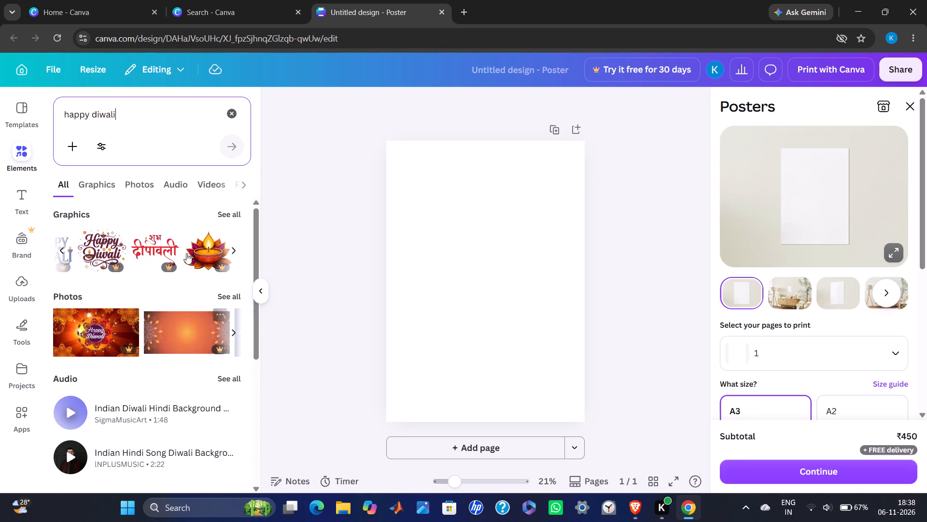
pyautogui.hscroll(-3, 192, 245)
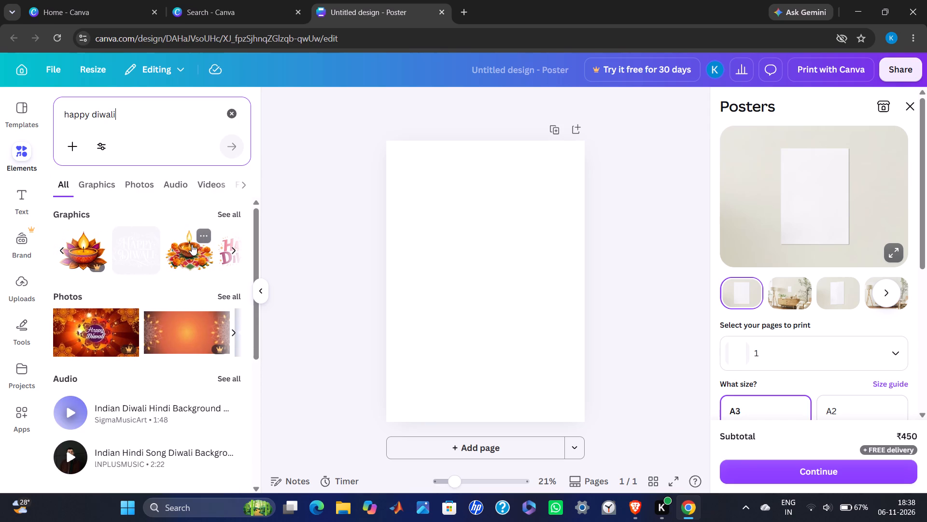
pyautogui.hscroll(-2, 202, 249)
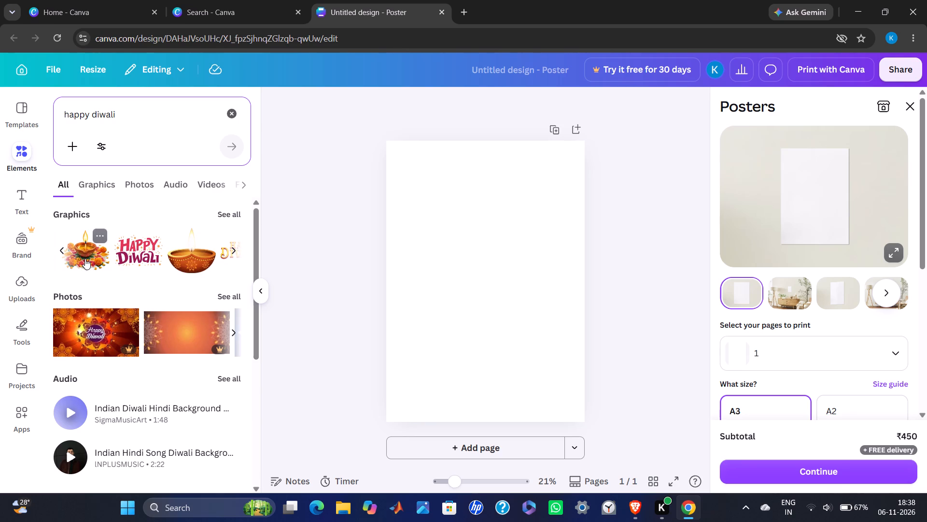
pyautogui.moveTo(85, 259); pyautogui.dragTo(488, 256)
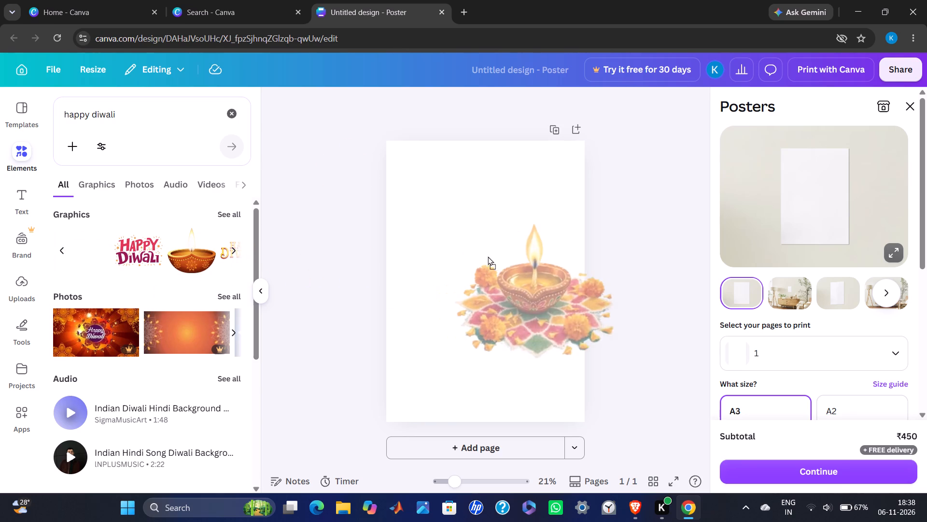
pyautogui.moveTo(488, 256); pyautogui.dragTo(448, 239)
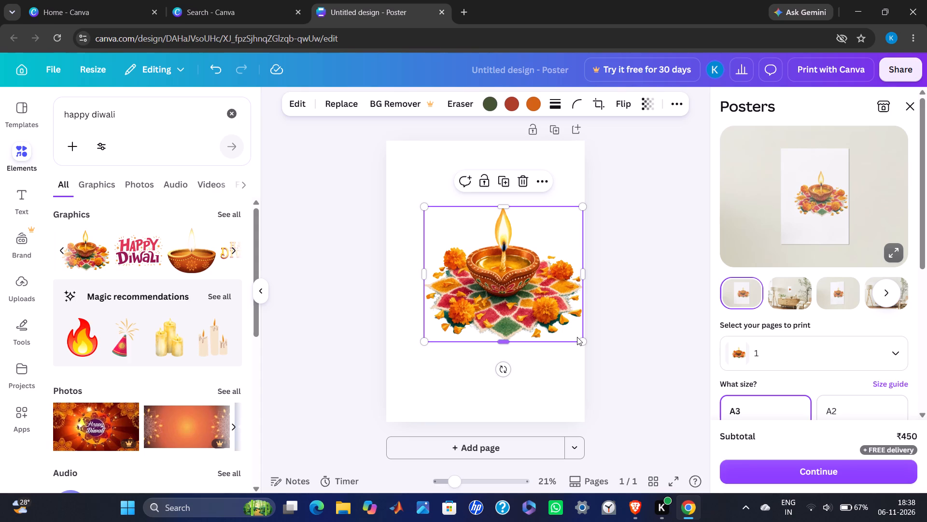
# Shrink the diya rangoli graphic to roughly a quarter of the page width and place it in the poster's bottom-left corner.
pyautogui.moveTo(585, 341); pyautogui.dragTo(569, 334)
pyautogui.moveTo(569, 334); pyautogui.dragTo(544, 312)
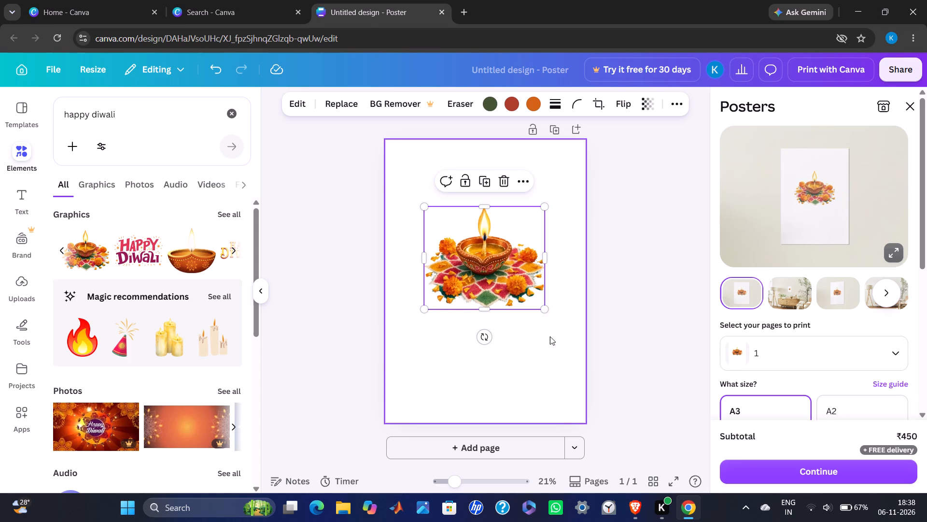
pyautogui.moveTo(542, 307); pyautogui.dragTo(496, 260)
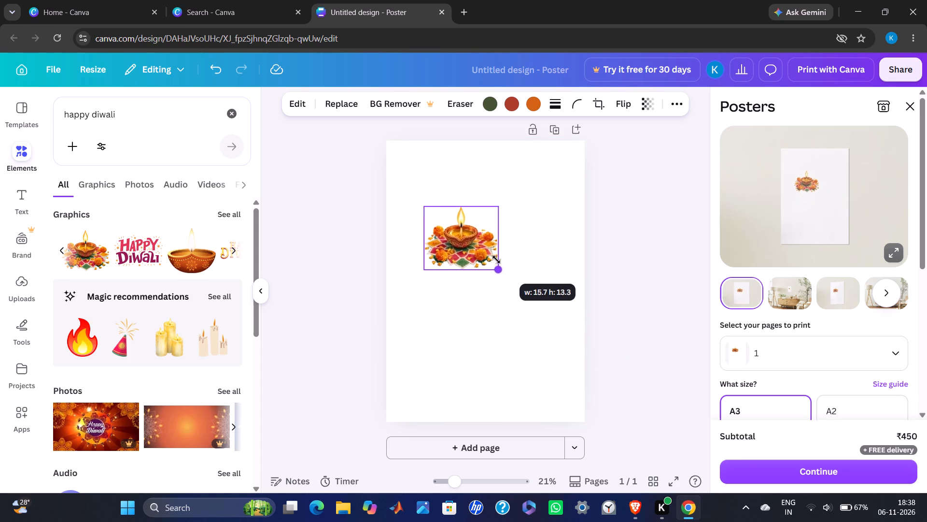
pyautogui.moveTo(496, 260); pyautogui.dragTo(480, 246)
pyautogui.moveTo(449, 230); pyautogui.dragTo(413, 394)
pyautogui.keyDown('ctrl'); pyautogui.click(413, 394); pyautogui.keyUp('ctrl')
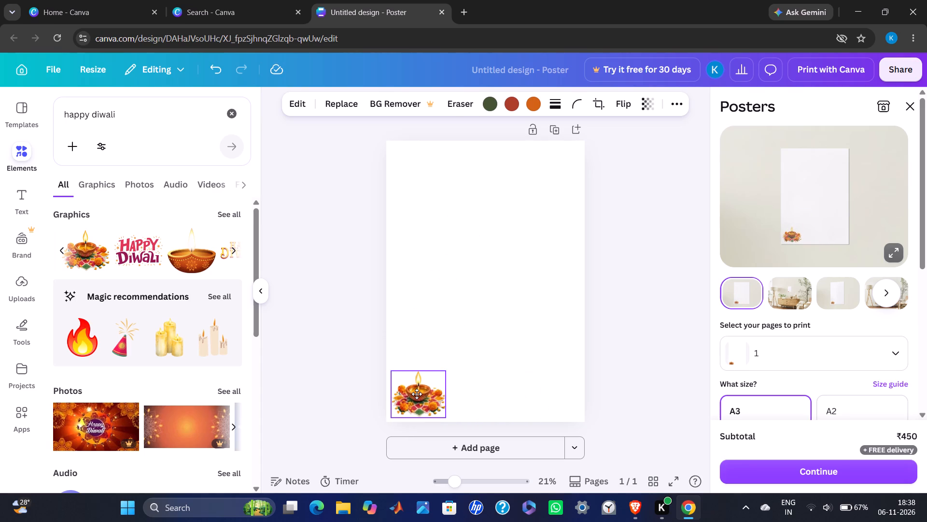
pyautogui.keyDown('ctrl'); pyautogui.keyDown('shift'); pyautogui.click(417, 394); pyautogui.keyUp('shift'); pyautogui.keyUp('ctrl')
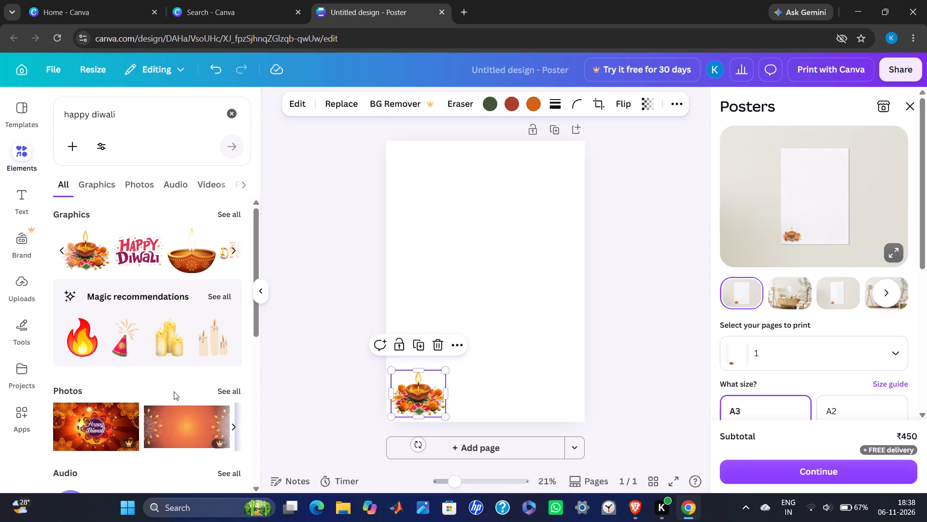
# Look through the "happy diwali" photo results for a picture to use on the poster.
pyautogui.scroll(-1, 173, 392)
pyautogui.scroll(-1, 180, 333)
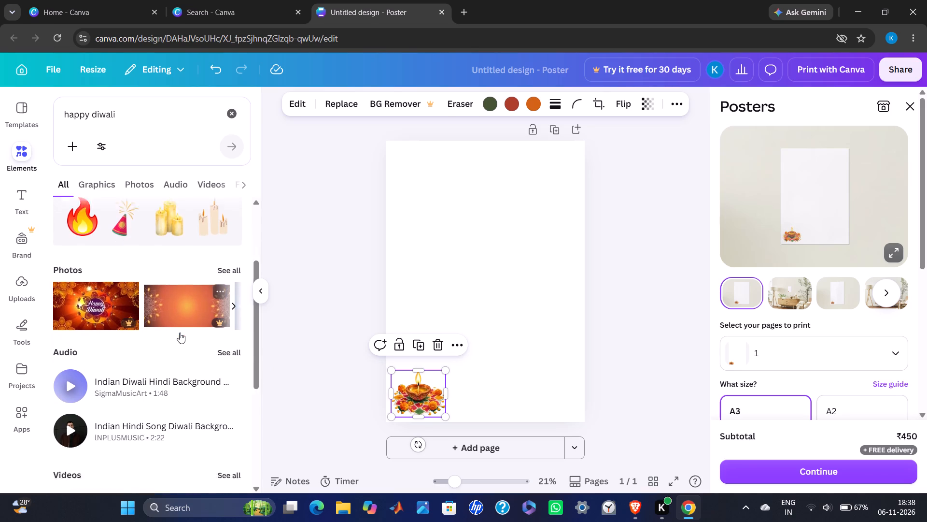
pyautogui.scroll(-1, 180, 333)
pyautogui.hscroll(-3, 187, 292)
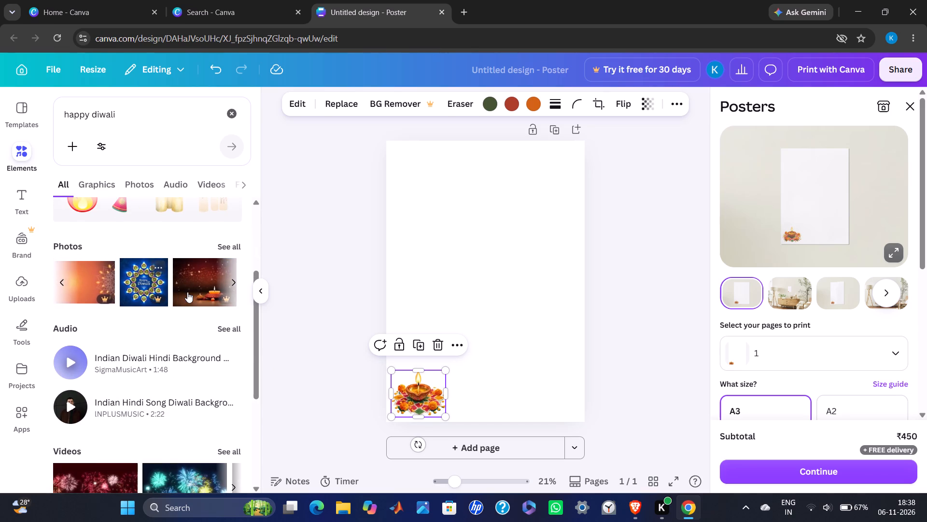
pyautogui.hscroll(-3, 187, 292)
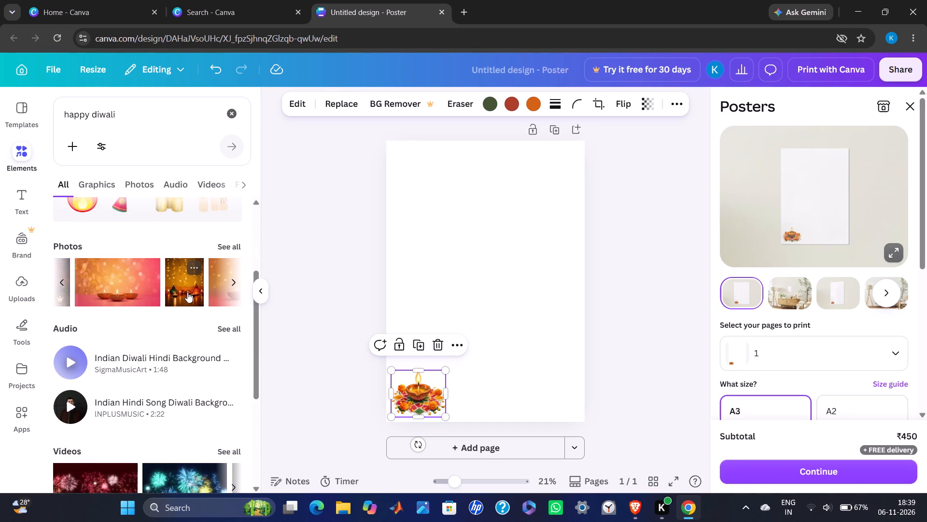
pyautogui.hscroll(-2, 187, 292)
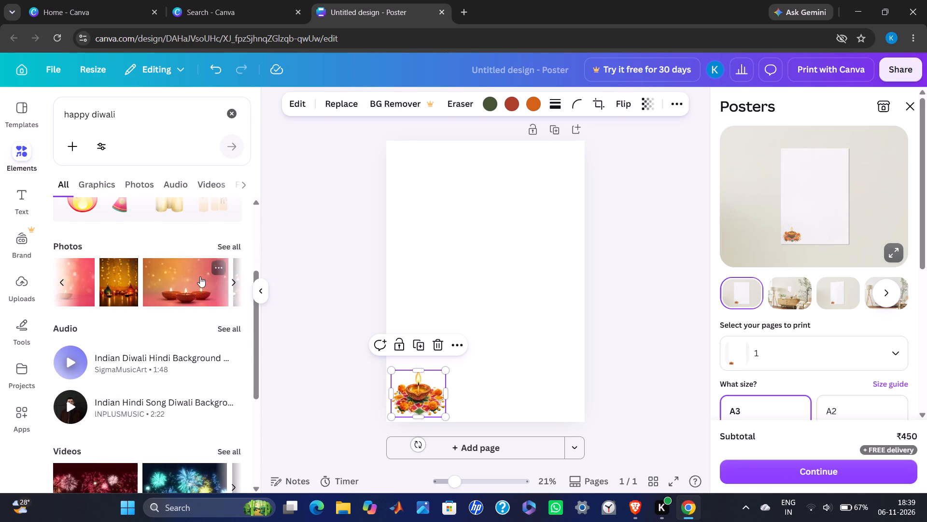
pyautogui.hscroll(-2, 200, 276)
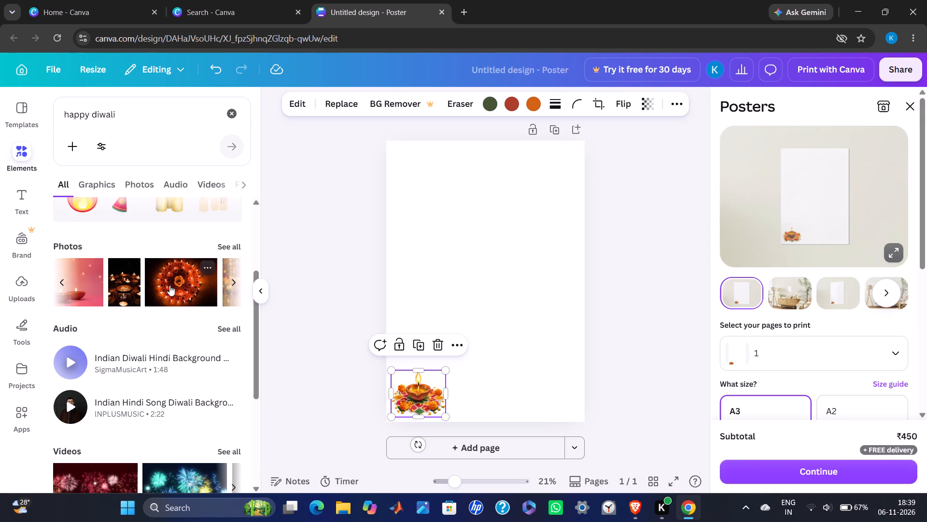
pyautogui.hscroll(-1, 169, 285)
pyautogui.hscroll(-1, 216, 284)
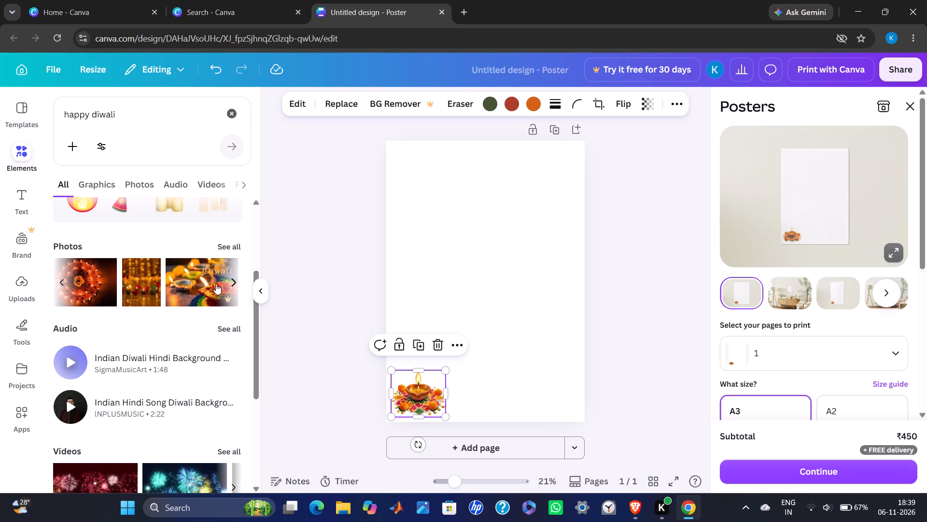
pyautogui.hscroll(-3, 216, 284)
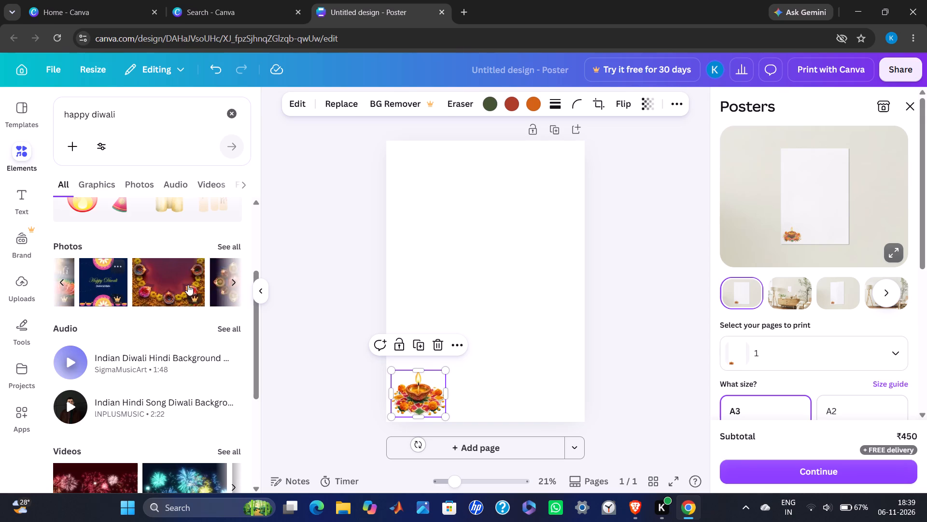
pyautogui.hscroll(-3, 188, 285)
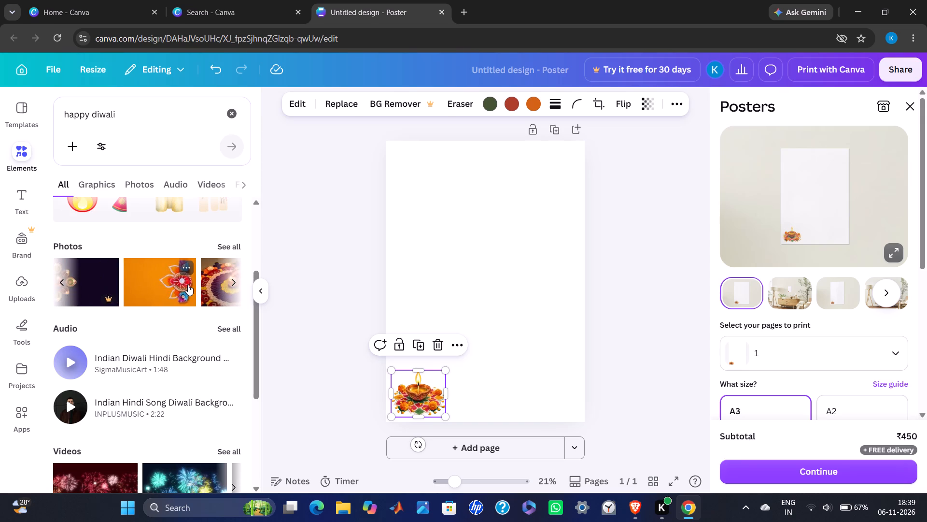
pyautogui.hscroll(-2, 188, 285)
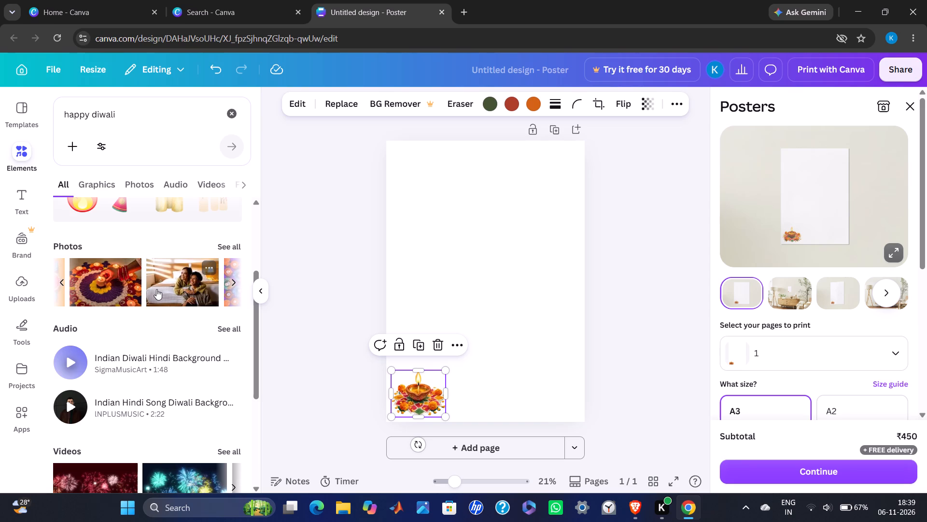
pyautogui.hscroll(-2, 156, 289)
# Add the portrait photo of golden hanging lights with two lanterns and diyas, and adjust its size to leave a white page margin.
pyautogui.hscroll(6, 187, 289)
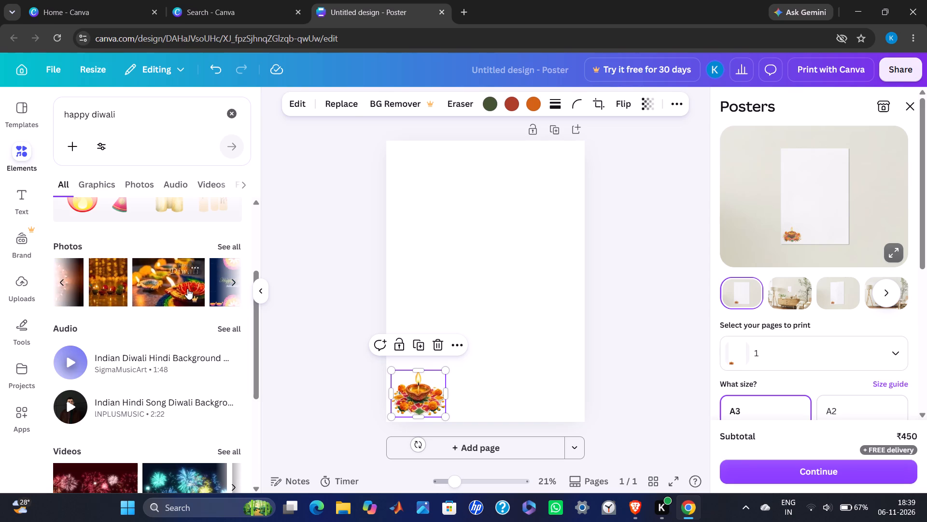
pyautogui.hscroll(2, 187, 289)
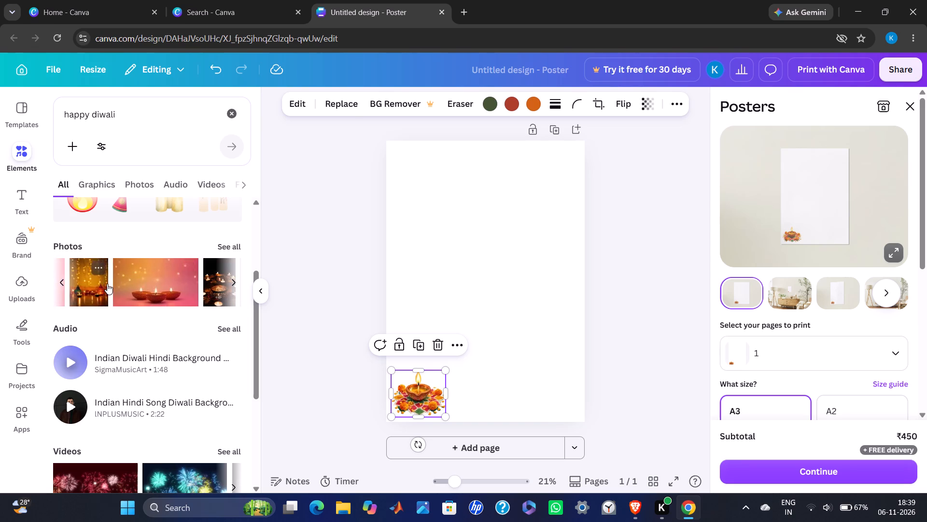
pyautogui.hscroll(2, 107, 284)
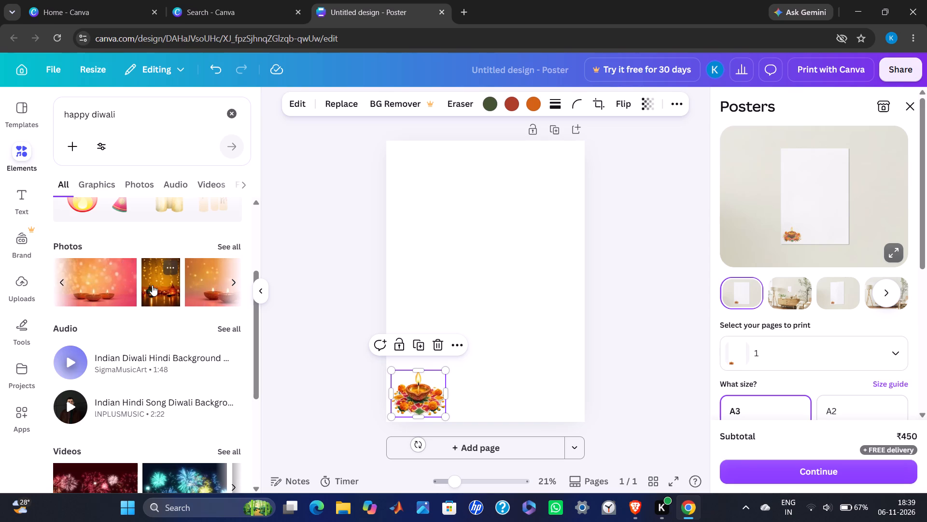
pyautogui.click(158, 285)
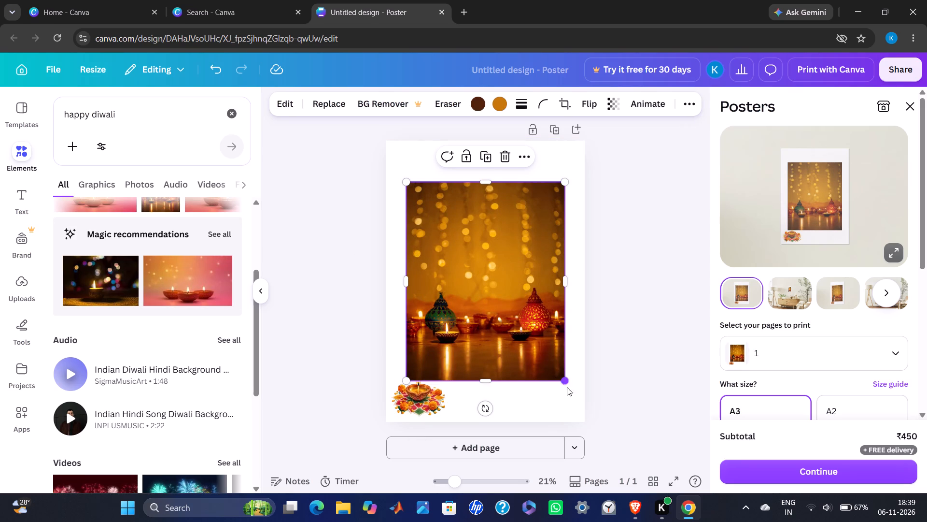
pyautogui.moveTo(562, 381); pyautogui.dragTo(579, 406)
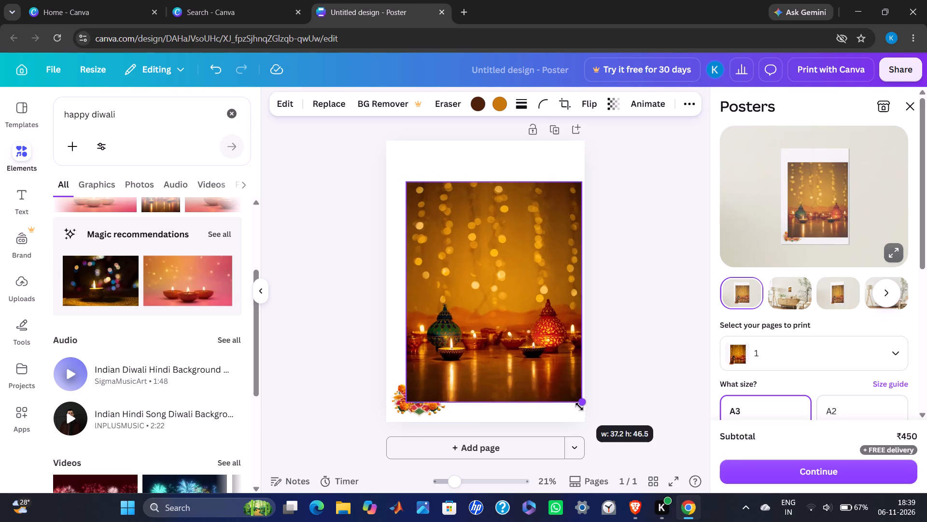
pyautogui.moveTo(579, 406); pyautogui.dragTo(548, 385)
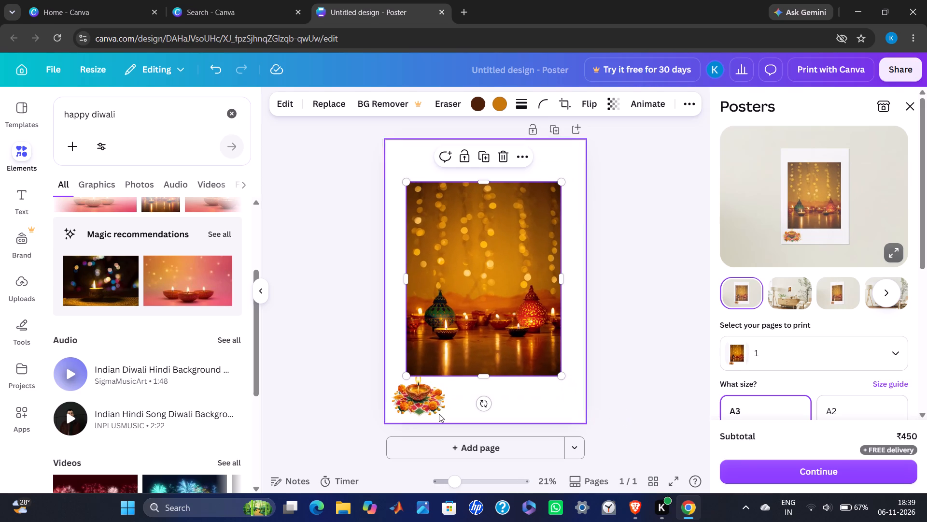
# Move the diya rangoli graphic to the bottom of the poster, near the centre beneath the lantern photo.
pyautogui.moveTo(420, 393); pyautogui.dragTo(477, 366)
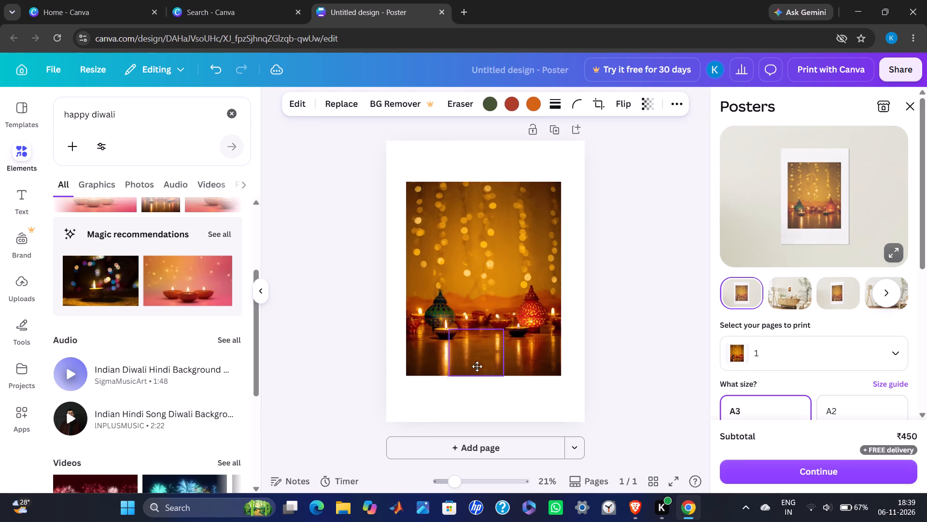
pyautogui.moveTo(477, 366); pyautogui.dragTo(469, 397)
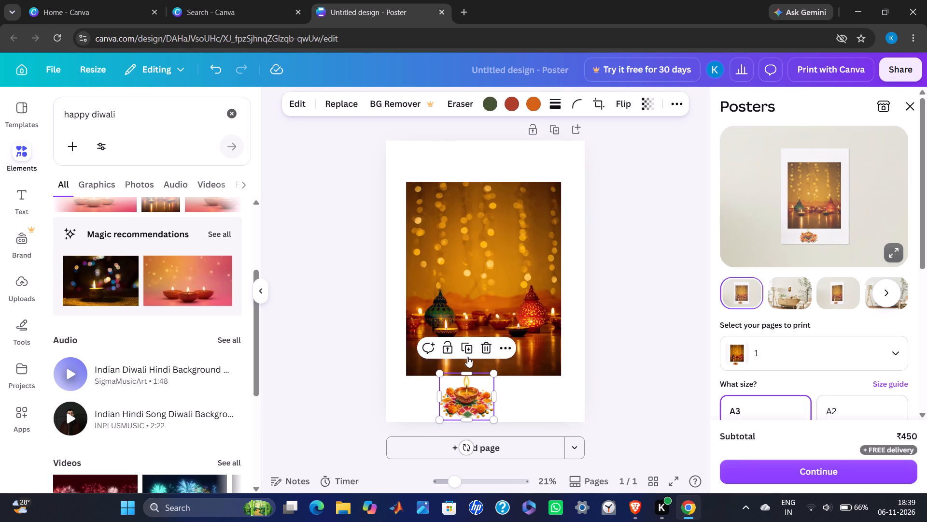
# Bring the diya rangoli graphic to the front and move it up over the middle of the lantern photo.
pyautogui.click(501, 348)
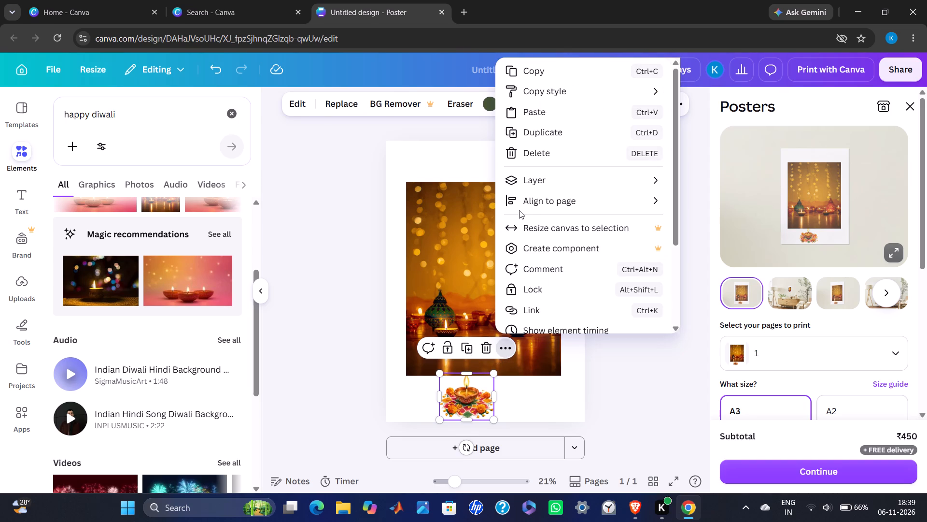
pyautogui.click(530, 173)
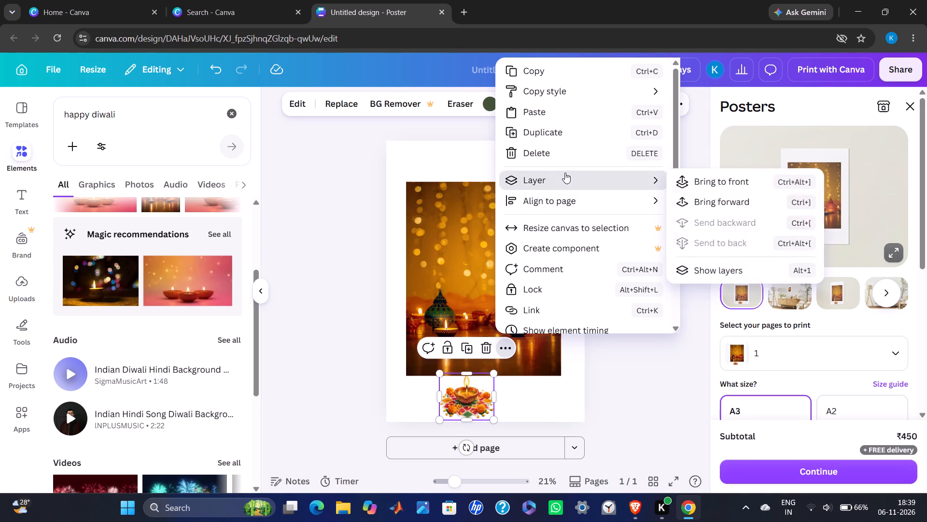
pyautogui.click(660, 182)
pyautogui.click(716, 182)
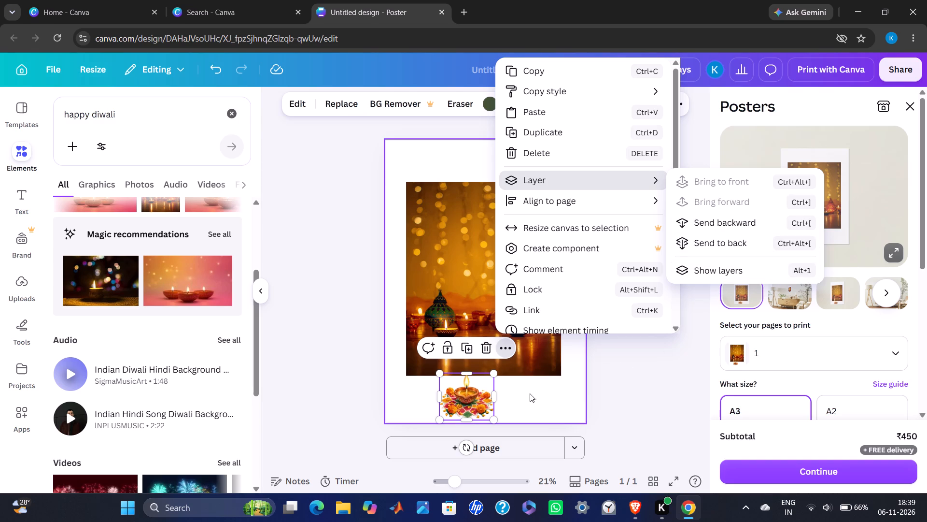
pyautogui.moveTo(464, 406); pyautogui.dragTo(477, 324)
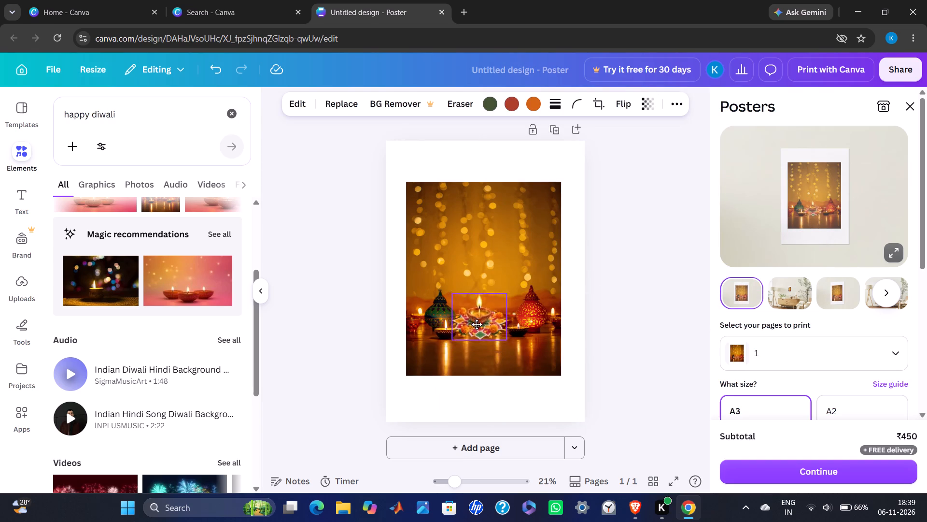
pyautogui.moveTo(477, 324); pyautogui.dragTo(480, 275)
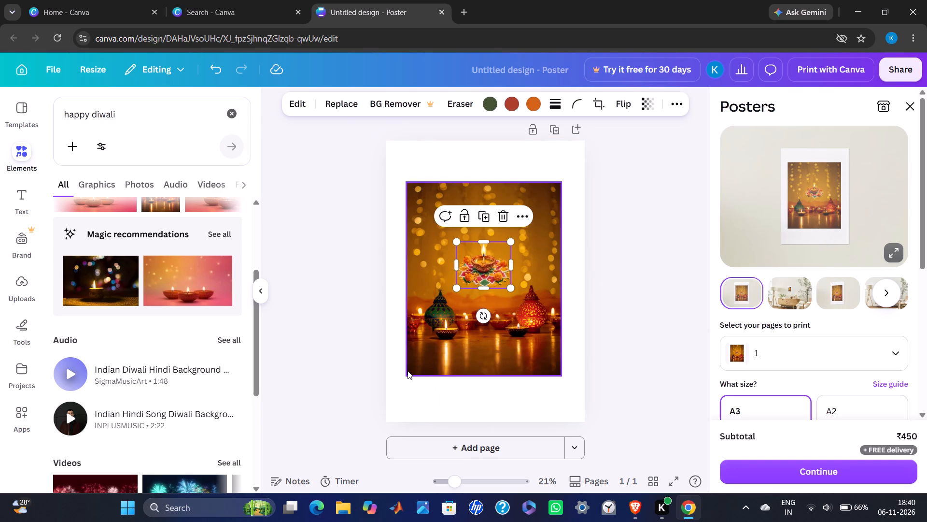
# Move and enlarge the lantern photo so it covers the whole poster page, extending slightly past the bottom edge.
pyautogui.moveTo(407, 371); pyautogui.dragTo(411, 356)
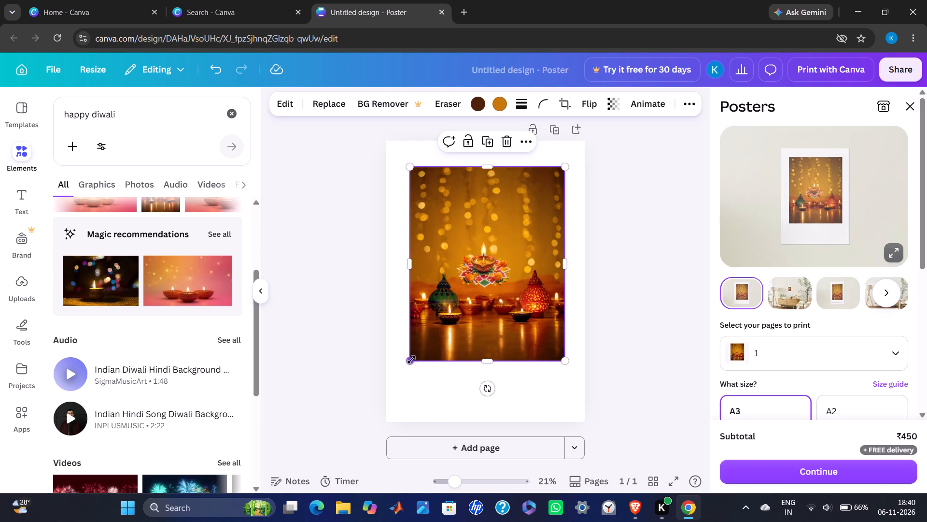
pyautogui.moveTo(411, 362); pyautogui.dragTo(396, 415)
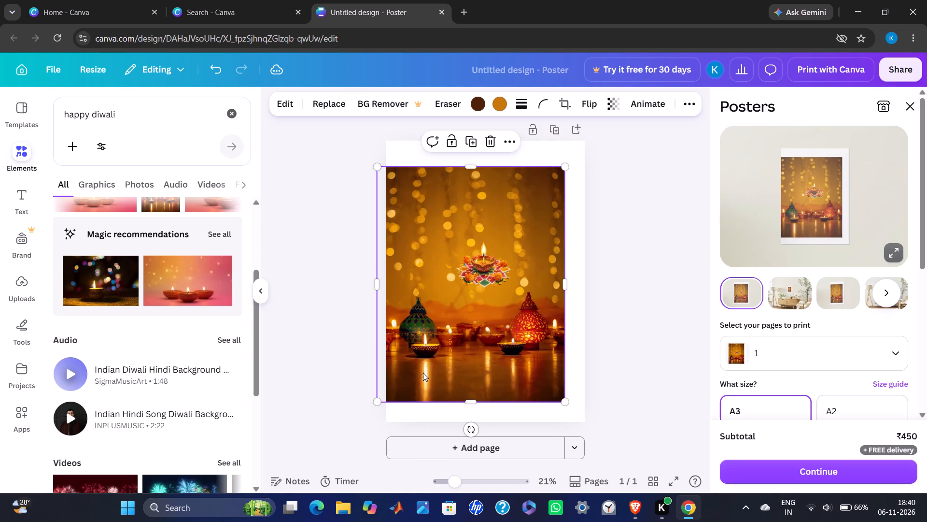
pyautogui.moveTo(423, 373); pyautogui.dragTo(433, 347)
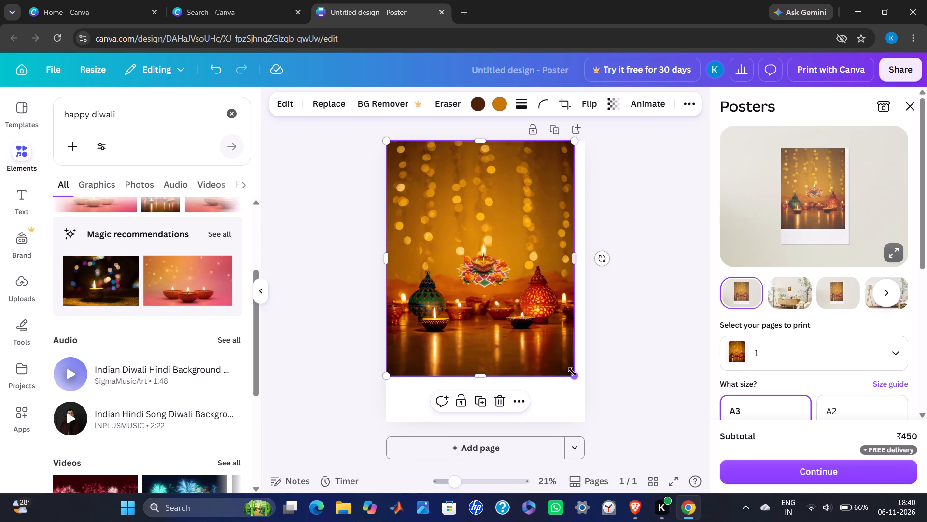
pyautogui.moveTo(572, 373); pyautogui.dragTo(550, 408)
pyautogui.moveTo(485, 390); pyautogui.dragTo(482, 436)
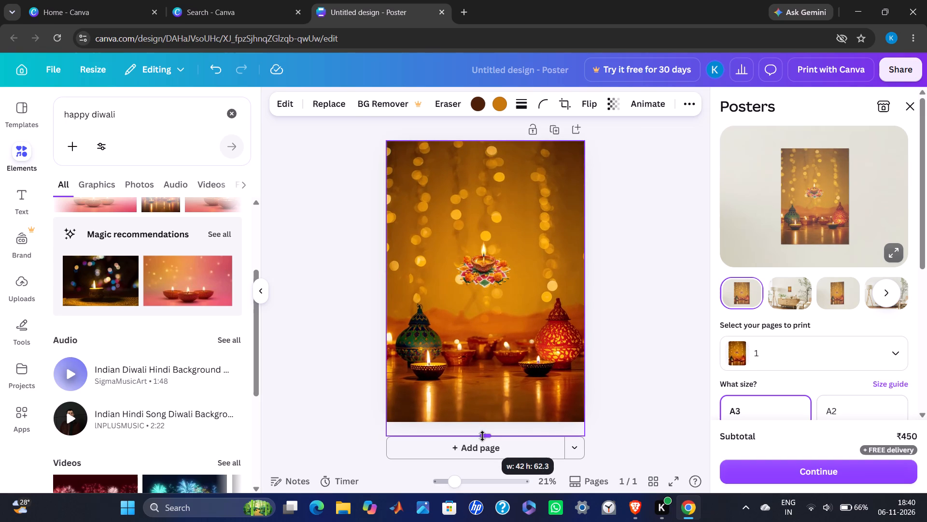
pyautogui.moveTo(482, 436); pyautogui.dragTo(482, 428)
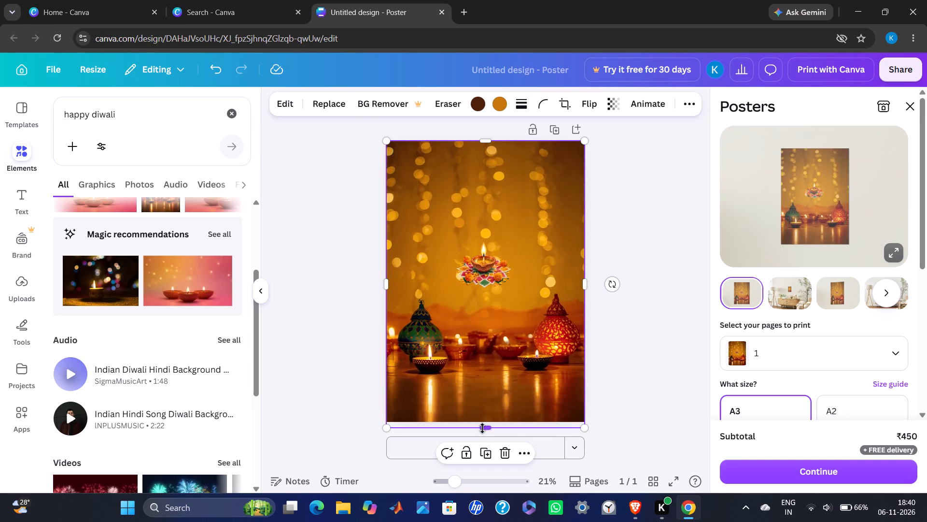
# Place the diya rangoli graphic at the photo's bottom centre, between the two front diyas, and enlarge it to about 15 by 12.8.
pyautogui.moveTo(478, 264); pyautogui.dragTo(415, 395)
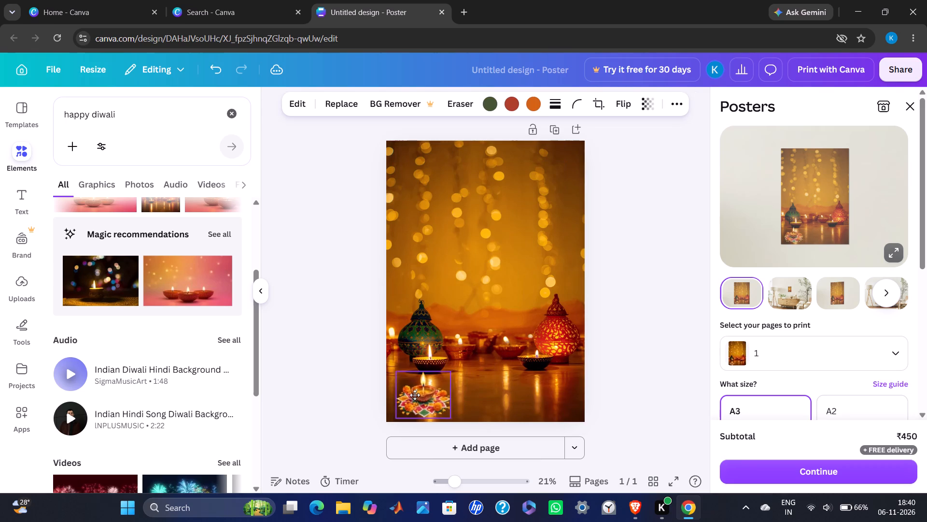
pyautogui.moveTo(415, 395); pyautogui.dragTo(476, 384)
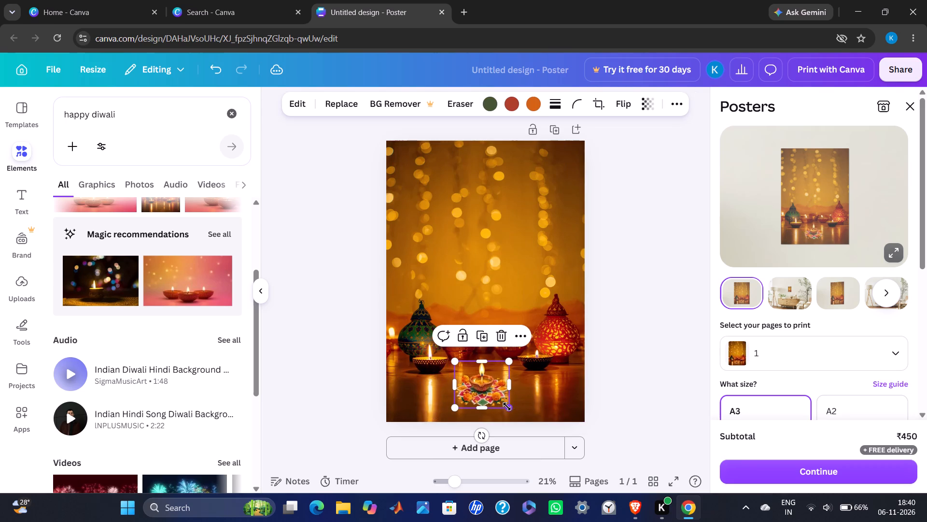
pyautogui.moveTo(507, 407); pyautogui.dragTo(529, 417)
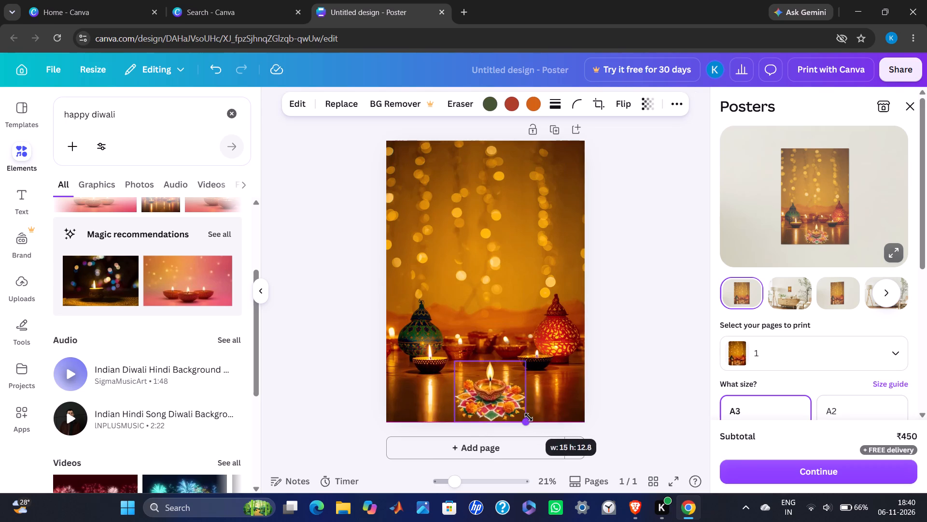
pyautogui.moveTo(529, 417); pyautogui.dragTo(529, 418)
pyautogui.moveTo(499, 404); pyautogui.dragTo(502, 391)
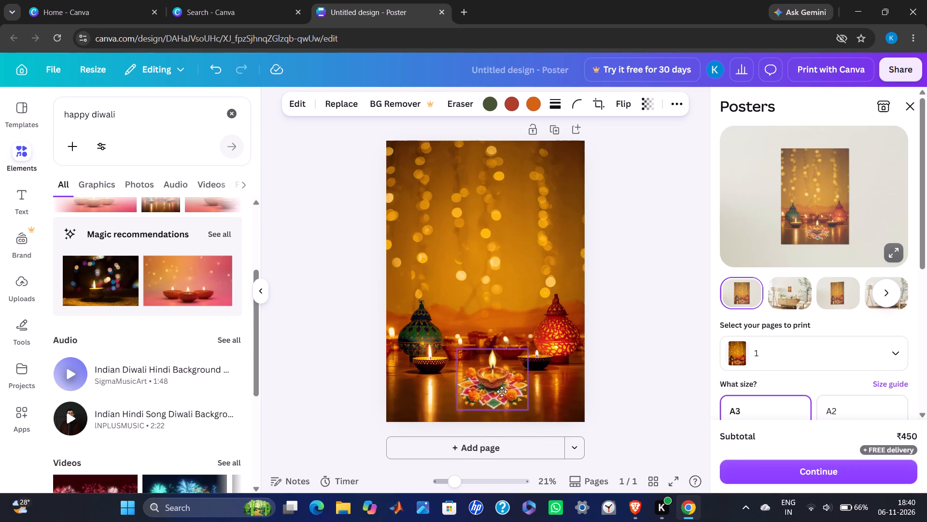
pyautogui.moveTo(502, 391); pyautogui.dragTo(502, 395)
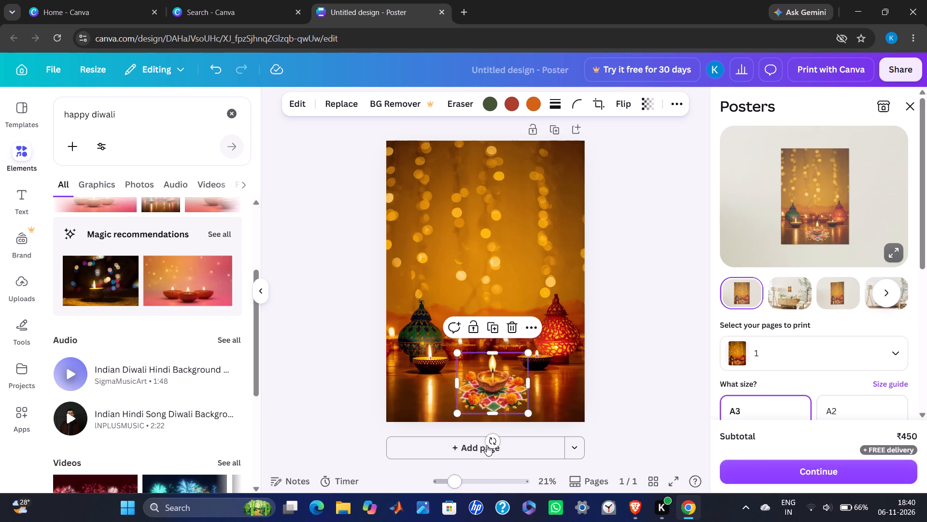
pyautogui.click(550, 398)
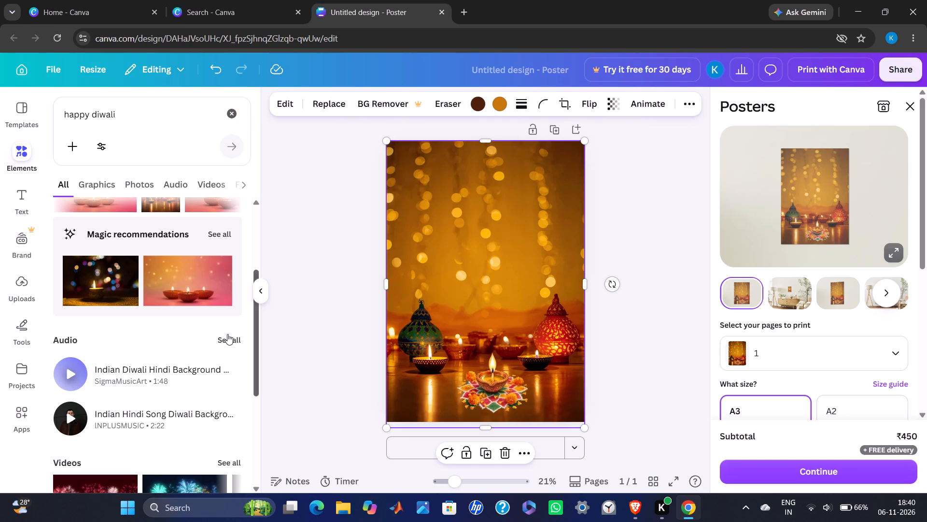
# Look through the "happy diwali" element results, especially the decorative frames, for something to add to the poster.
pyautogui.scroll(-1, 140, 414)
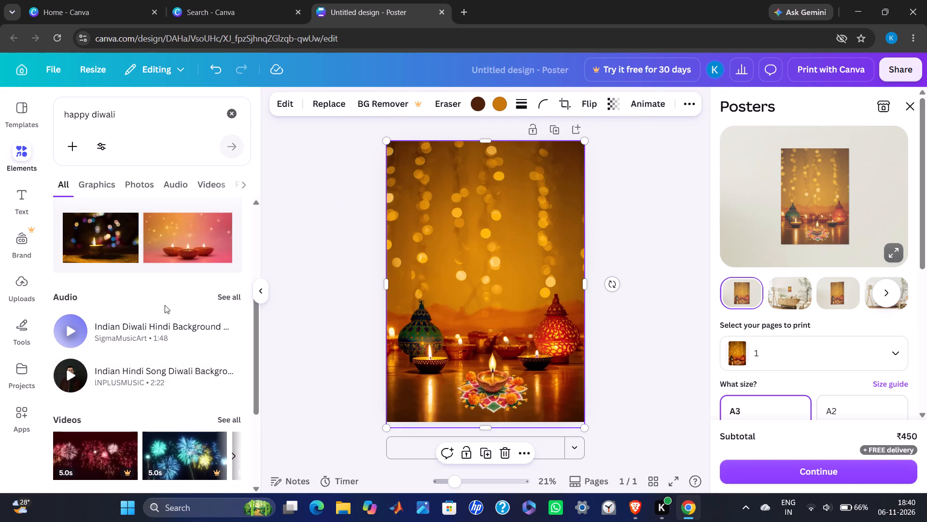
pyautogui.scroll(-2, 165, 305)
pyautogui.scroll(-1, 134, 463)
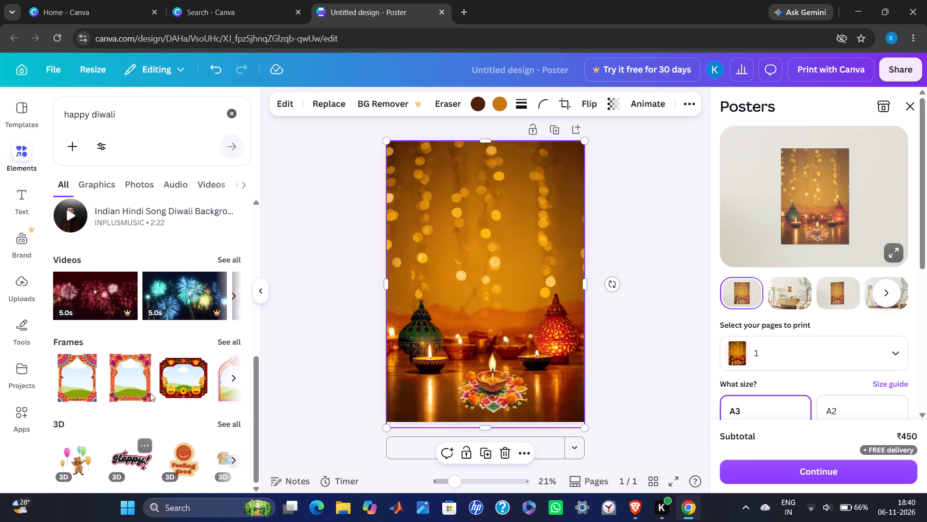
pyautogui.hscroll(-1, 197, 362)
pyautogui.hscroll(-1, 233, 383)
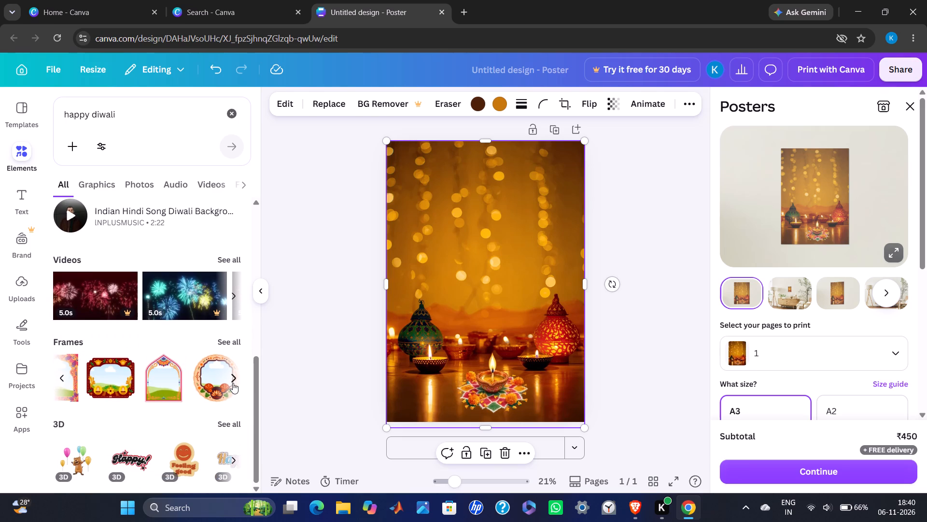
pyautogui.hscroll(-2, 233, 383)
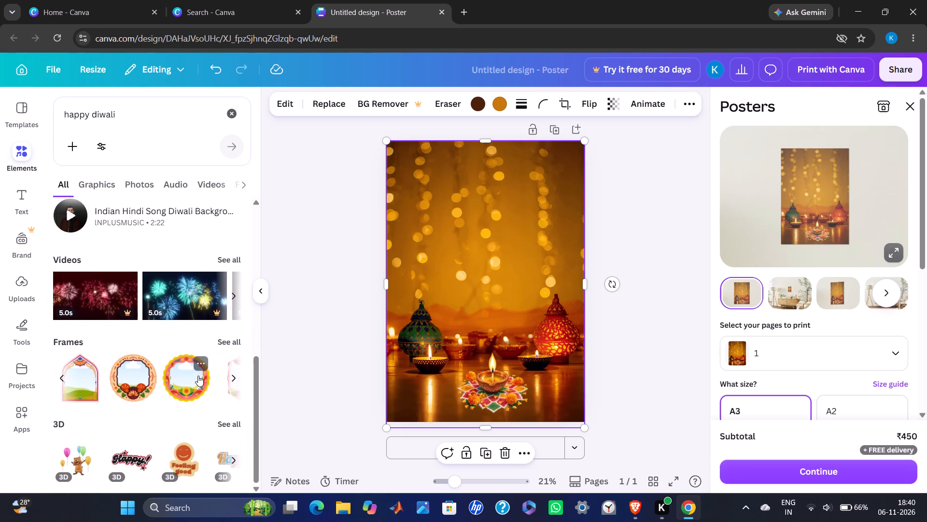
pyautogui.hscroll(-4, 198, 376)
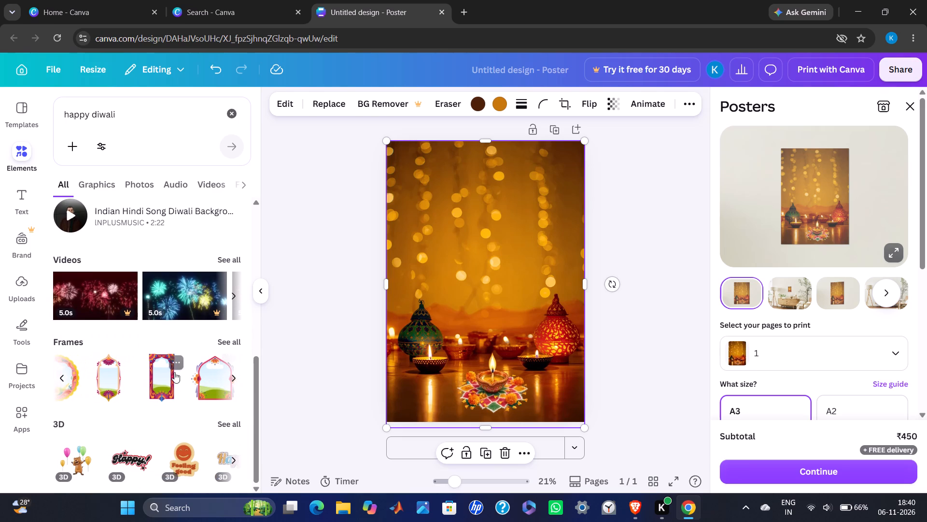
pyautogui.hscroll(-1, 174, 372)
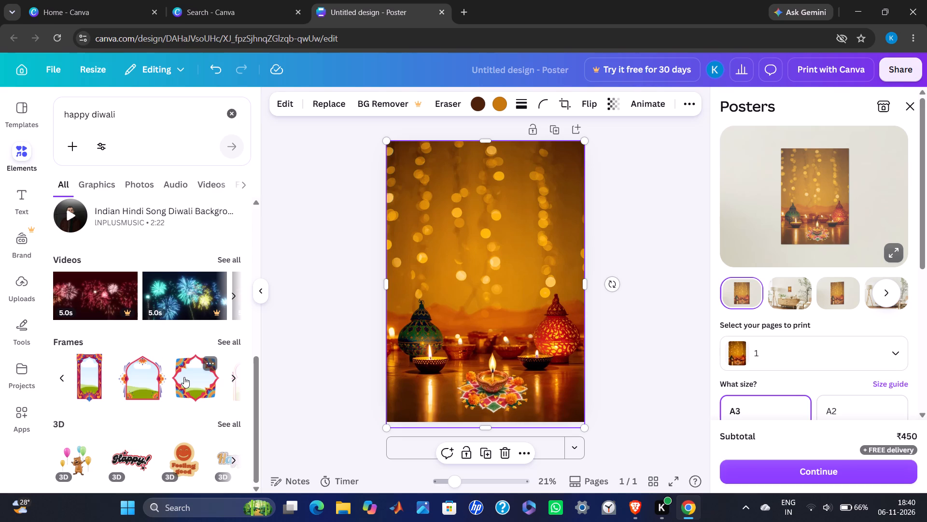
pyautogui.hscroll(-3, 184, 377)
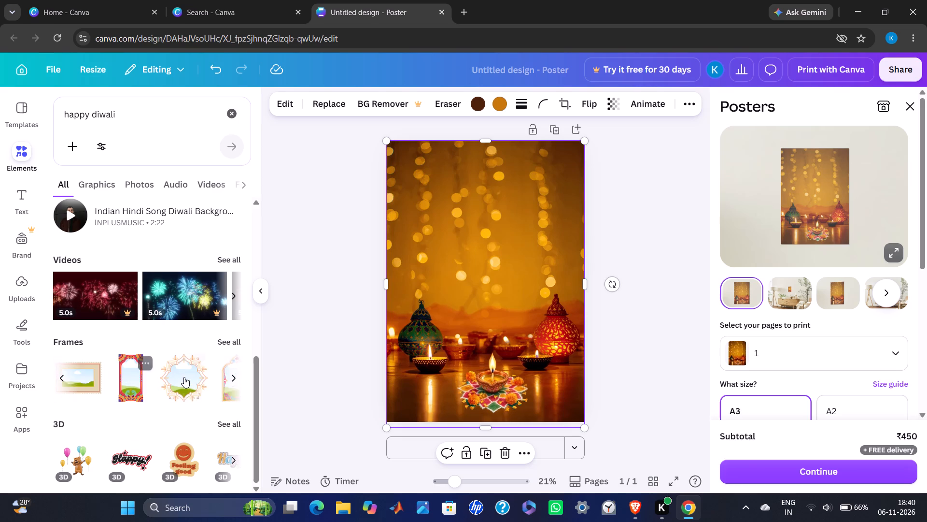
pyautogui.hscroll(-3, 184, 377)
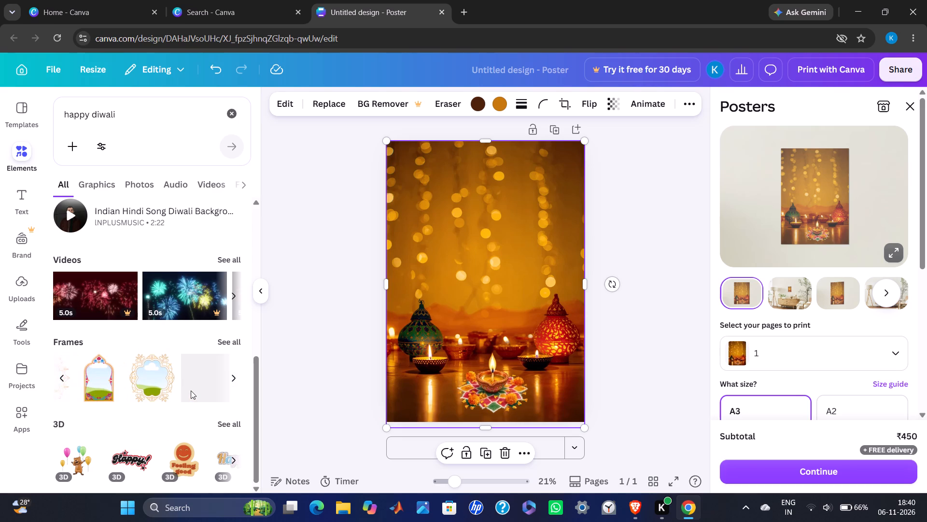
pyautogui.hscroll(-2, 191, 391)
pyautogui.scroll(-1, 191, 391)
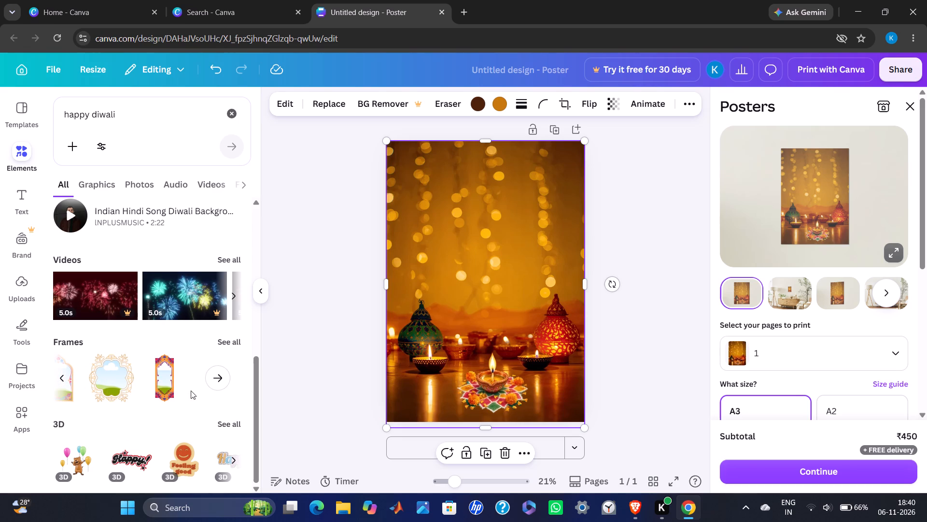
pyautogui.scroll(-1, 191, 391)
pyautogui.scroll(-1, 132, 457)
pyautogui.hscroll(9, 163, 401)
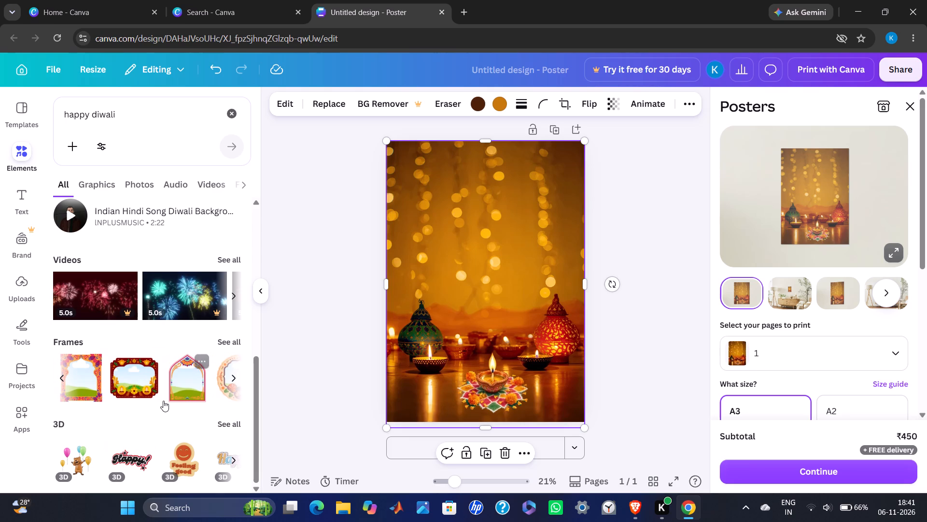
pyautogui.hscroll(2, 163, 401)
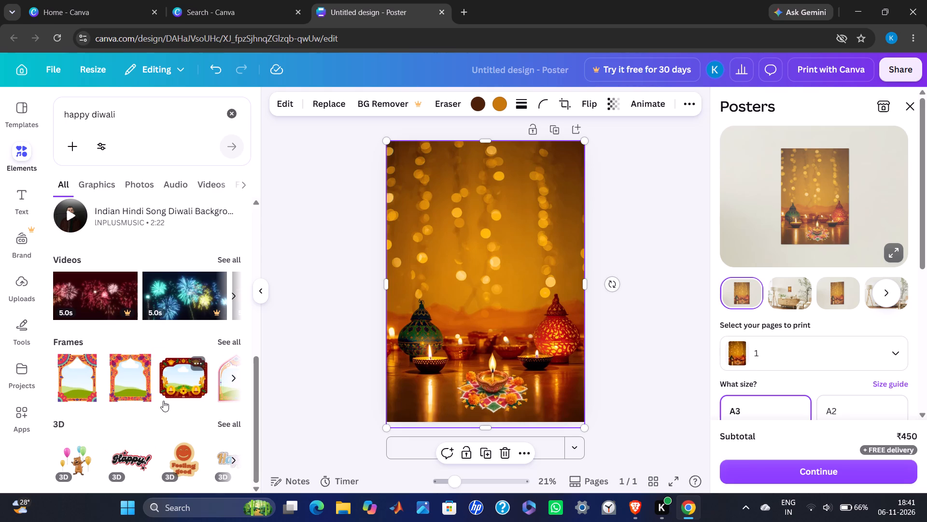
pyautogui.hscroll(-4, 163, 401)
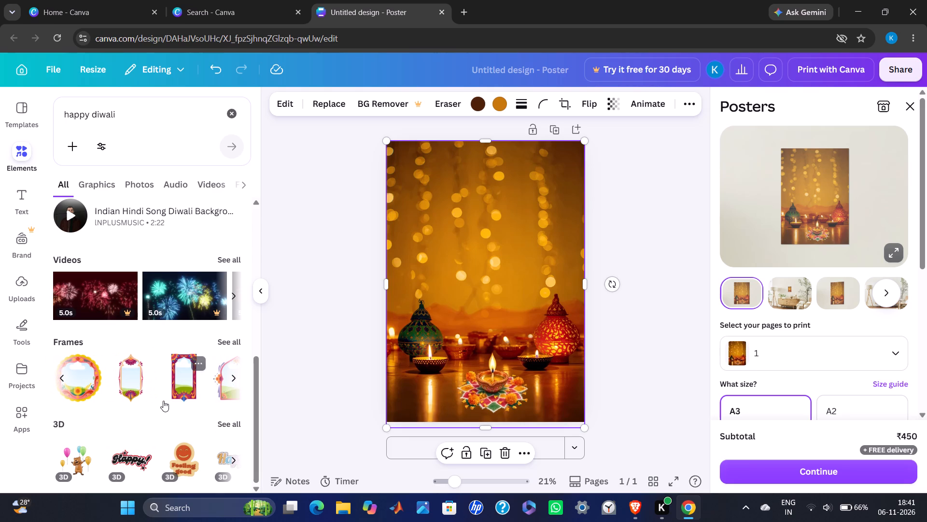
pyautogui.hscroll(-1, 125, 382)
pyautogui.hscroll(-1, 223, 356)
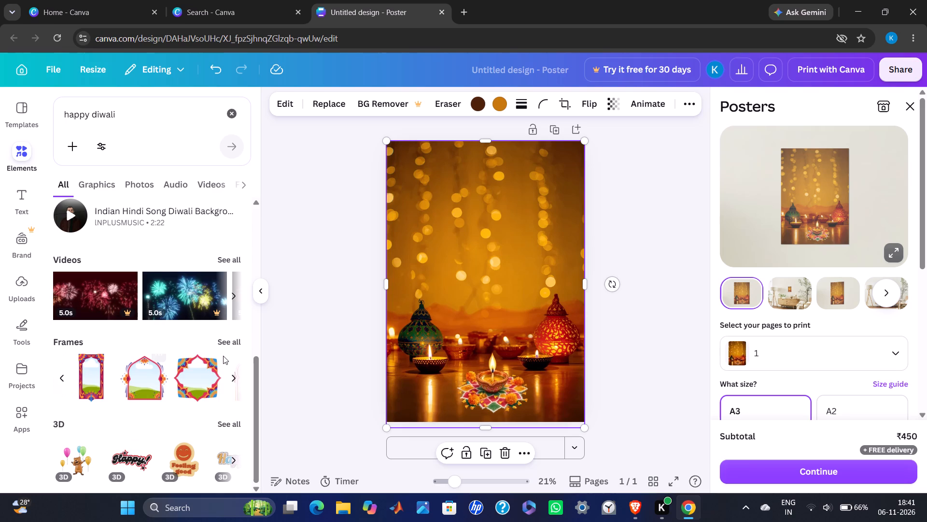
pyautogui.hscroll(-1, 223, 356)
pyautogui.scroll(4, 181, 225)
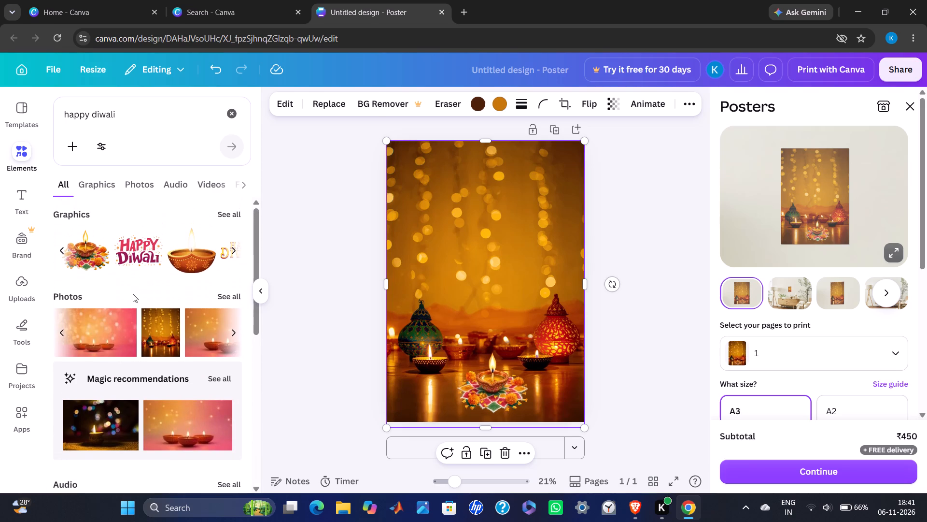
pyautogui.scroll(2, 133, 294)
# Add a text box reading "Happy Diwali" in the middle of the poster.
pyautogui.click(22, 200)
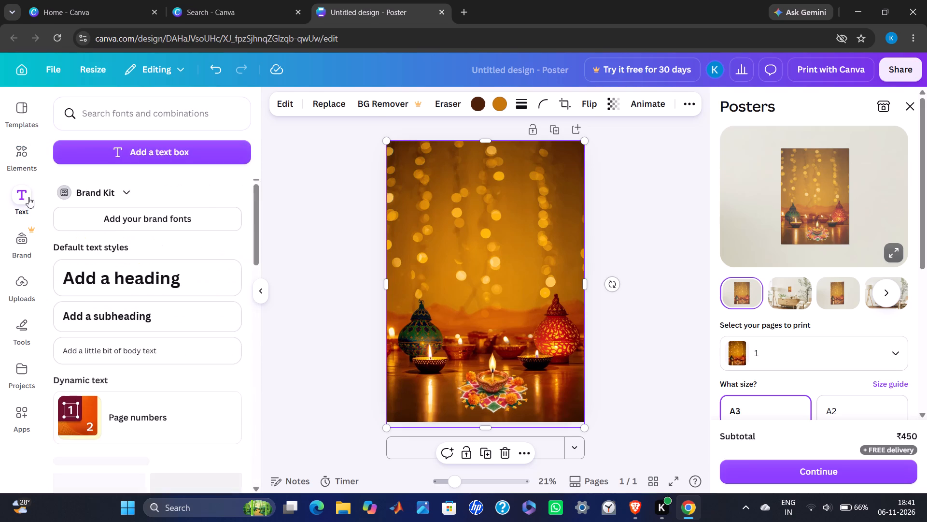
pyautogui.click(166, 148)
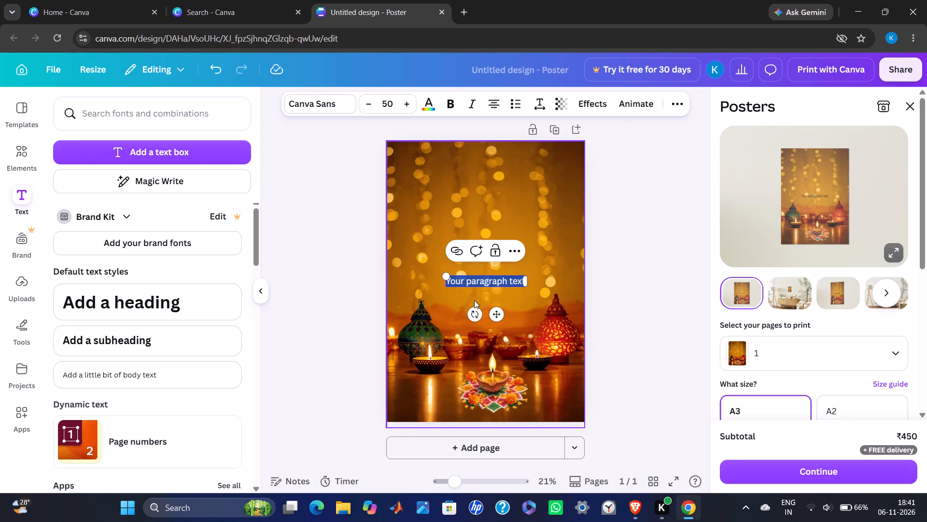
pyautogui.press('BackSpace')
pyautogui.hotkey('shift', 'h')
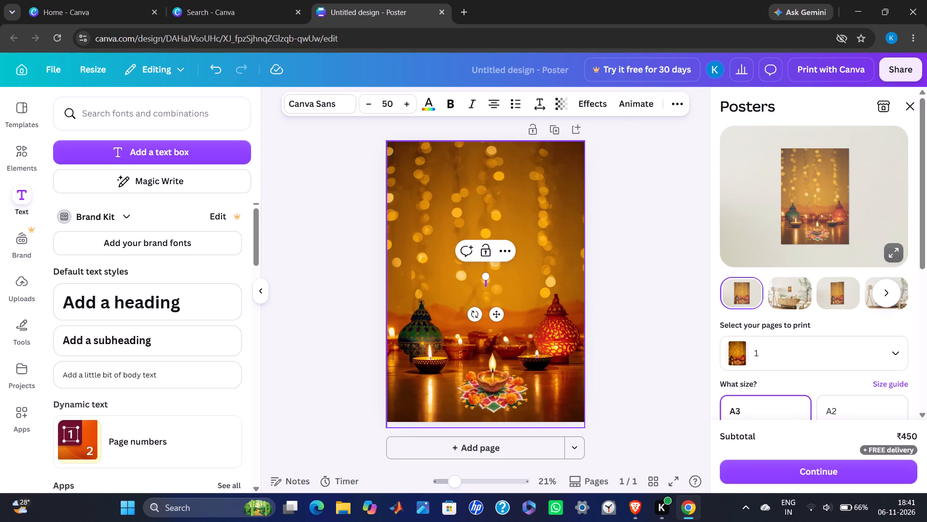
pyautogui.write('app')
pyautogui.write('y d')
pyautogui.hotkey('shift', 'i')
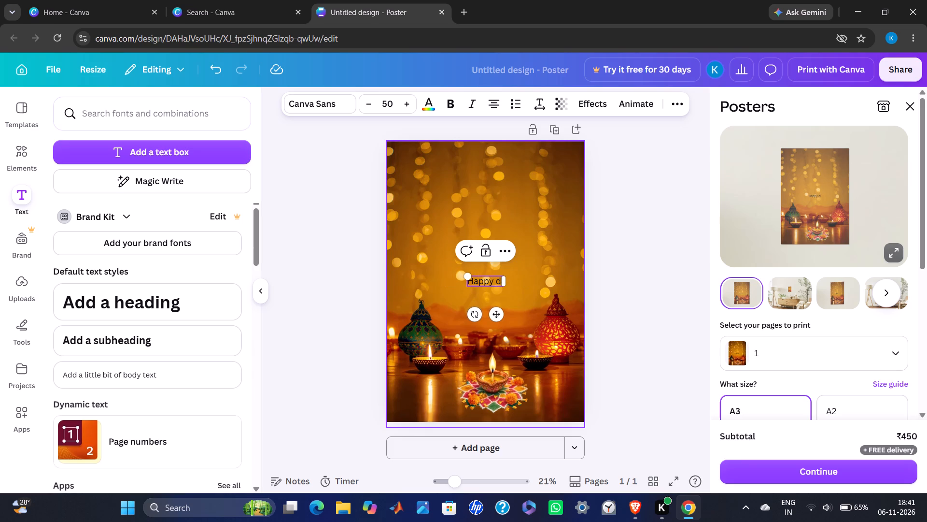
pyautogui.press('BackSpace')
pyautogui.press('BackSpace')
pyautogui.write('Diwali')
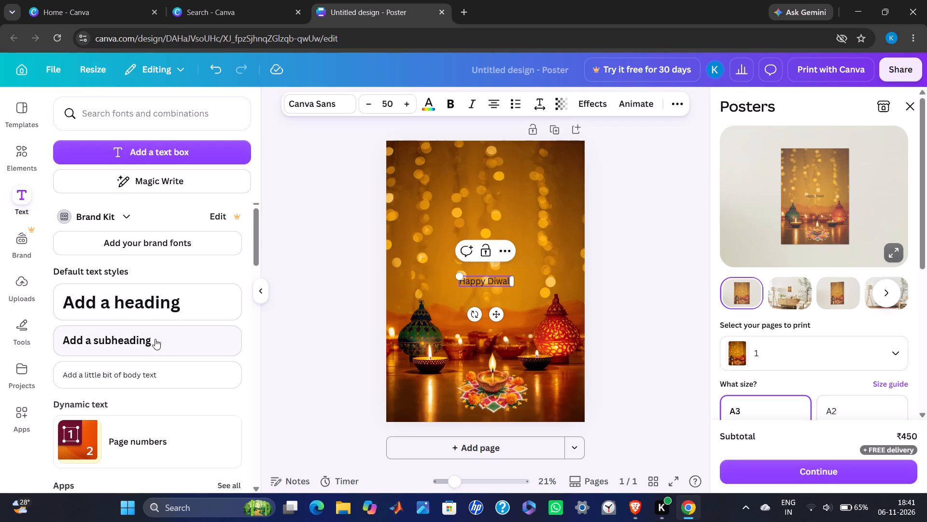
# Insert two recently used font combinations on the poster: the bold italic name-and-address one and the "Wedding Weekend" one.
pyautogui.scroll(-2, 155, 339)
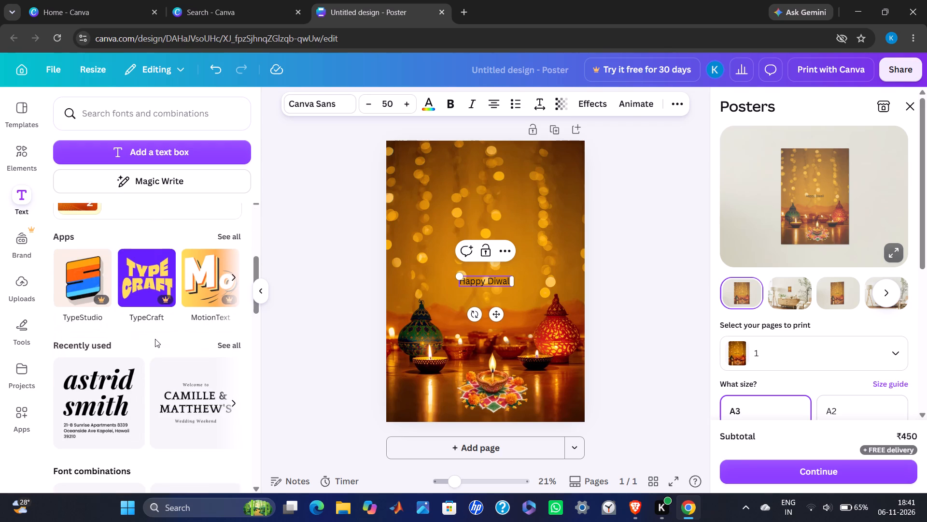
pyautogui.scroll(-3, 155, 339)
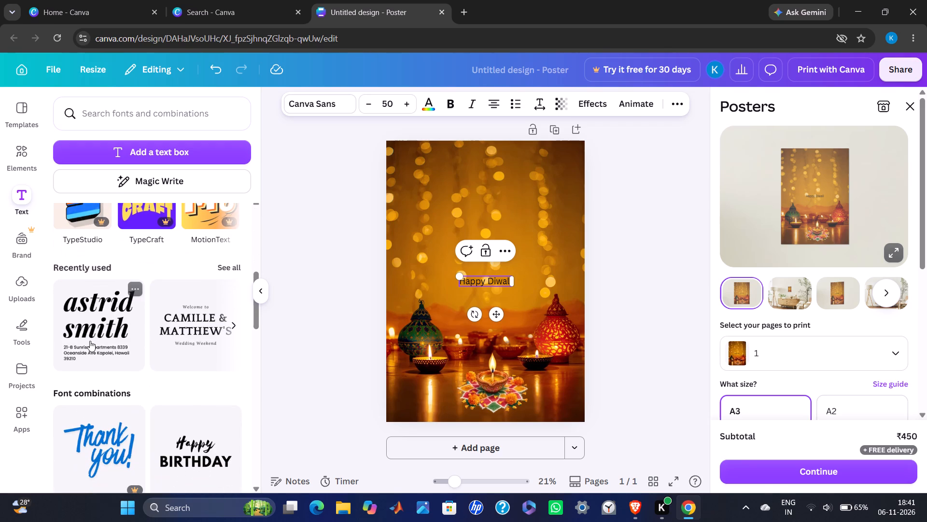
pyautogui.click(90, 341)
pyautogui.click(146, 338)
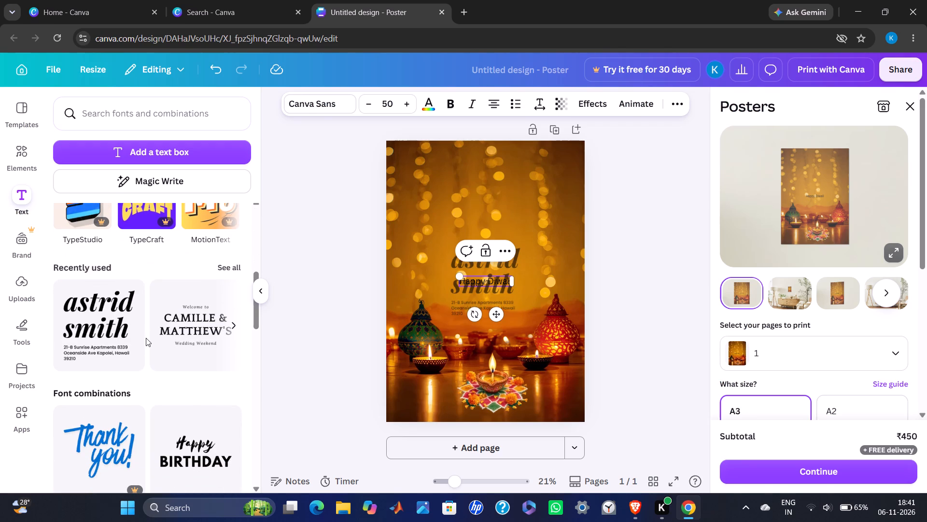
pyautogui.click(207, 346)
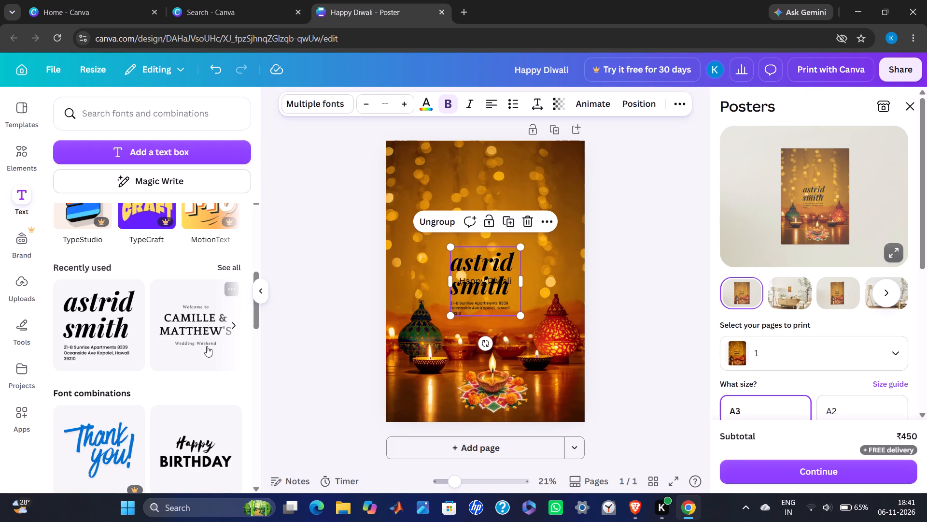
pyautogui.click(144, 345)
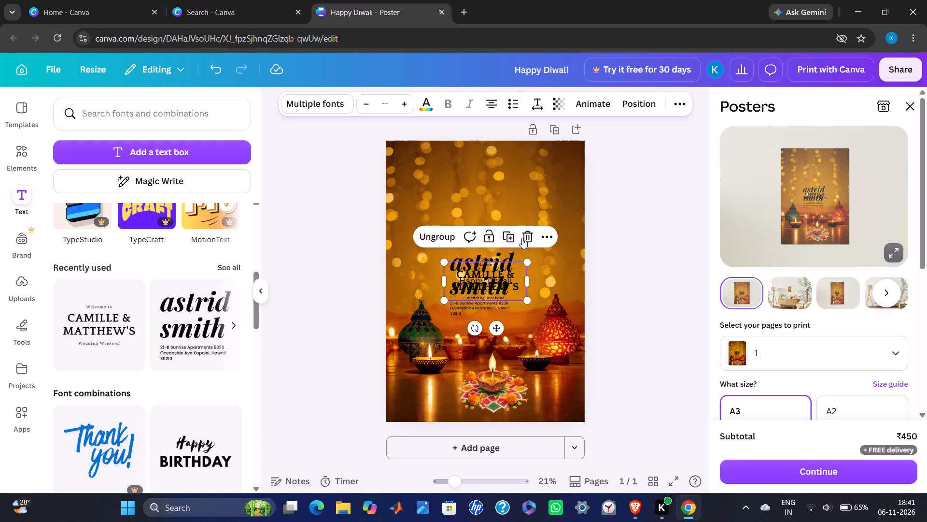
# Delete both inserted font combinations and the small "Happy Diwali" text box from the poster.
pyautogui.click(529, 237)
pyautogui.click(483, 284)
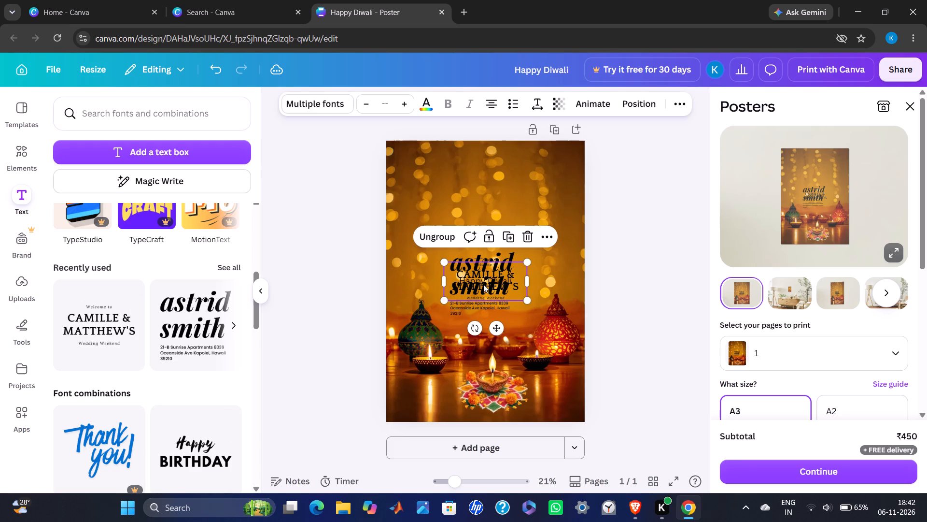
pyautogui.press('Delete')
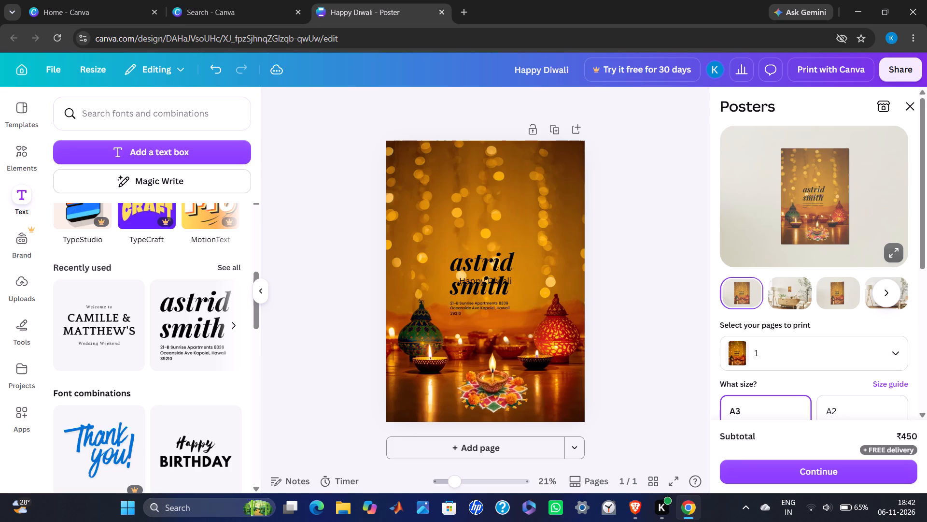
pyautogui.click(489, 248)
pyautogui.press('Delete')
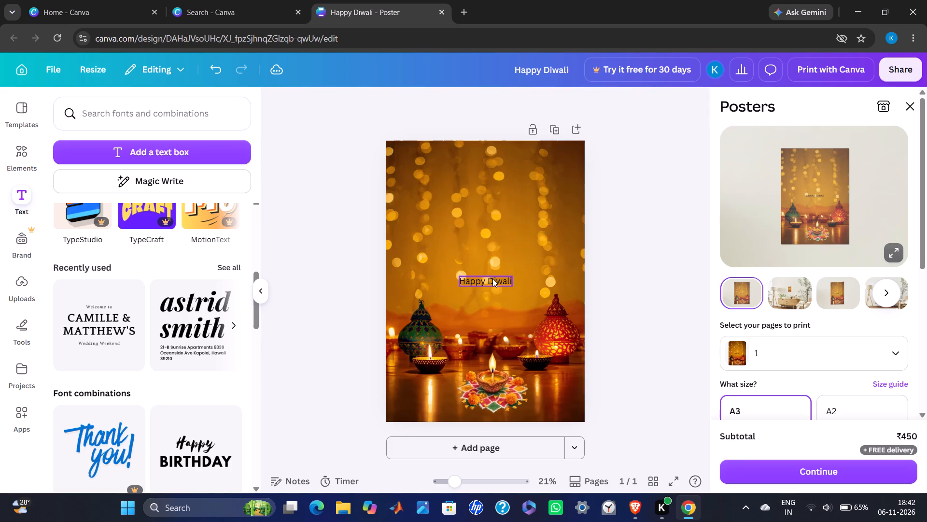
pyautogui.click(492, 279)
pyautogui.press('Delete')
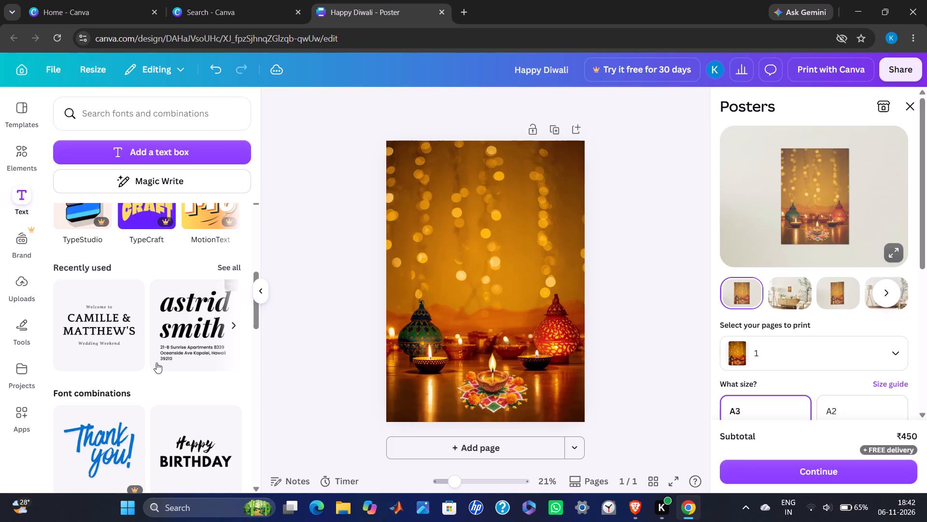
# Look through the ready-made font combinations for a text style that suits the Diwali greeting.
pyautogui.scroll(-1, 156, 362)
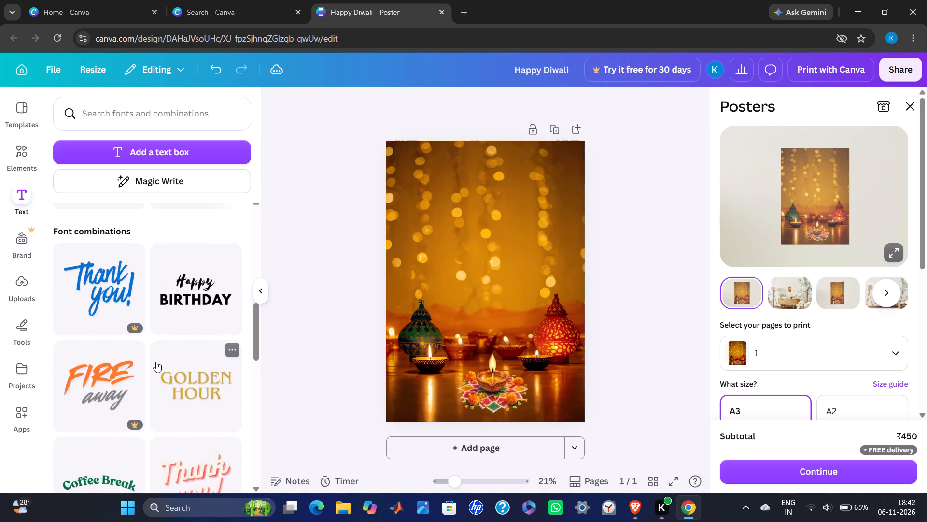
pyautogui.scroll(-2, 156, 362)
pyautogui.scroll(-1, 189, 315)
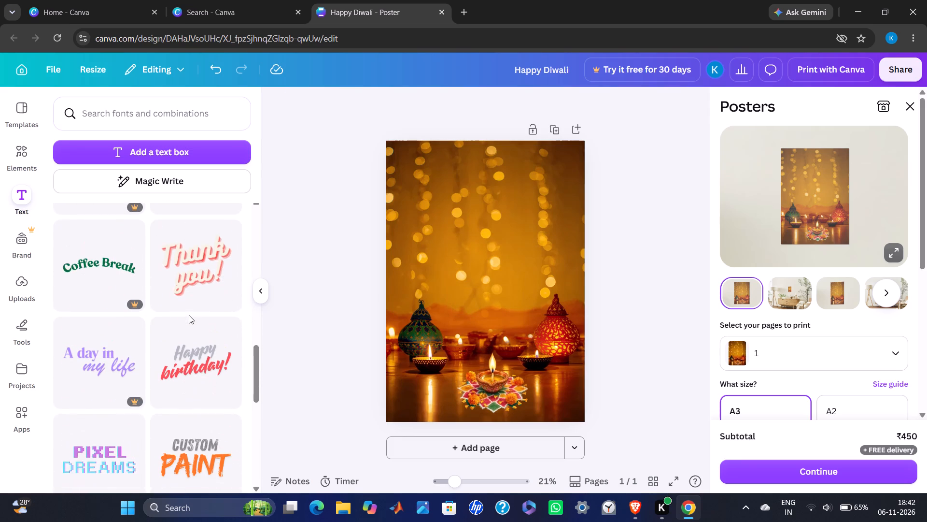
pyautogui.scroll(-1, 189, 315)
pyautogui.scroll(2, 189, 315)
pyautogui.scroll(-1, 189, 315)
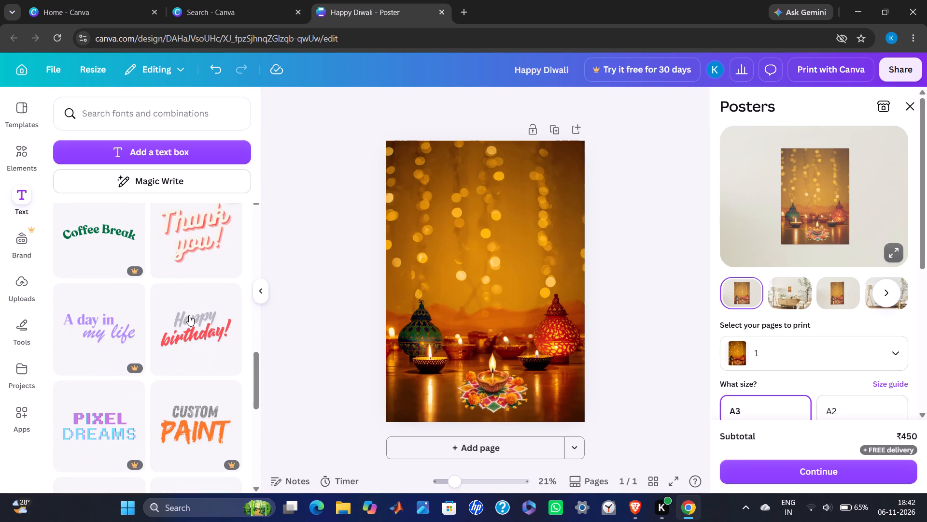
pyautogui.scroll(-3, 197, 380)
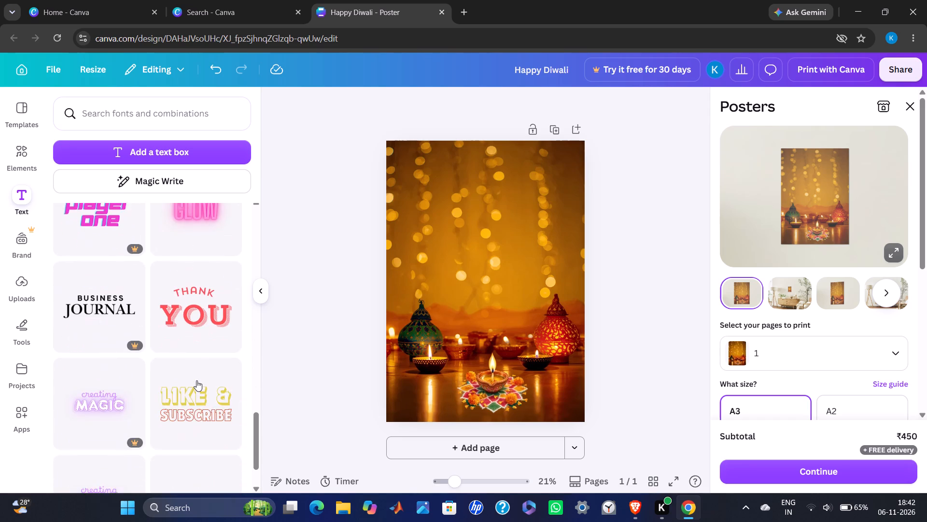
pyautogui.scroll(-1, 197, 380)
pyautogui.scroll(5, 197, 380)
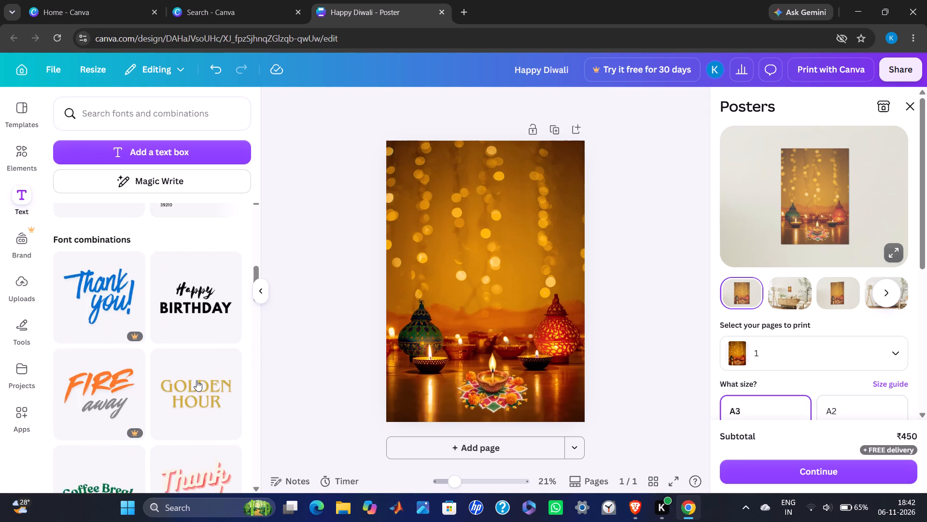
pyautogui.scroll(5, 197, 380)
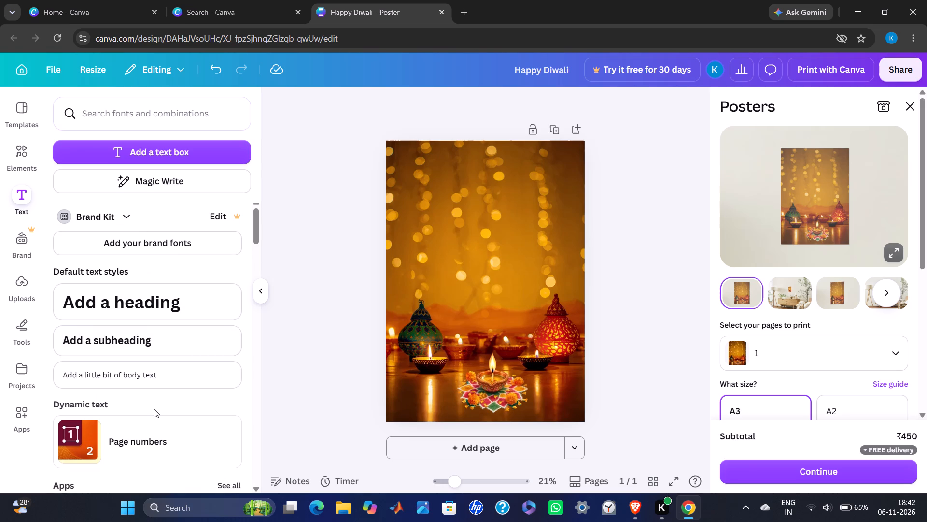
# Add a default heading text to the middle of the poster.
pyautogui.click(171, 295)
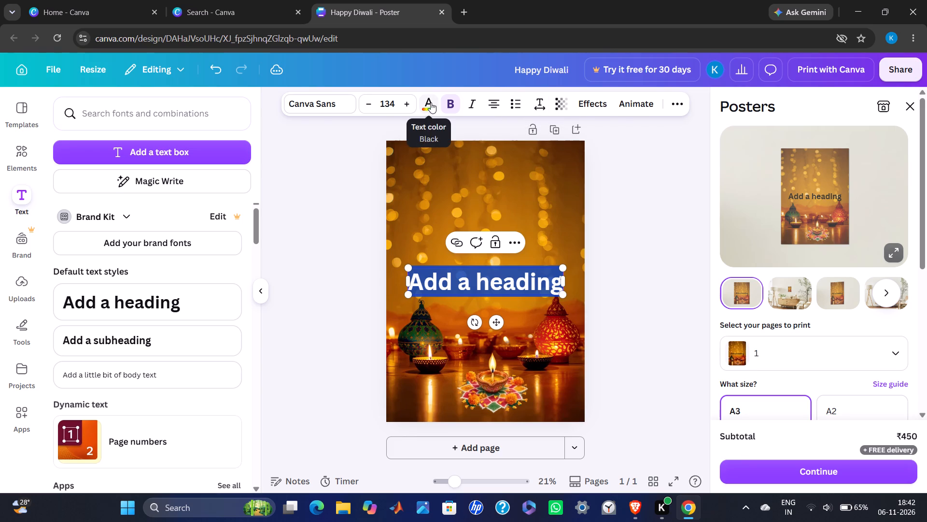
# Try the Brittany and Alice fonts on the heading and settle on Shrikhand.
pyautogui.click(320, 105)
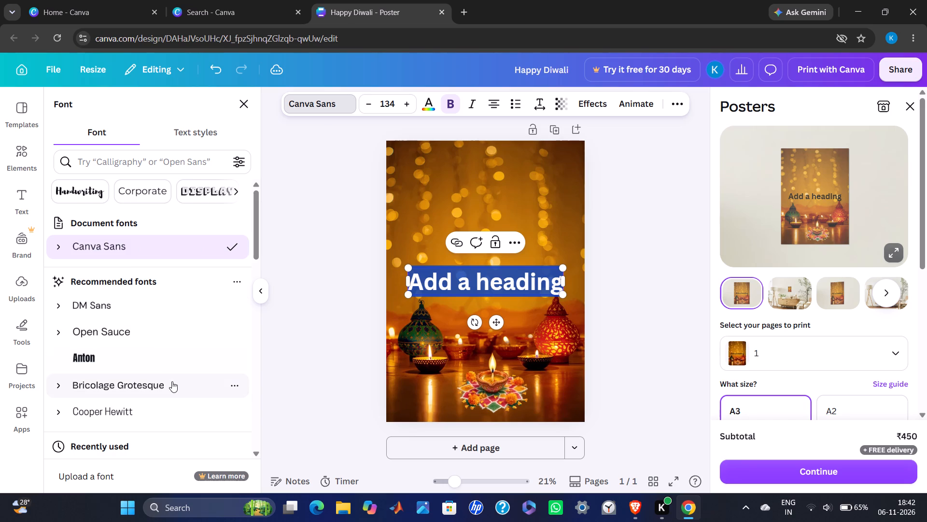
pyautogui.scroll(-3, 164, 367)
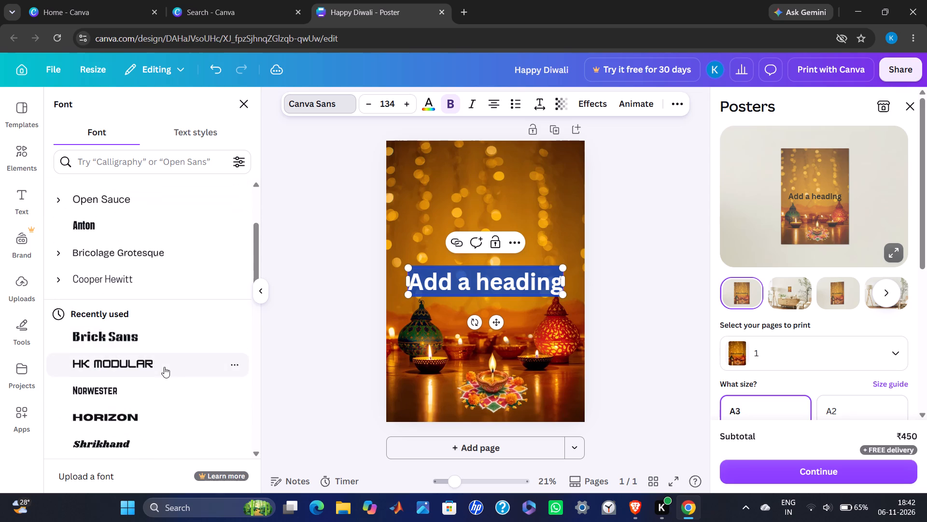
pyautogui.scroll(-2, 164, 367)
pyautogui.scroll(-2, 177, 282)
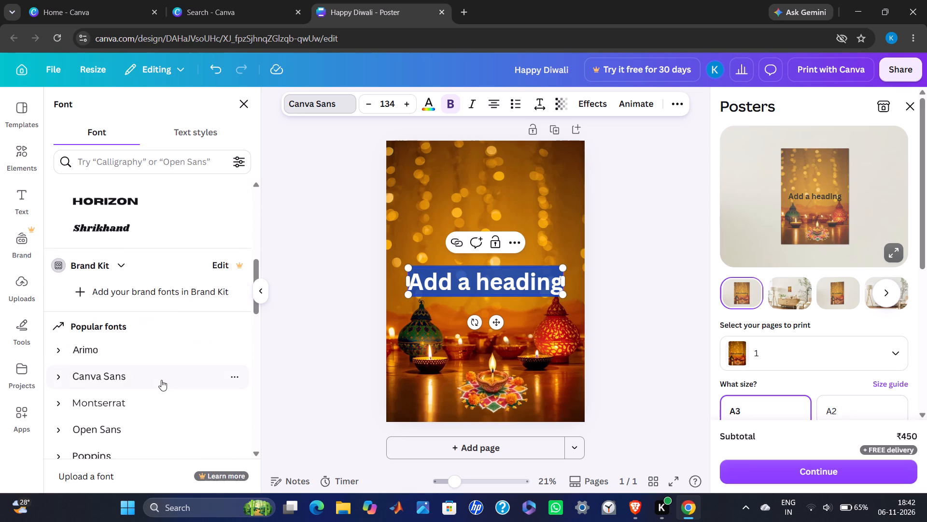
pyautogui.scroll(-3, 161, 380)
pyautogui.scroll(-1, 169, 329)
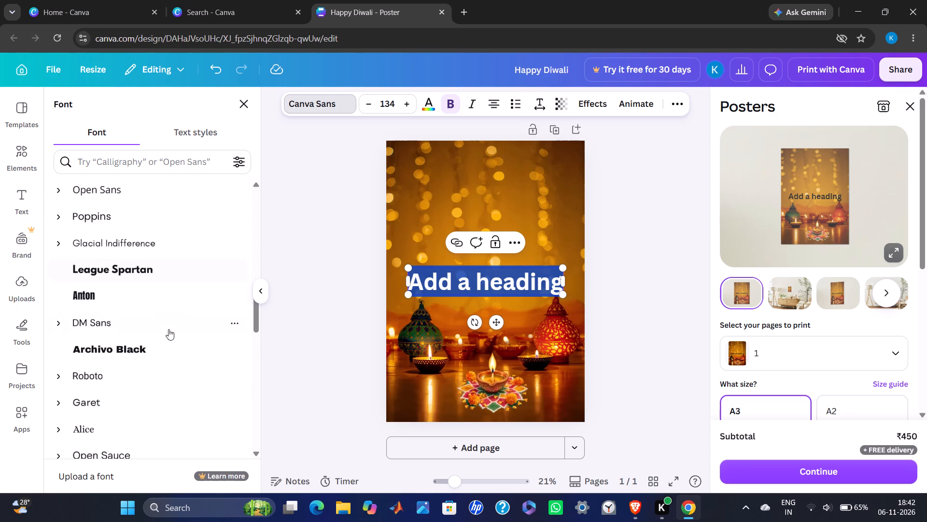
pyautogui.scroll(-1, 169, 329)
pyautogui.scroll(-1, 162, 375)
pyautogui.scroll(-1, 171, 275)
pyautogui.click(168, 323)
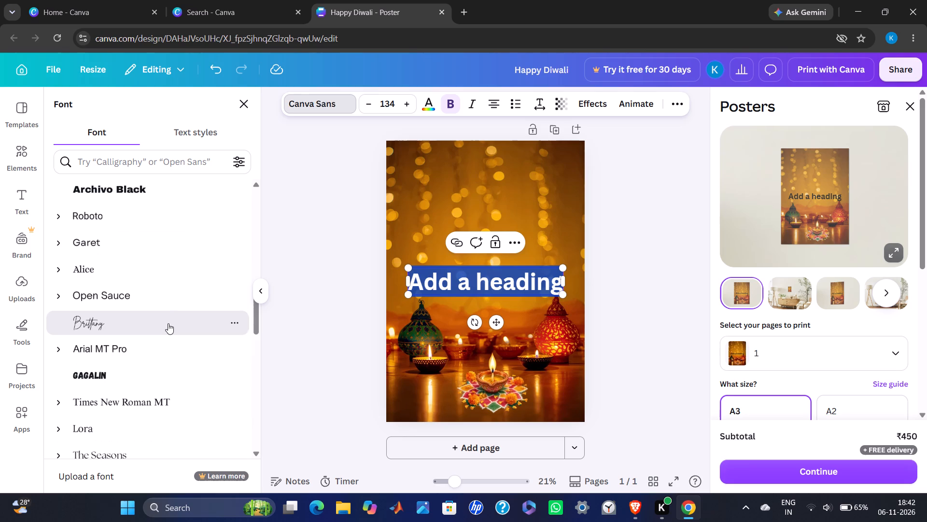
pyautogui.click(169, 265)
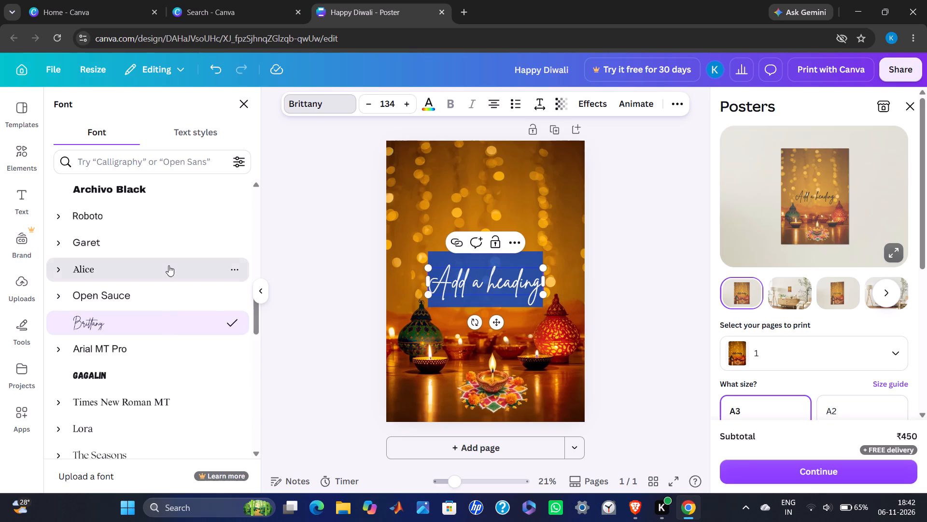
pyautogui.scroll(-2, 152, 350)
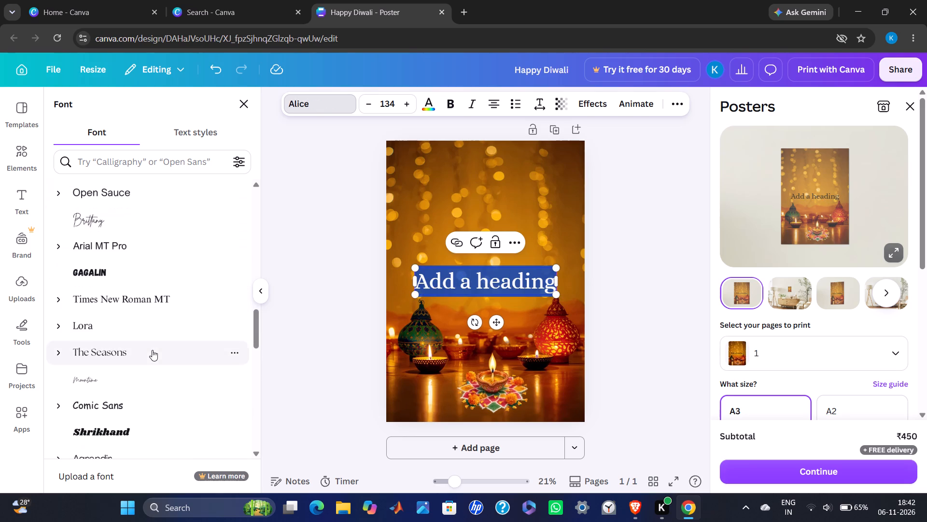
pyautogui.scroll(-1, 134, 246)
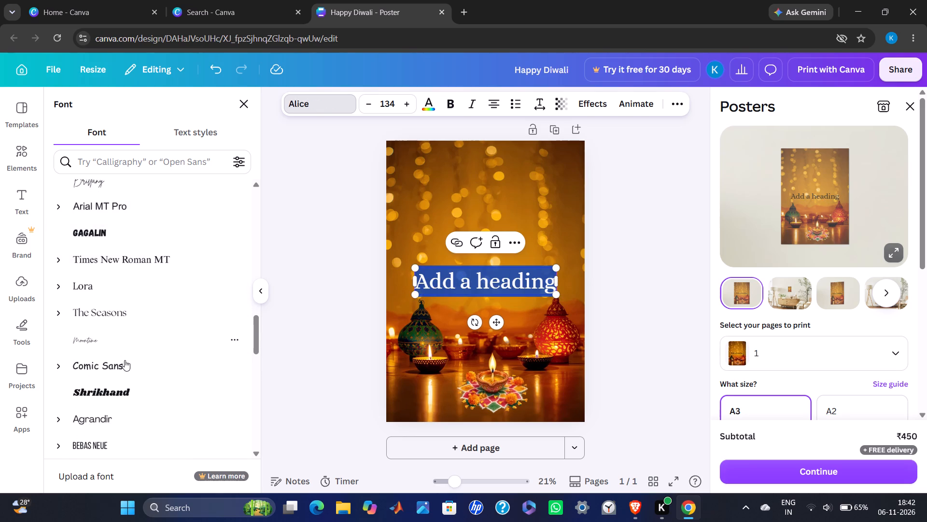
pyautogui.scroll(-1, 125, 360)
pyautogui.click(109, 320)
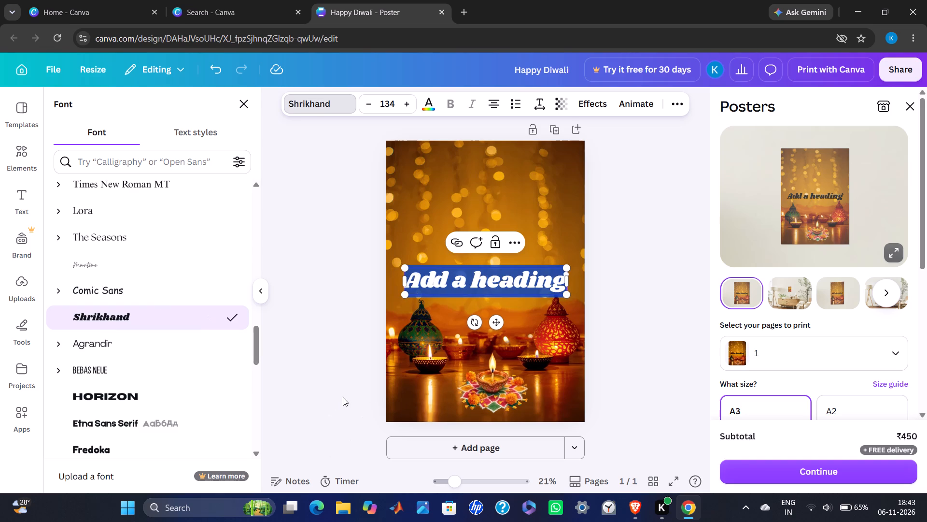
# Replace the heading text with "Happy Diwali", placing "Happy" on the first line and "Diwali" on the second.
pyautogui.press('BackSpace')
pyautogui.write('Ha')
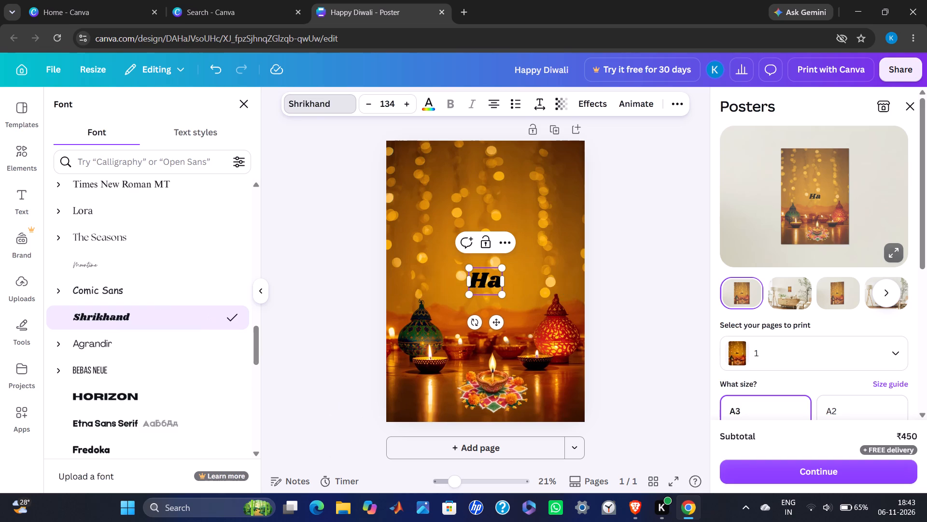
pyautogui.write('ppy')
pyautogui.press('space')
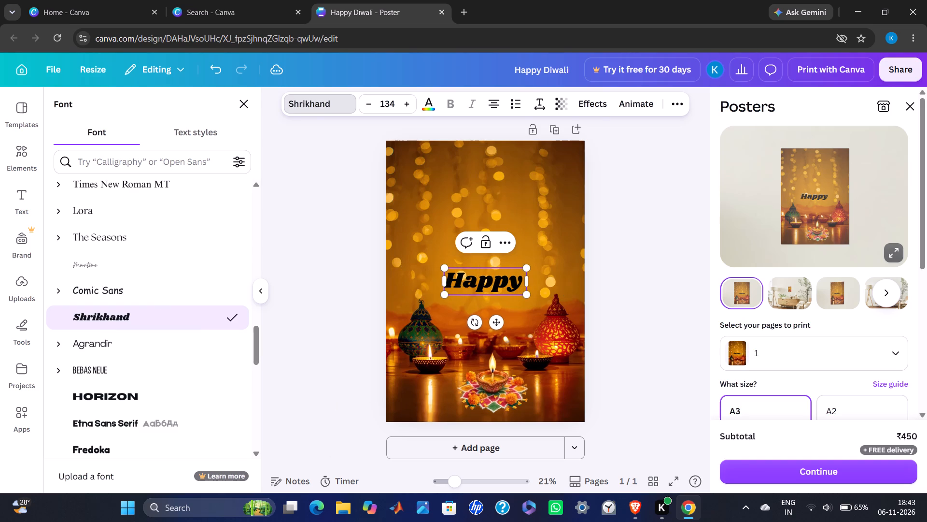
pyautogui.write('Di')
pyautogui.press('BackSpace')
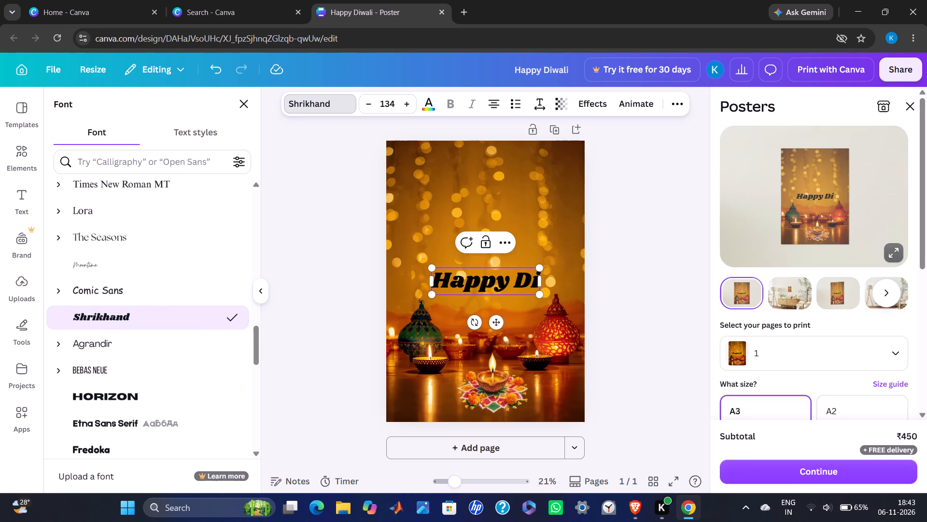
pyautogui.press('BackSpace')
pyautogui.write('Diwali')
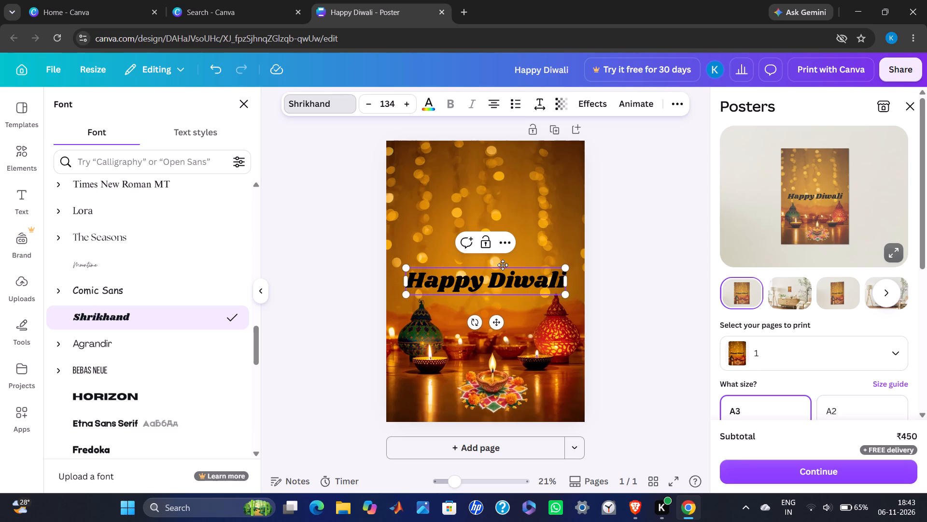
pyautogui.click(489, 277)
pyautogui.press('Return')
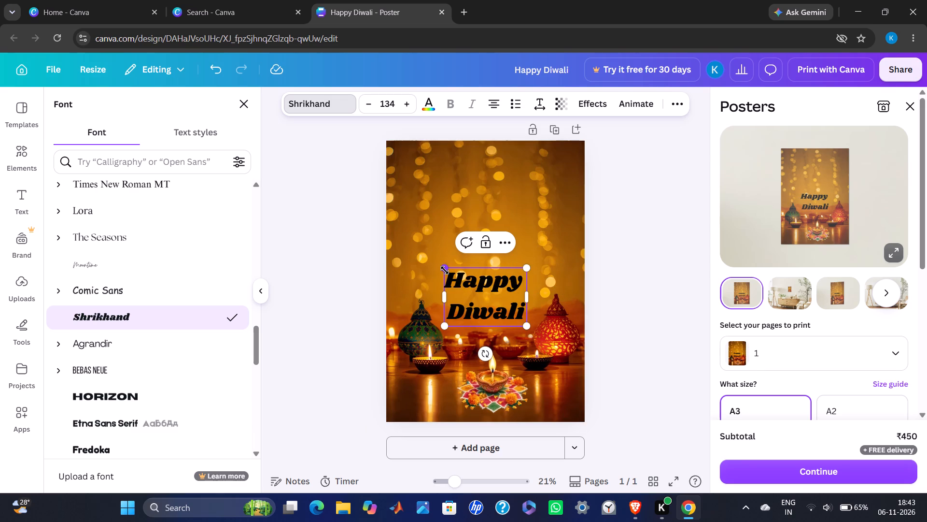
# Enlarge the "Happy Diwali" heading to font size 209 and position it in the upper part of the poster, above the lanterns.
pyautogui.moveTo(444, 268); pyautogui.dragTo(419, 240)
pyautogui.moveTo(474, 296); pyautogui.dragTo(484, 237)
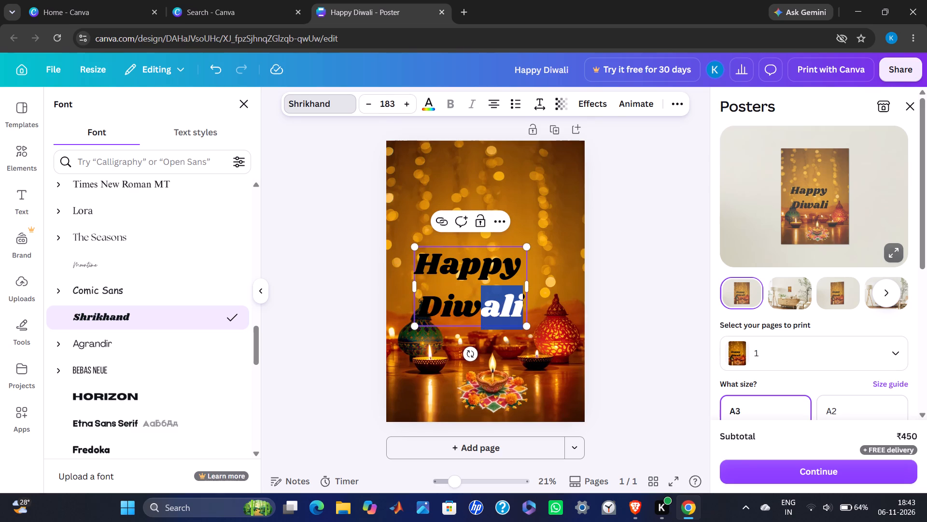
pyautogui.moveTo(473, 284); pyautogui.dragTo(482, 290)
pyautogui.scroll(-1, 482, 290)
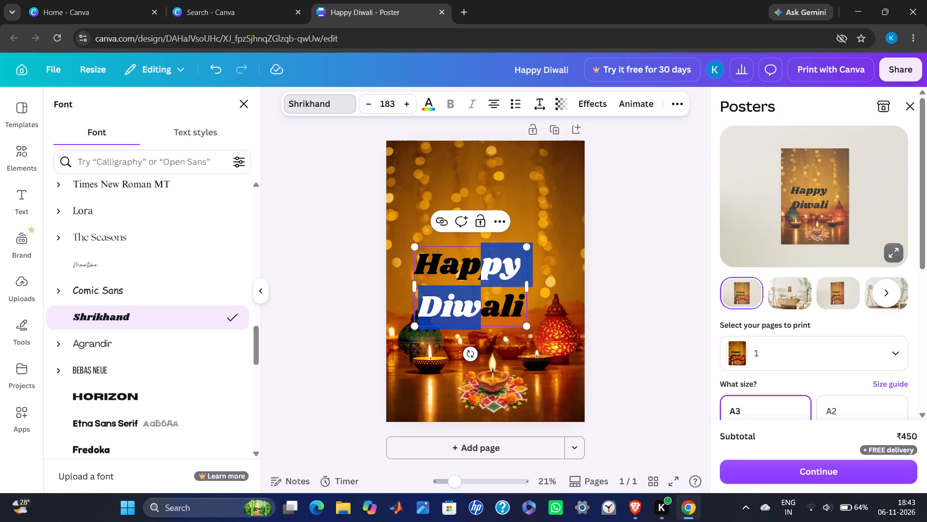
pyautogui.scroll(-1, 482, 290)
pyautogui.moveTo(531, 246); pyautogui.dragTo(534, 222)
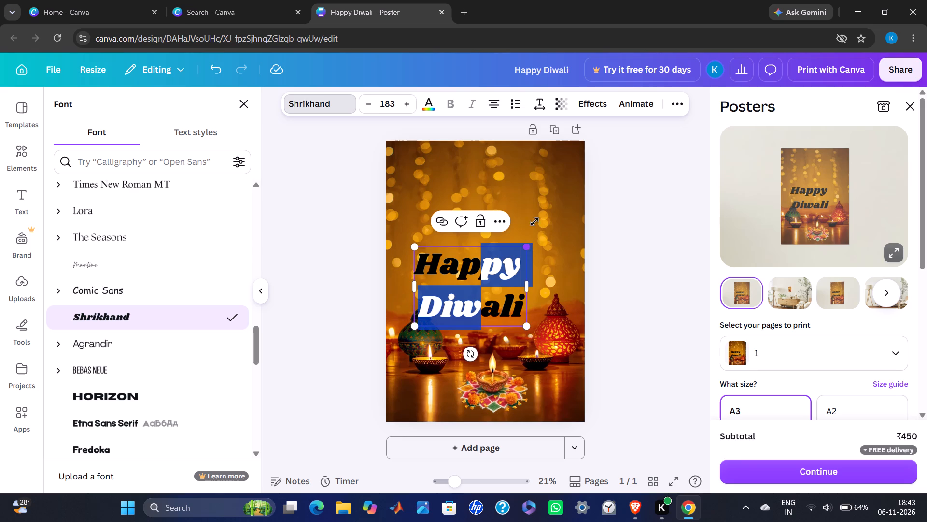
pyautogui.moveTo(534, 222); pyautogui.dragTo(535, 218)
pyautogui.click(535, 218)
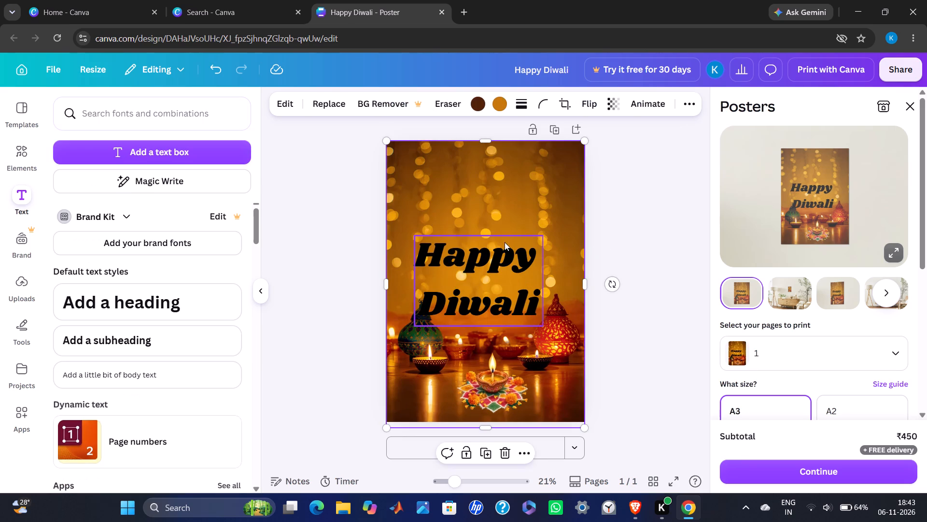
pyautogui.moveTo(492, 244); pyautogui.dragTo(499, 186)
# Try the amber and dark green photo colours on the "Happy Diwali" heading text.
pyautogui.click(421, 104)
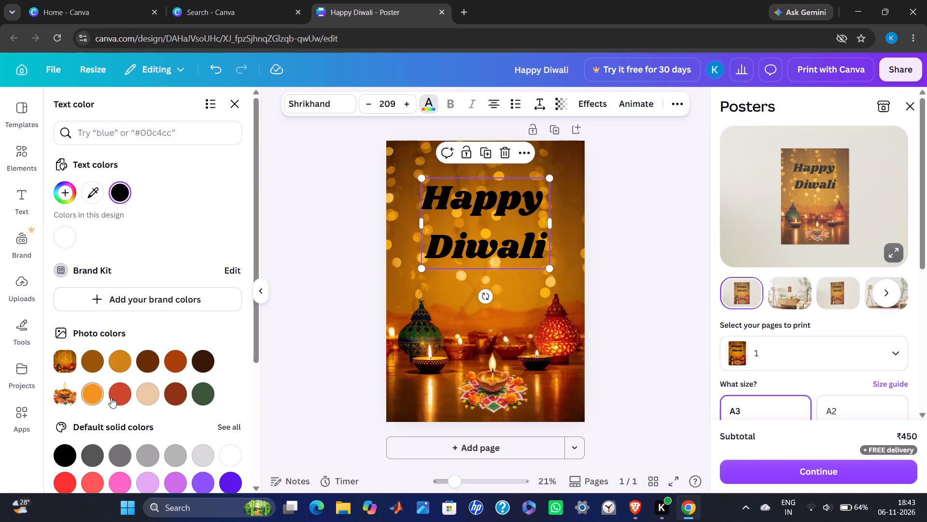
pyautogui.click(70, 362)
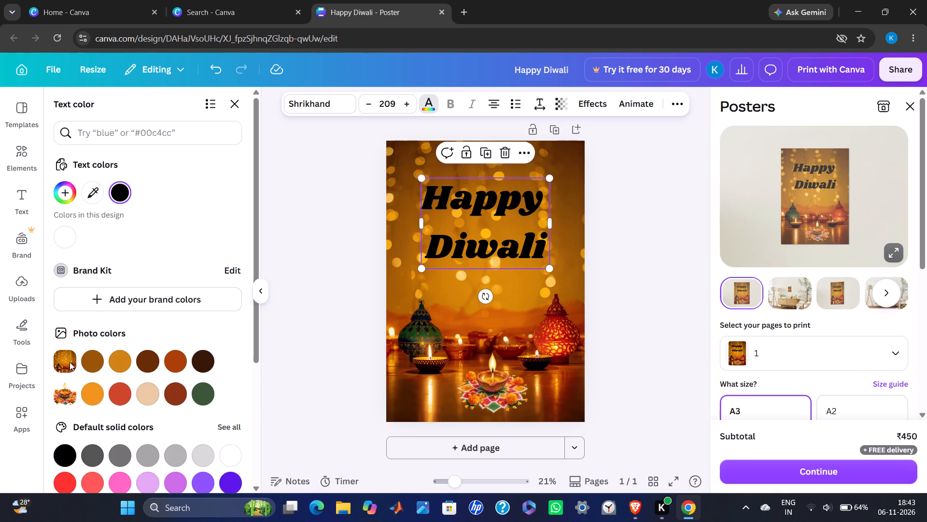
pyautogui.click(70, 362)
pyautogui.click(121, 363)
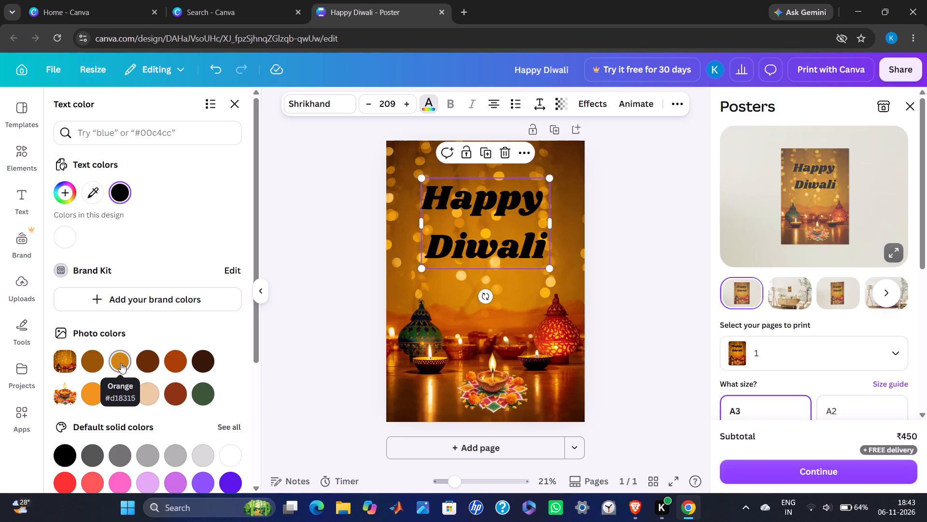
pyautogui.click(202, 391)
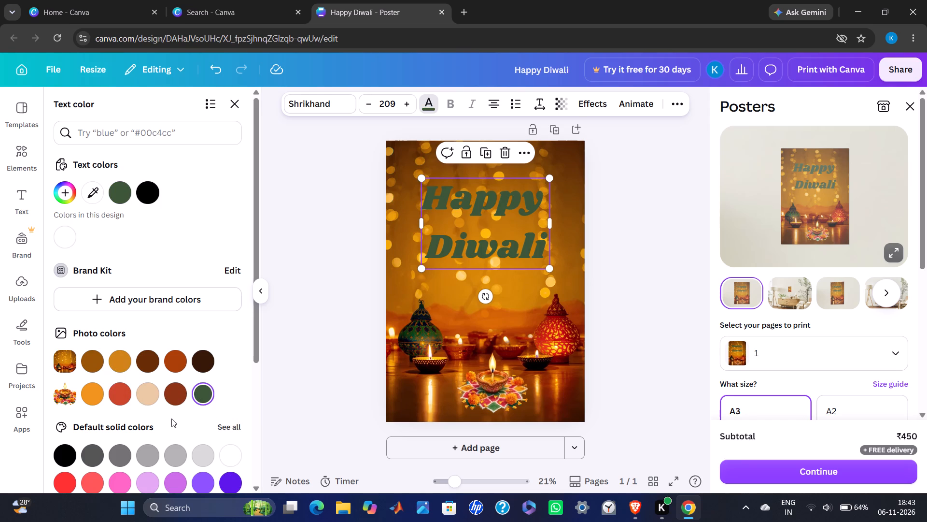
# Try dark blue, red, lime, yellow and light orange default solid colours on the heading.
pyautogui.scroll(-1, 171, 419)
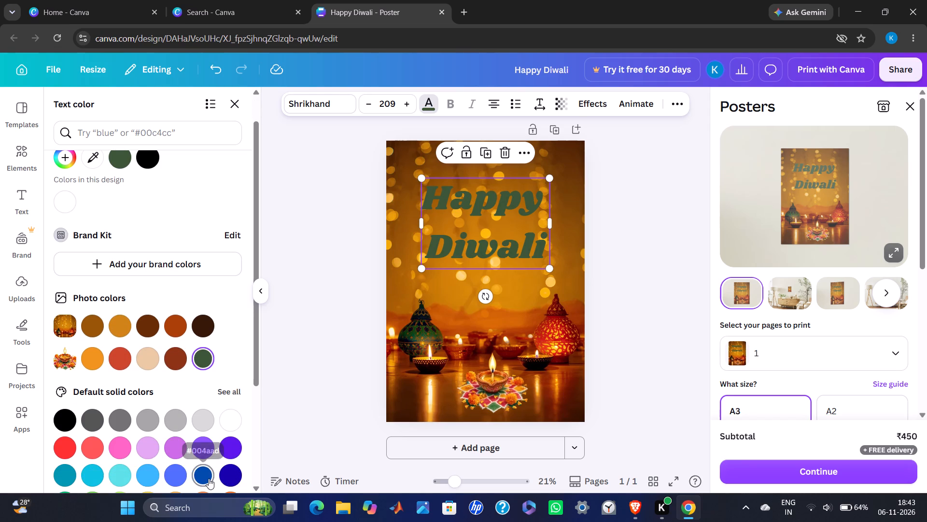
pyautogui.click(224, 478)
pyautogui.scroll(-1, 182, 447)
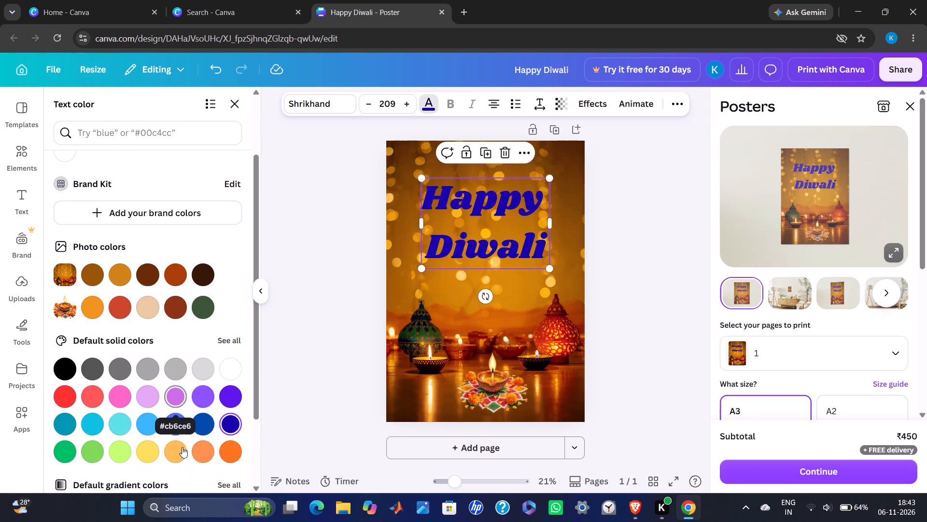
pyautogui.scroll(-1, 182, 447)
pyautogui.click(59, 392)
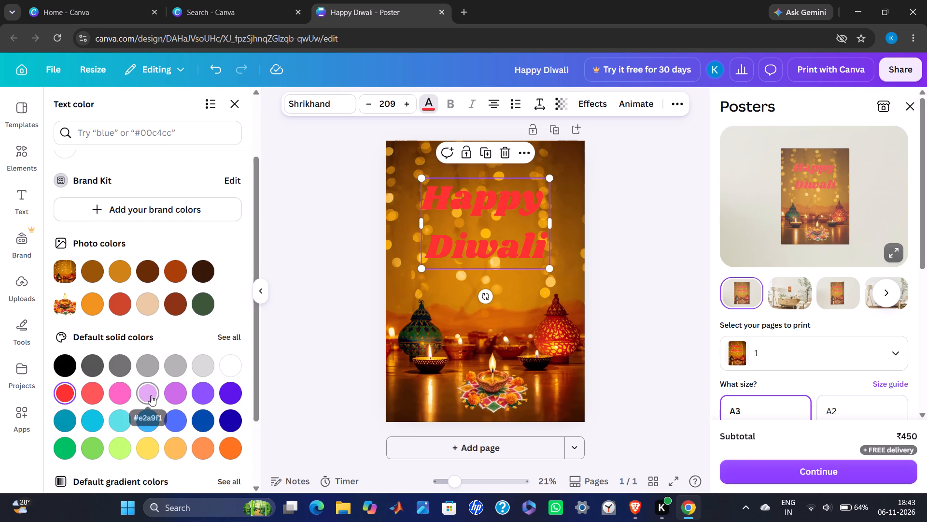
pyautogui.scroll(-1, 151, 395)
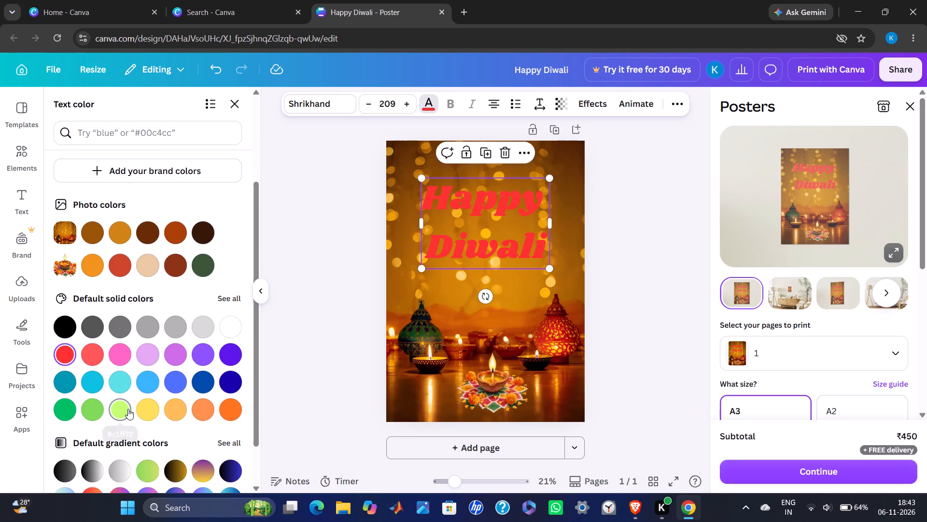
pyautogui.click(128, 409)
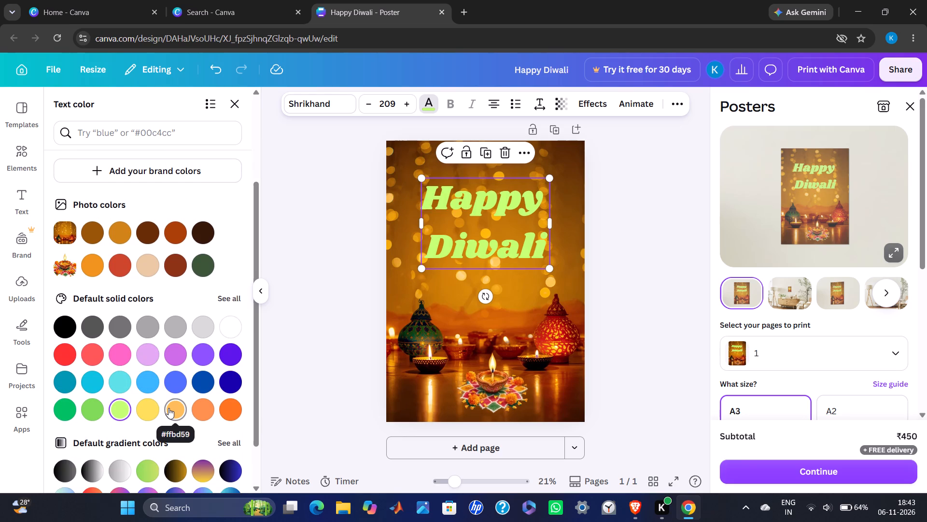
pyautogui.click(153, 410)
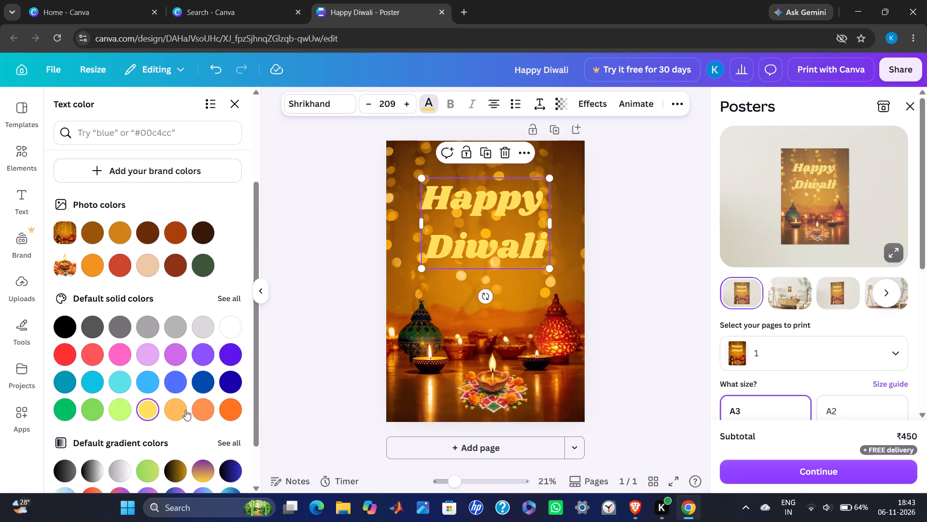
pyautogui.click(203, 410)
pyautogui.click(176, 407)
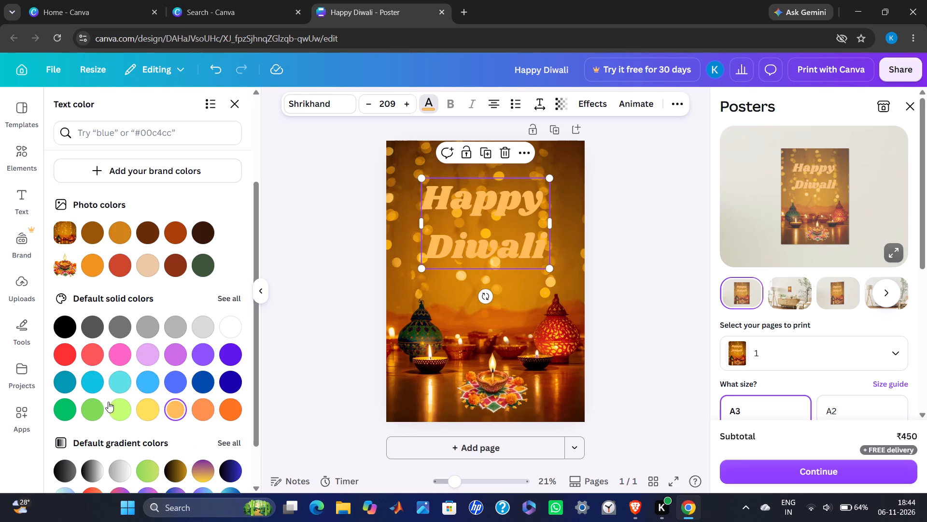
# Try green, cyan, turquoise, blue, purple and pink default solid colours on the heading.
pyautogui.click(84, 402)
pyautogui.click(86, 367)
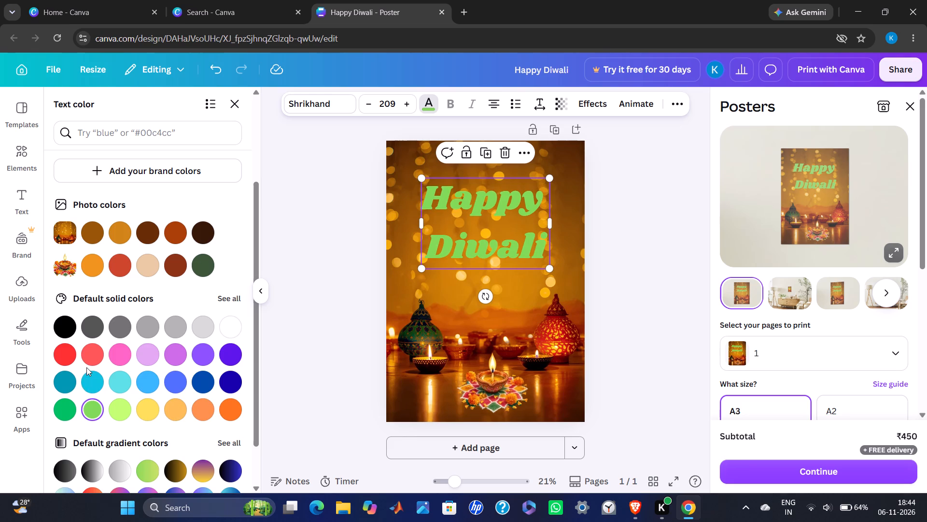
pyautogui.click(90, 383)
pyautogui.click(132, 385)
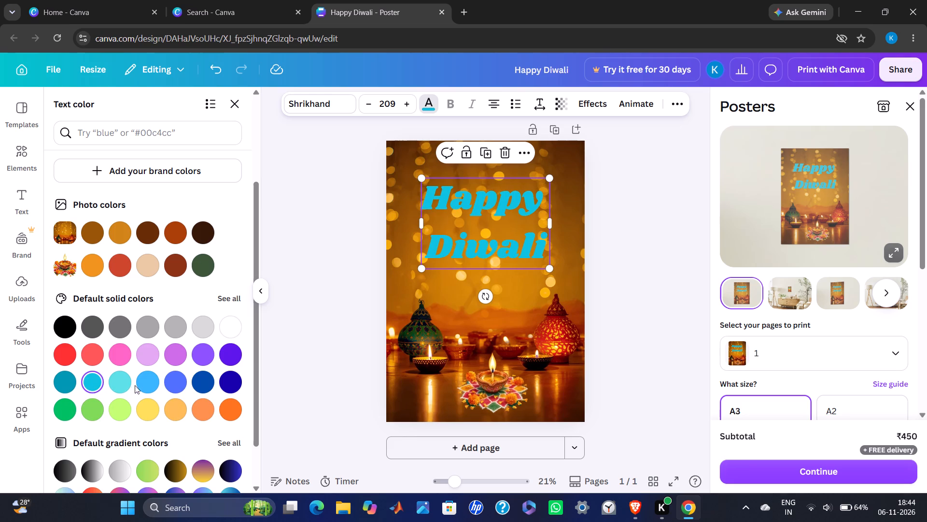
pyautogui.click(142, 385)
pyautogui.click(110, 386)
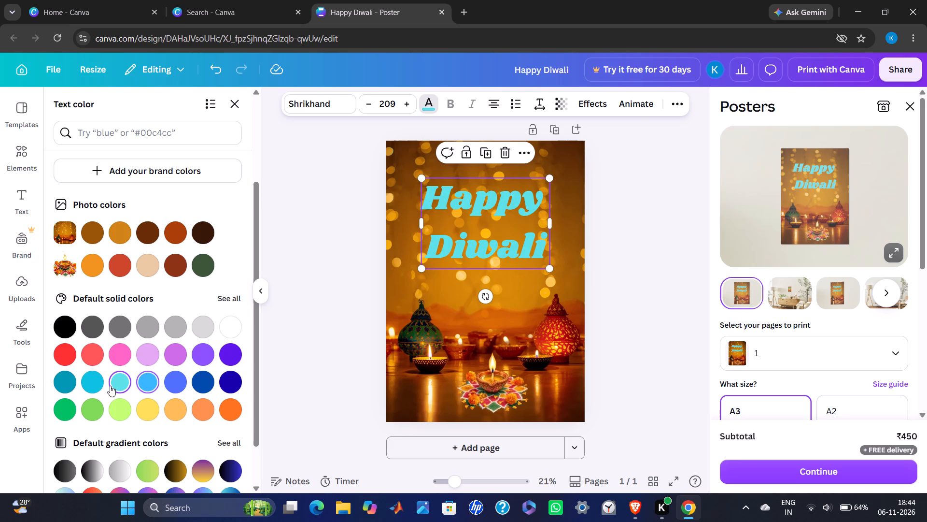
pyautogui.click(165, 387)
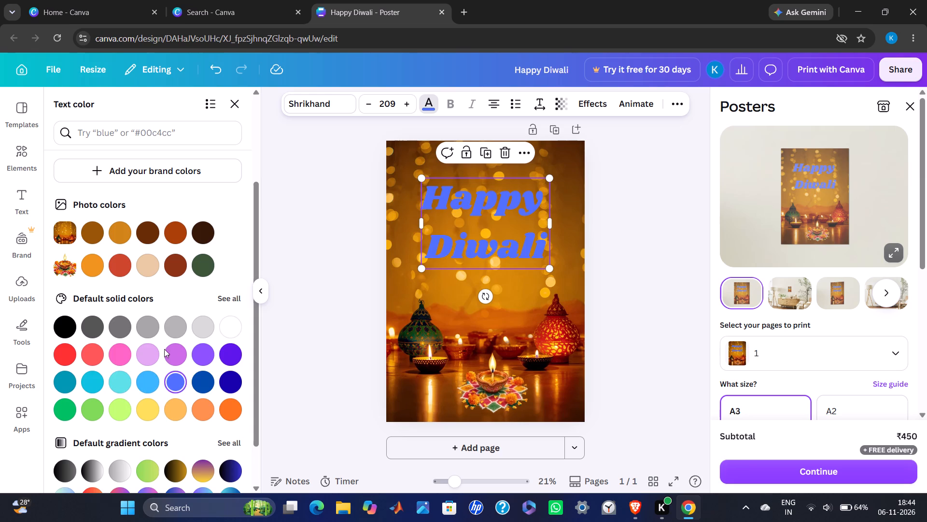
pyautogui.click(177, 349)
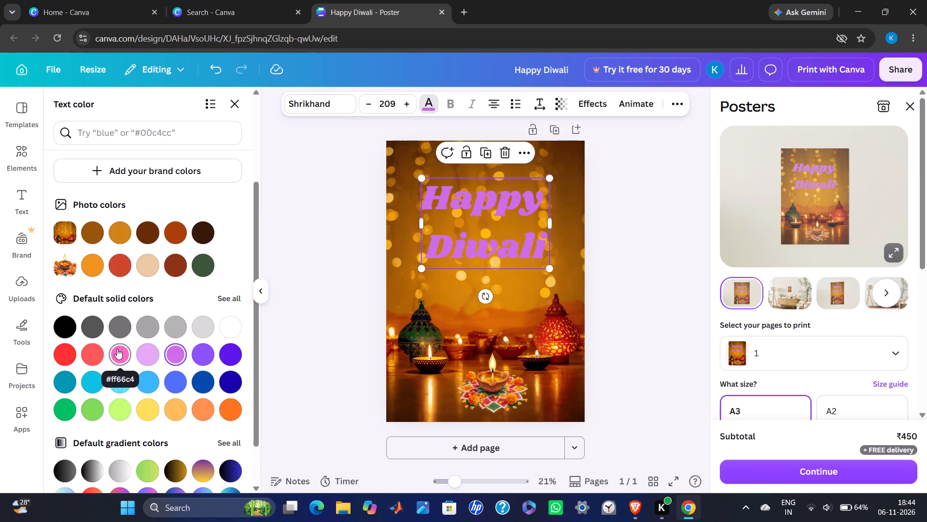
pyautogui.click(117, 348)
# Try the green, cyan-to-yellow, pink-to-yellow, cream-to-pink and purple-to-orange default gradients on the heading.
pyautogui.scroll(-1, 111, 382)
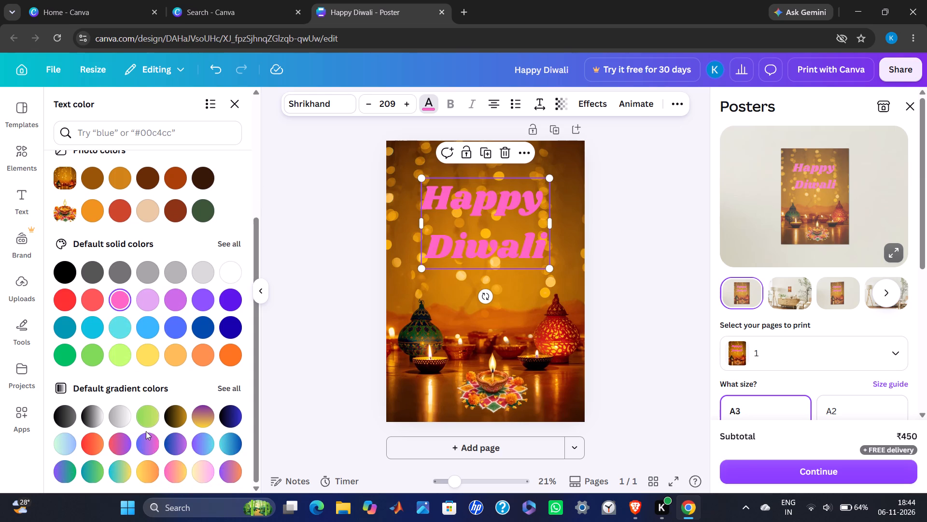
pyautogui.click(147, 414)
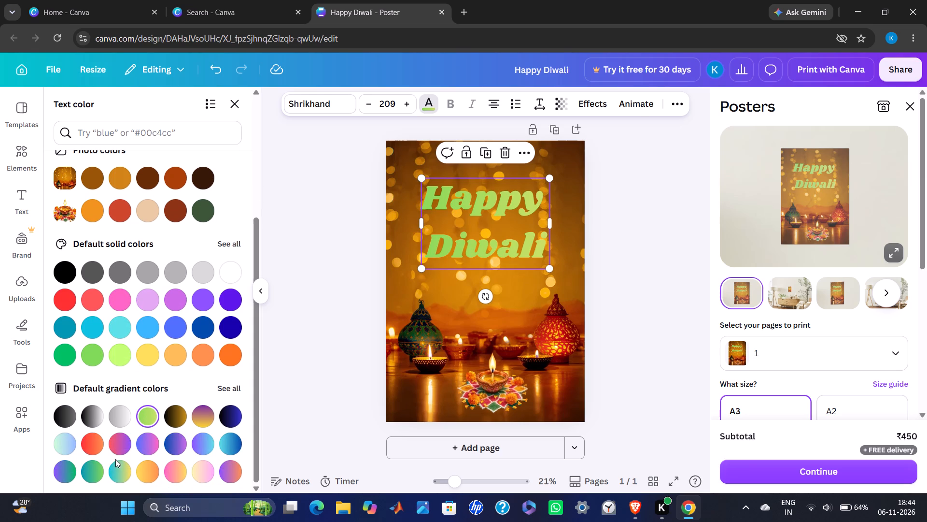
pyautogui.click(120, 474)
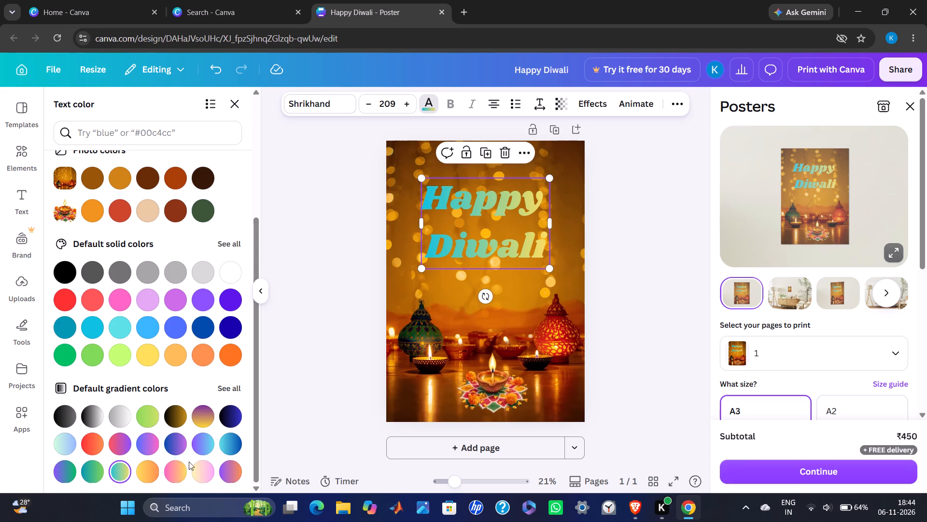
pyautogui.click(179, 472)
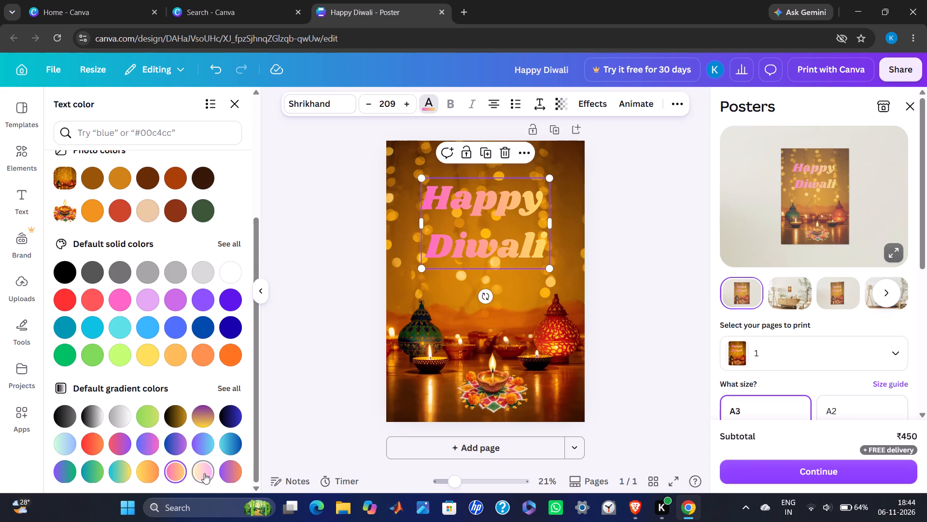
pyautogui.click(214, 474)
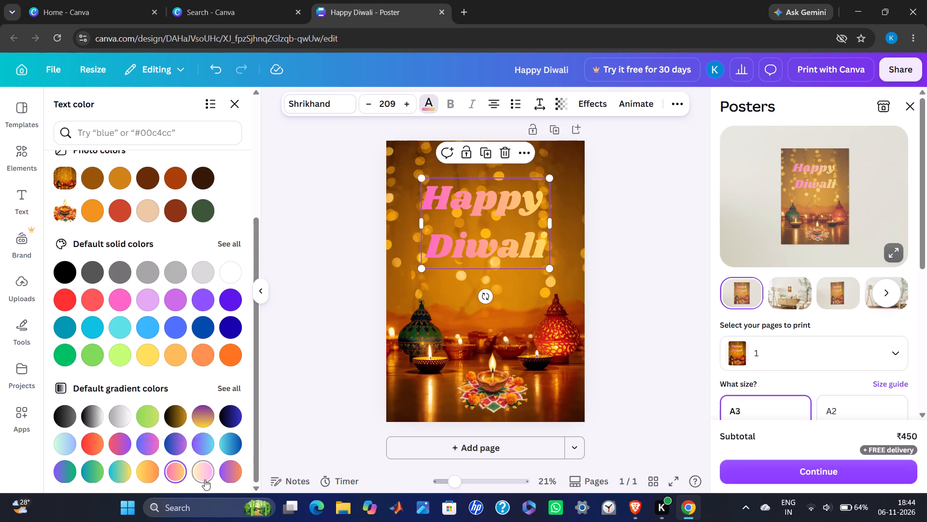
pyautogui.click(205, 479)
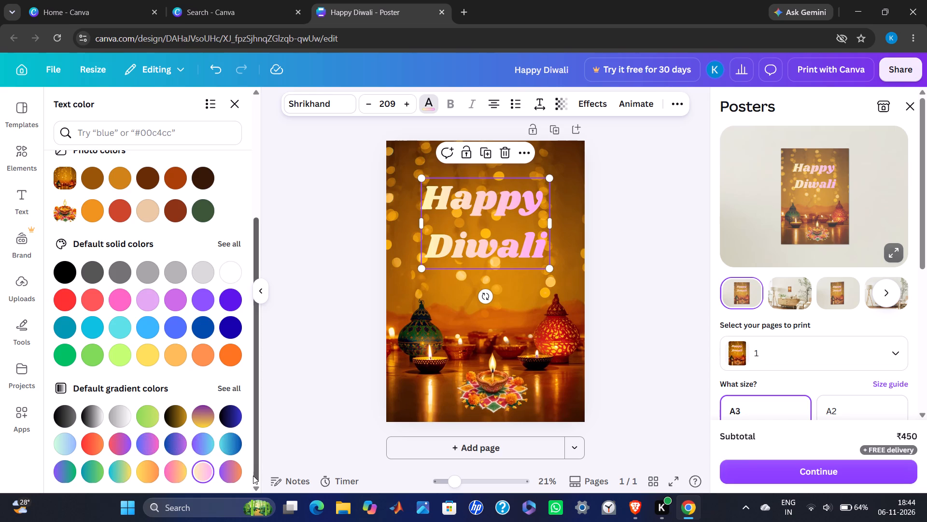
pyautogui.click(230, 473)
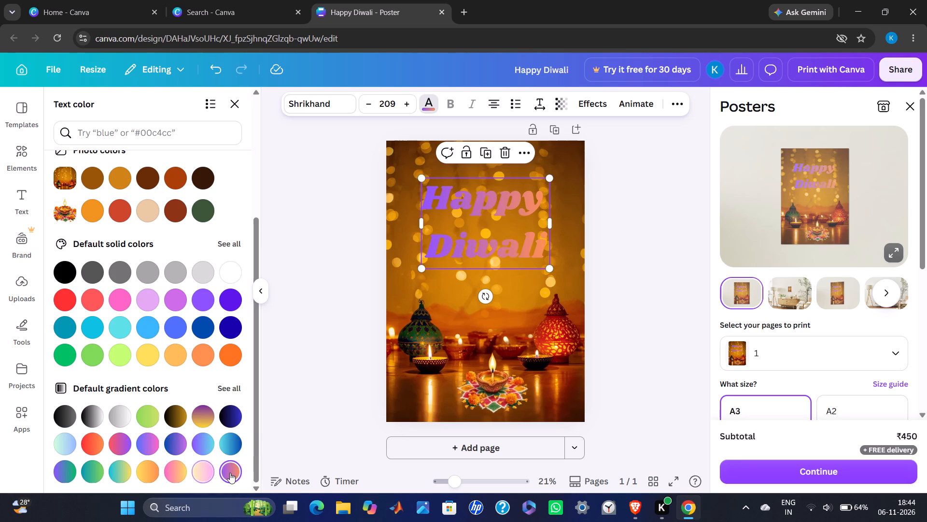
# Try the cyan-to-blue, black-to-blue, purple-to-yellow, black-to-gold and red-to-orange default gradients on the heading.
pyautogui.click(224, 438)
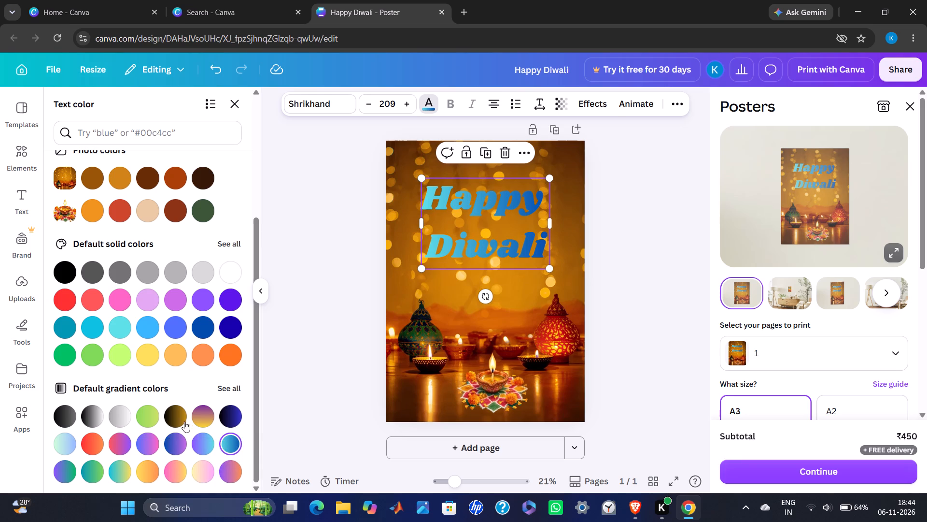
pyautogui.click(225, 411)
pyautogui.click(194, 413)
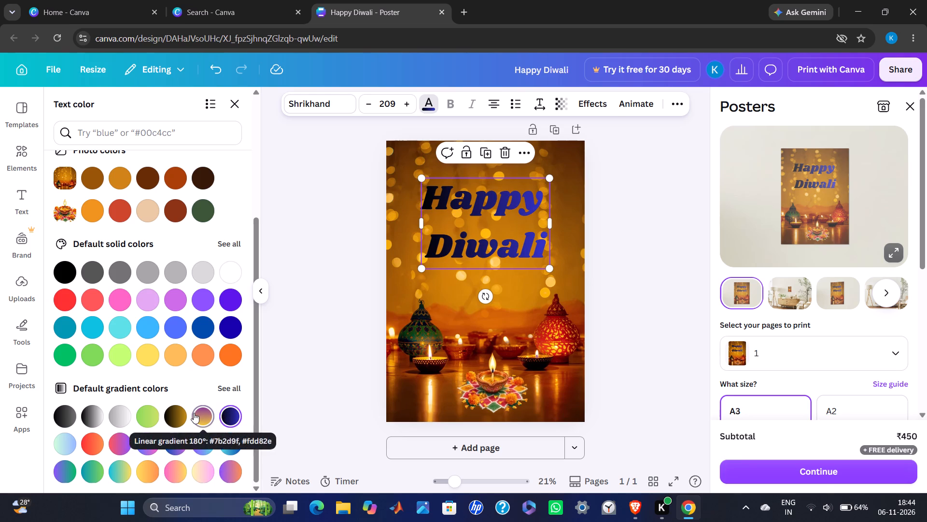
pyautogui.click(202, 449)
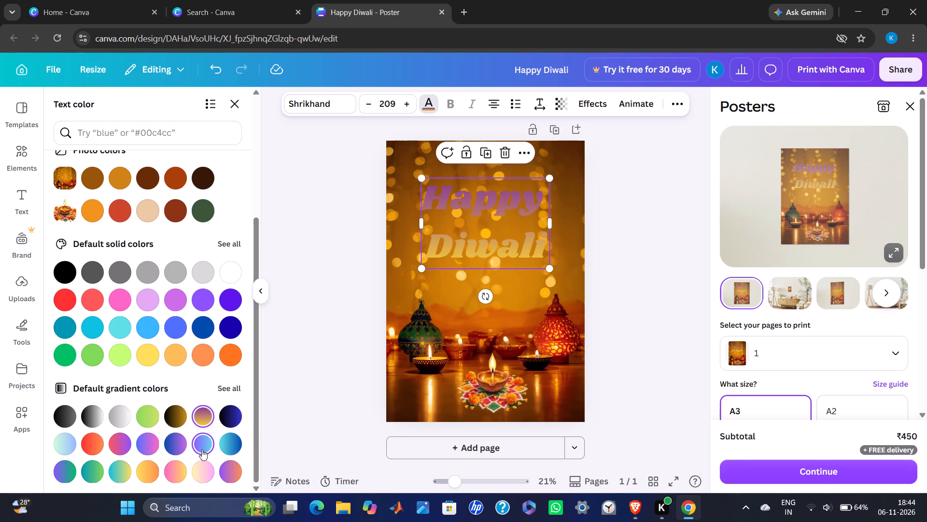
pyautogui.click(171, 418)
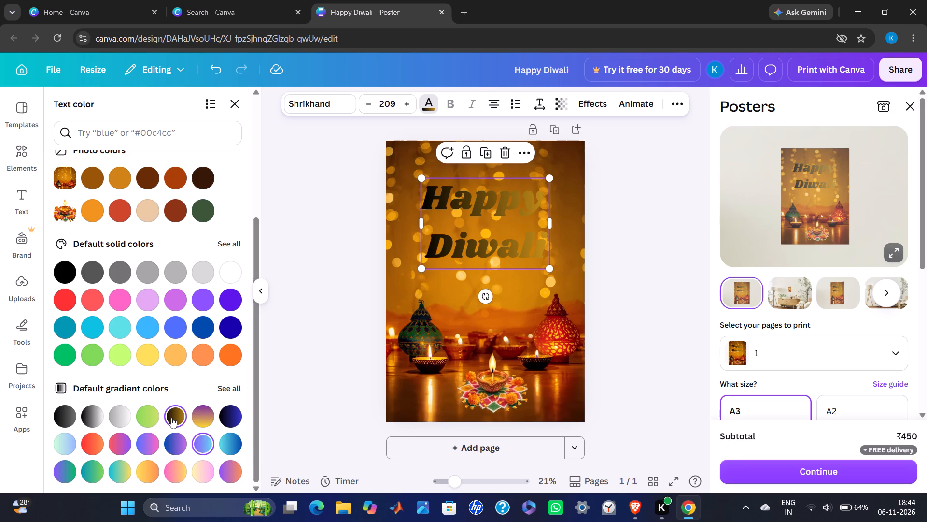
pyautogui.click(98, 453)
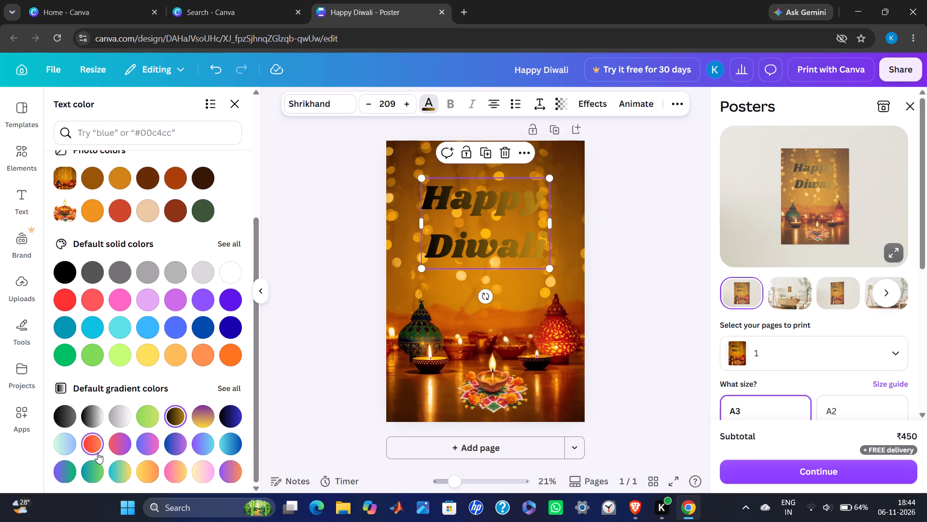
# Apply the pale mint-to-light-blue default gradient to the "Happy Diwali" heading.
pyautogui.click(56, 449)
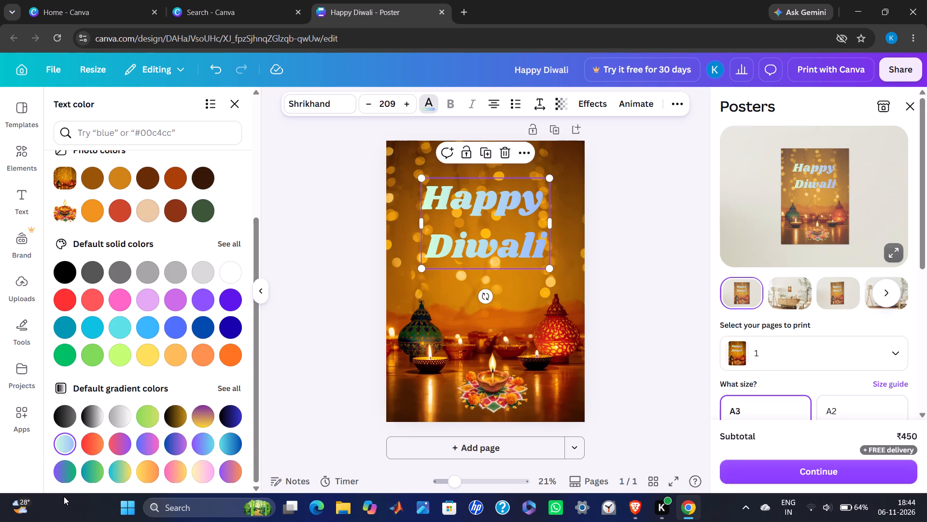
pyautogui.click(64, 496)
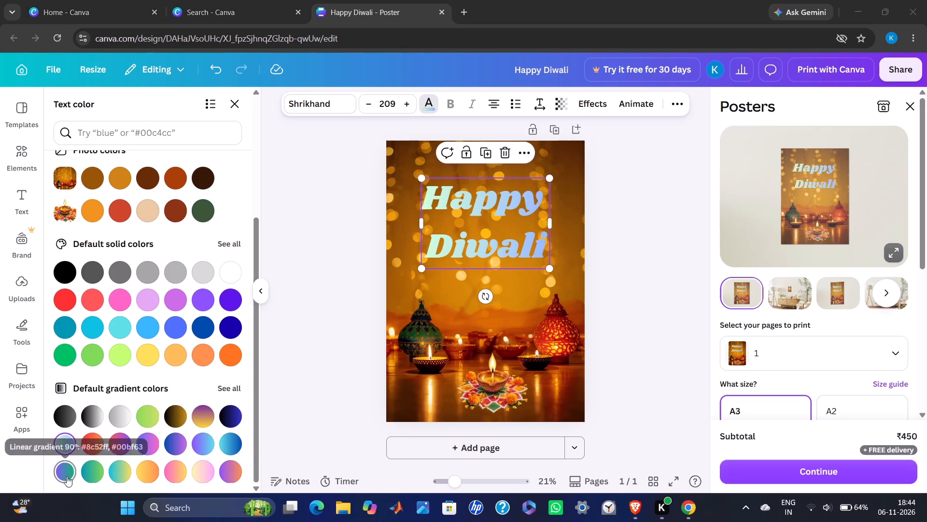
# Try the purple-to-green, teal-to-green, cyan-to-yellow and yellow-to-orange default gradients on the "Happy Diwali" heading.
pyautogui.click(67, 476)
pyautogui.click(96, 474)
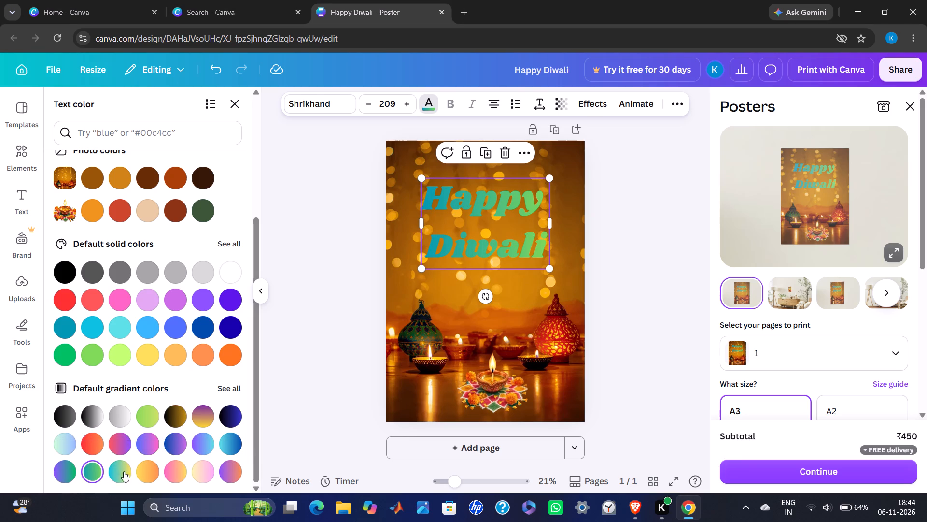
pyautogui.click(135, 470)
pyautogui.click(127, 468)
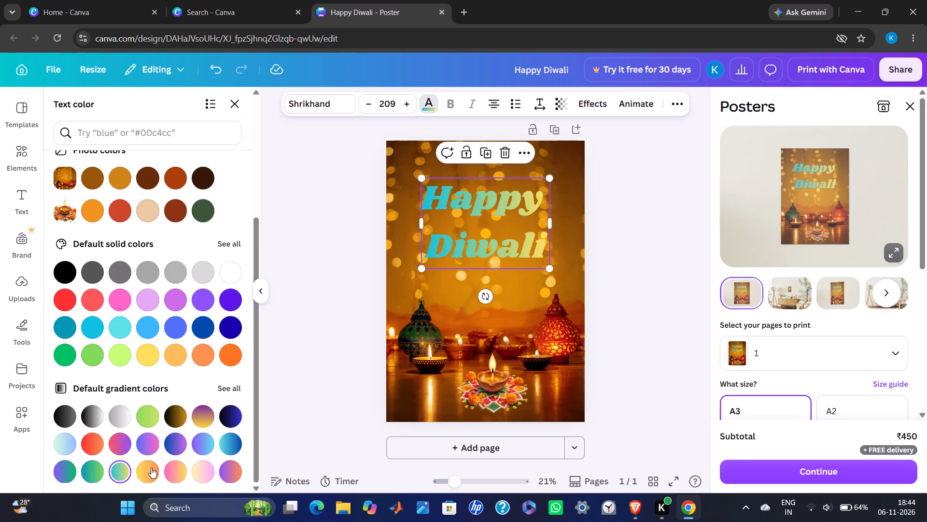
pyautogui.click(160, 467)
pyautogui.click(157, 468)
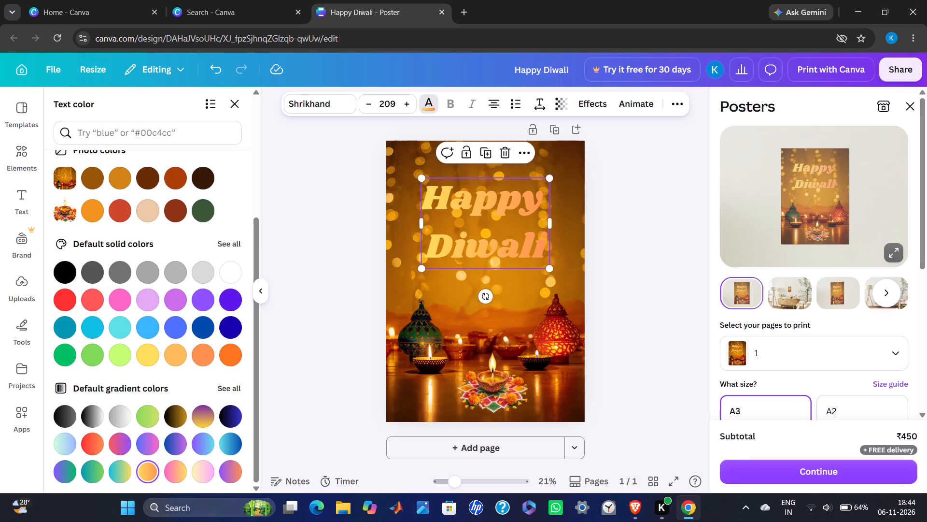
# Apply the pink-to-yellow default gradient to the "Happy Diwali" heading.
pyautogui.click(173, 465)
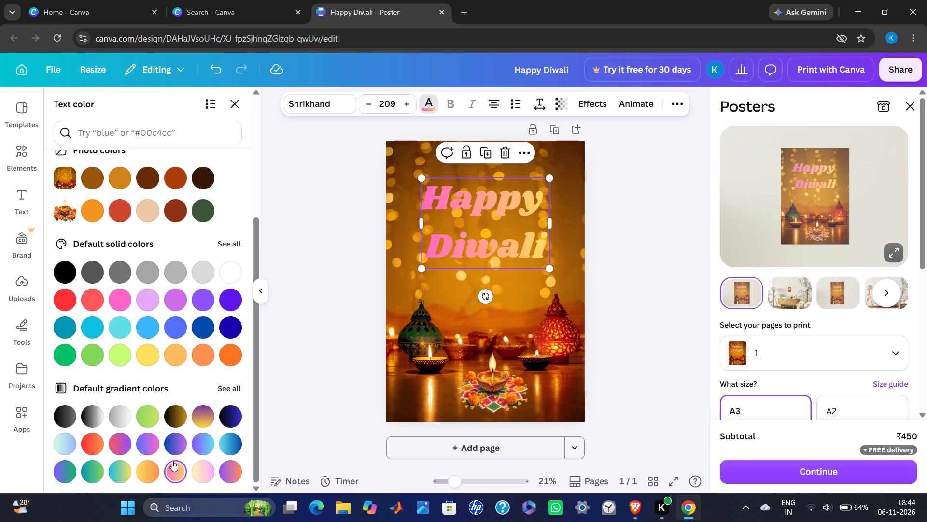
pyautogui.scroll(1, 147, 199)
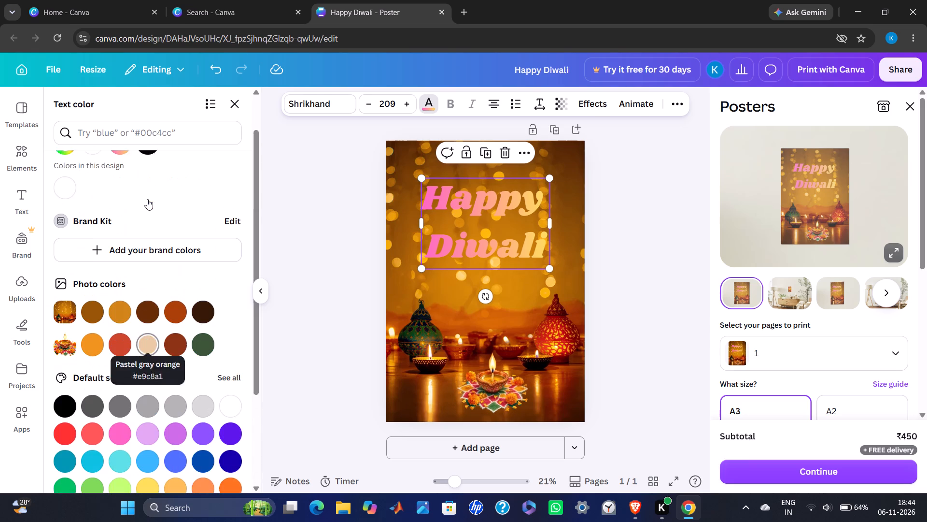
pyautogui.scroll(1, 147, 199)
pyautogui.scroll(1, 151, 305)
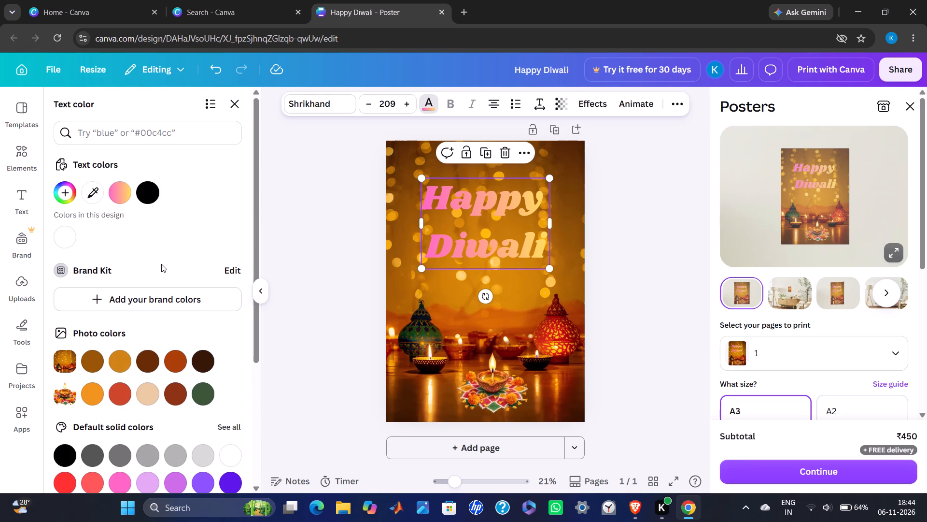
pyautogui.scroll(-1, 151, 362)
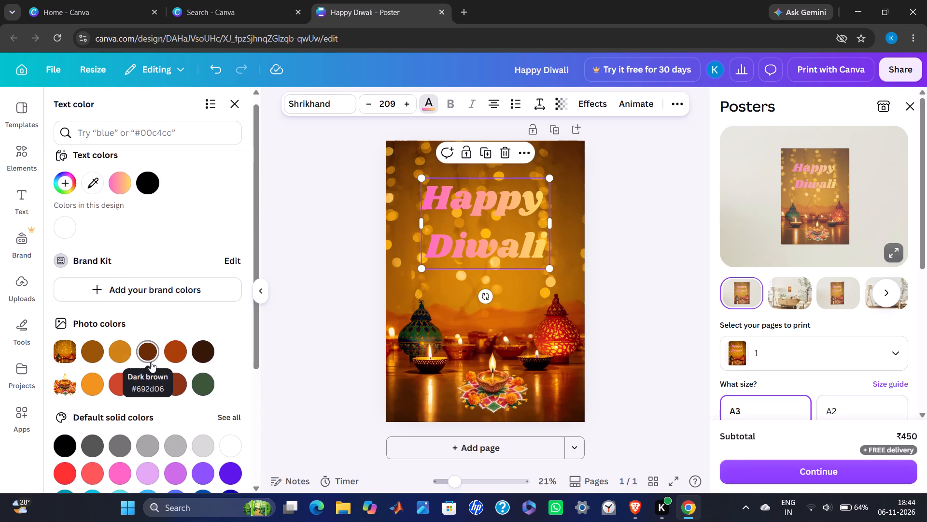
pyautogui.scroll(-2, 150, 314)
pyautogui.scroll(1, 150, 314)
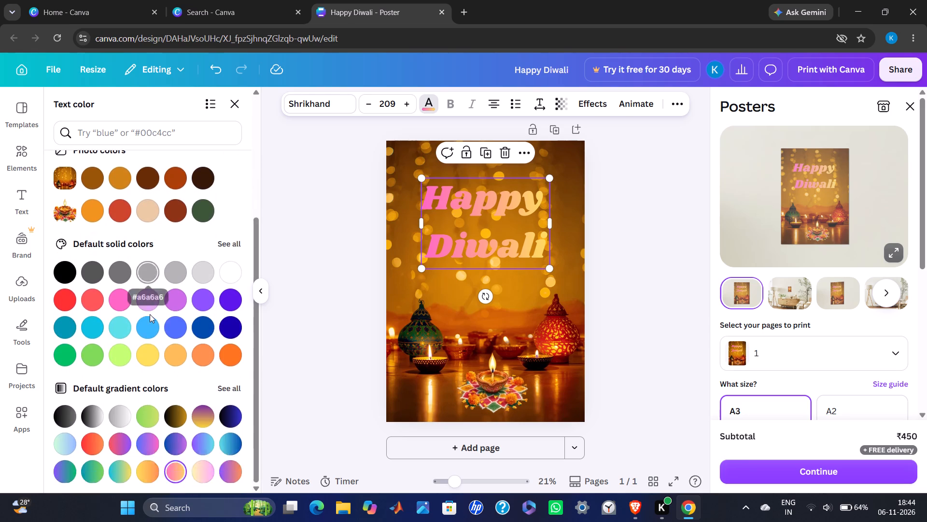
pyautogui.scroll(1, 150, 314)
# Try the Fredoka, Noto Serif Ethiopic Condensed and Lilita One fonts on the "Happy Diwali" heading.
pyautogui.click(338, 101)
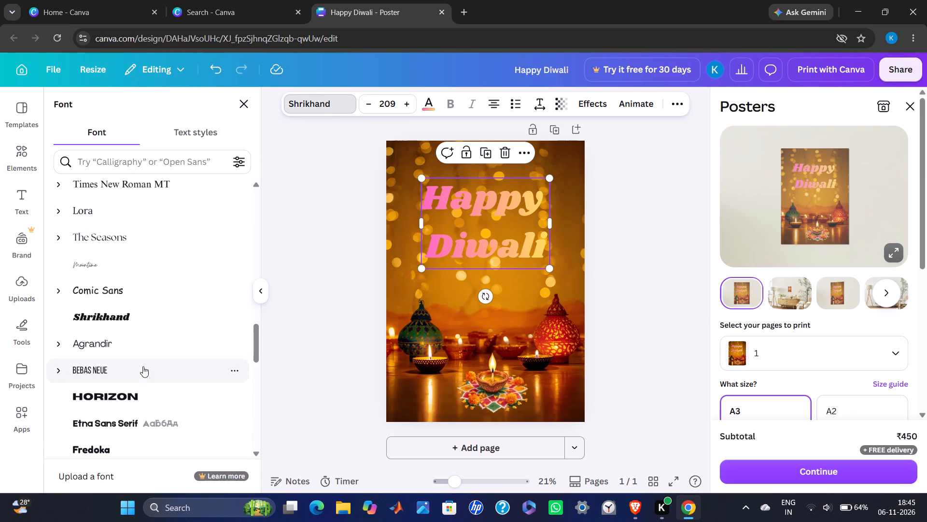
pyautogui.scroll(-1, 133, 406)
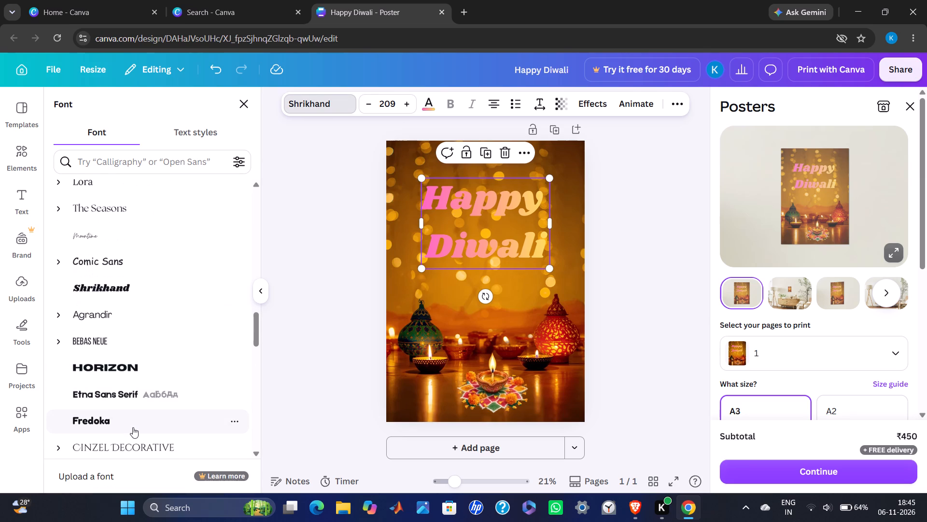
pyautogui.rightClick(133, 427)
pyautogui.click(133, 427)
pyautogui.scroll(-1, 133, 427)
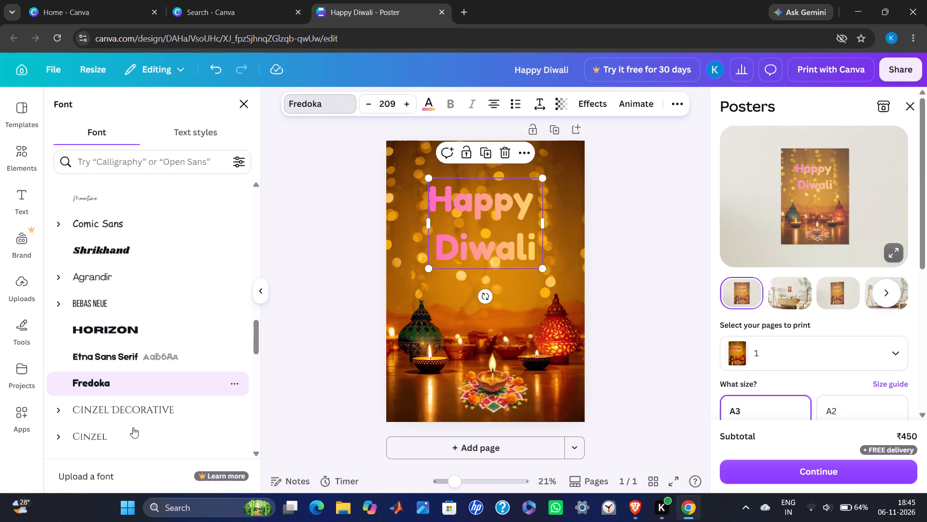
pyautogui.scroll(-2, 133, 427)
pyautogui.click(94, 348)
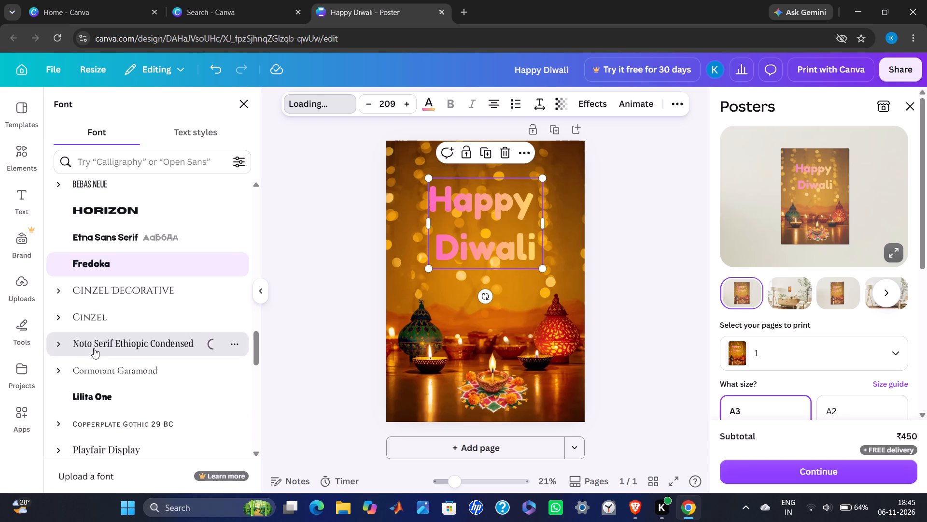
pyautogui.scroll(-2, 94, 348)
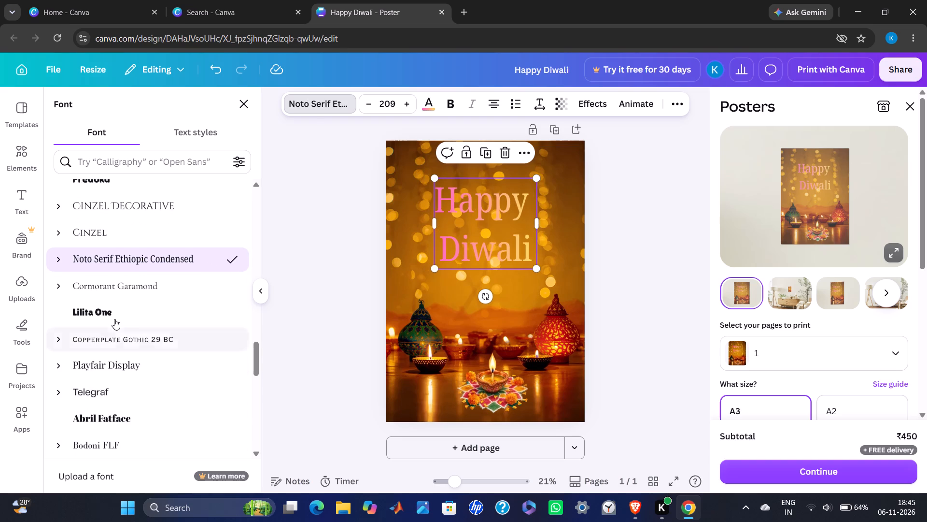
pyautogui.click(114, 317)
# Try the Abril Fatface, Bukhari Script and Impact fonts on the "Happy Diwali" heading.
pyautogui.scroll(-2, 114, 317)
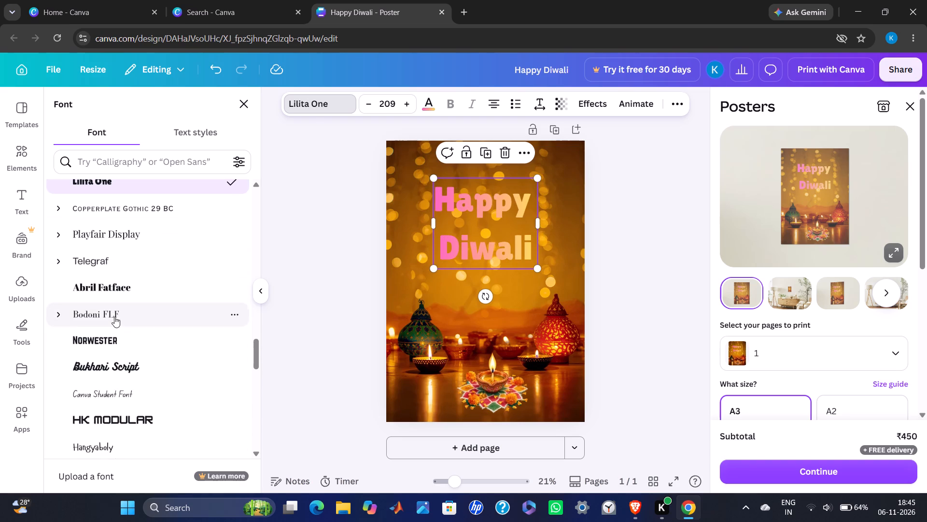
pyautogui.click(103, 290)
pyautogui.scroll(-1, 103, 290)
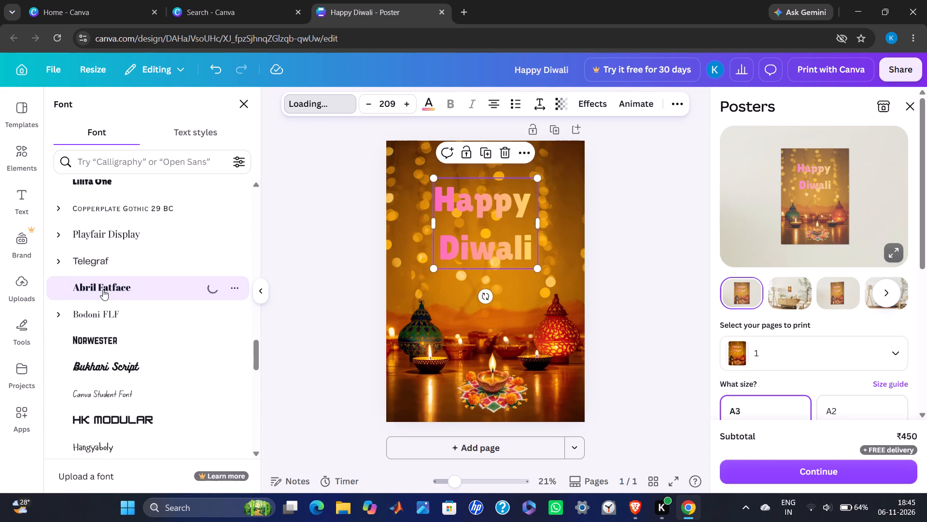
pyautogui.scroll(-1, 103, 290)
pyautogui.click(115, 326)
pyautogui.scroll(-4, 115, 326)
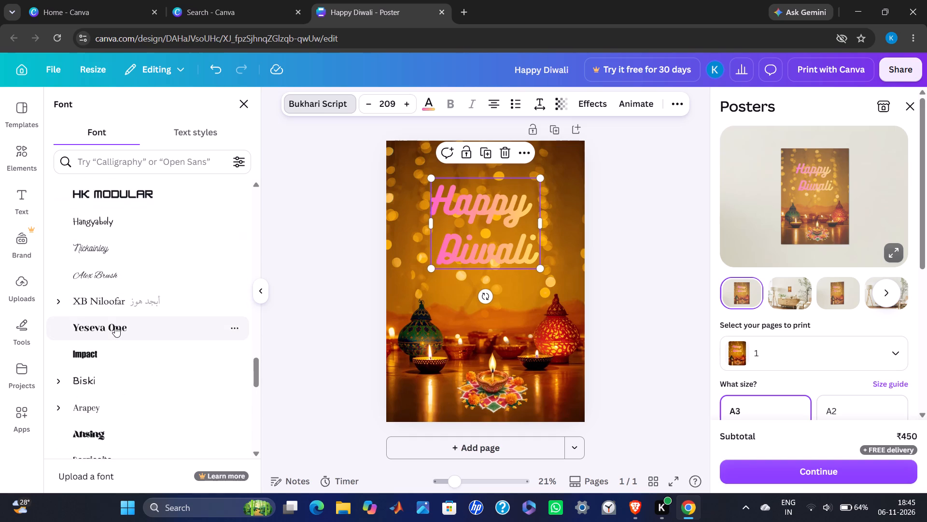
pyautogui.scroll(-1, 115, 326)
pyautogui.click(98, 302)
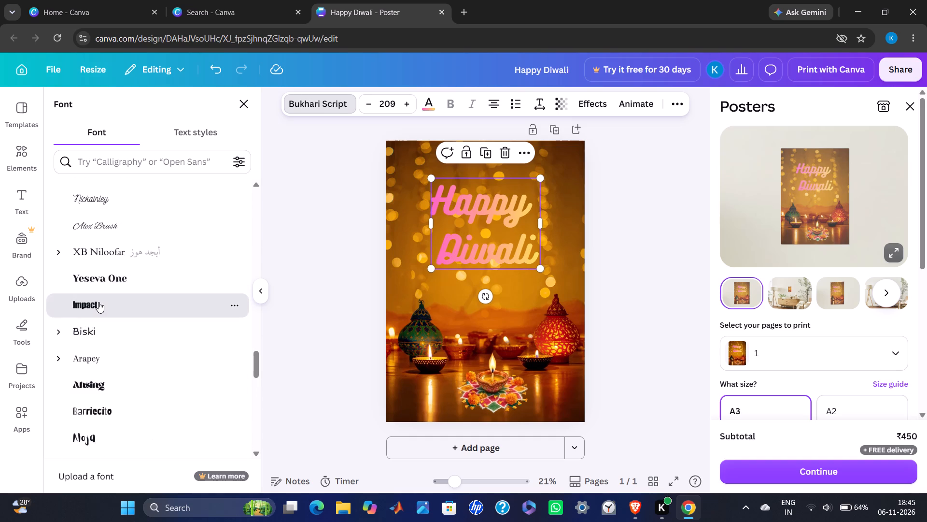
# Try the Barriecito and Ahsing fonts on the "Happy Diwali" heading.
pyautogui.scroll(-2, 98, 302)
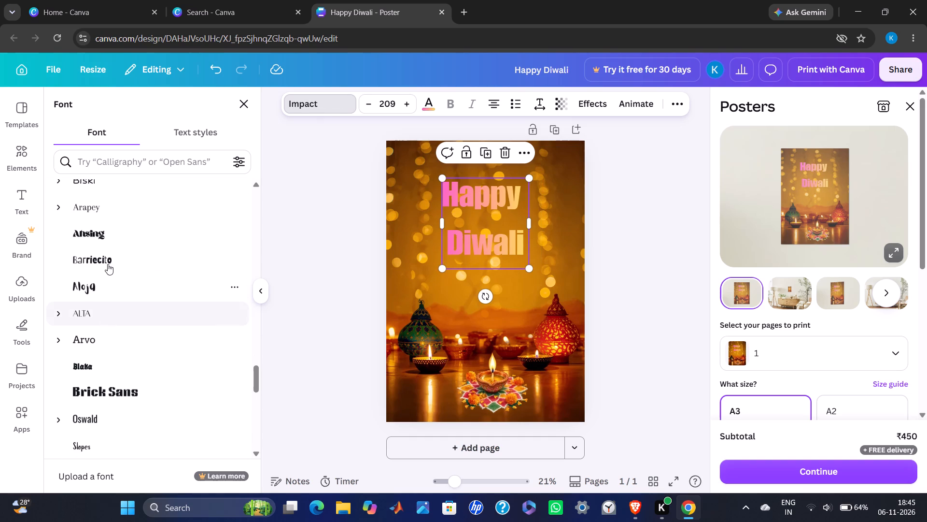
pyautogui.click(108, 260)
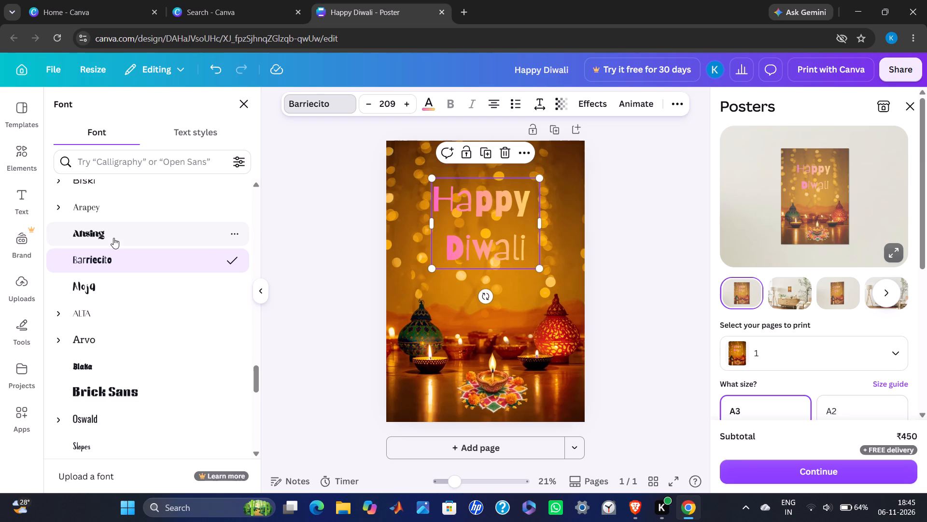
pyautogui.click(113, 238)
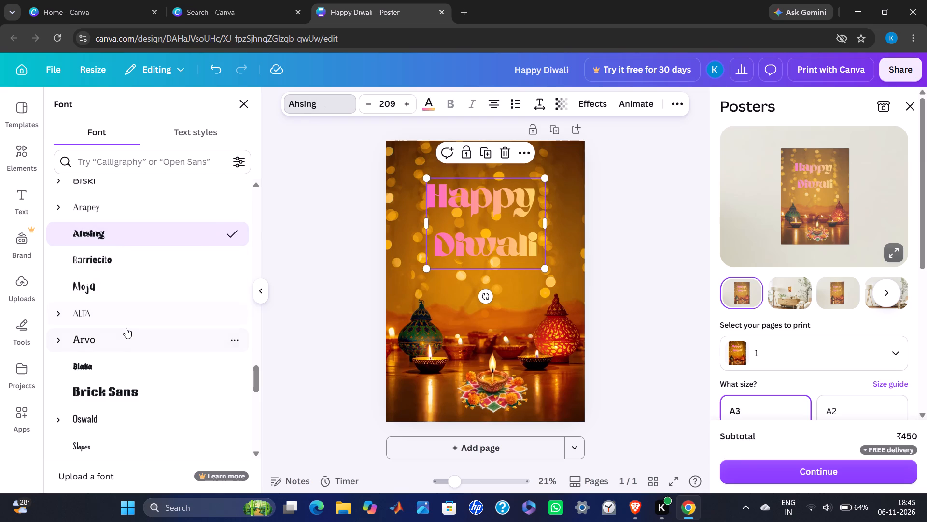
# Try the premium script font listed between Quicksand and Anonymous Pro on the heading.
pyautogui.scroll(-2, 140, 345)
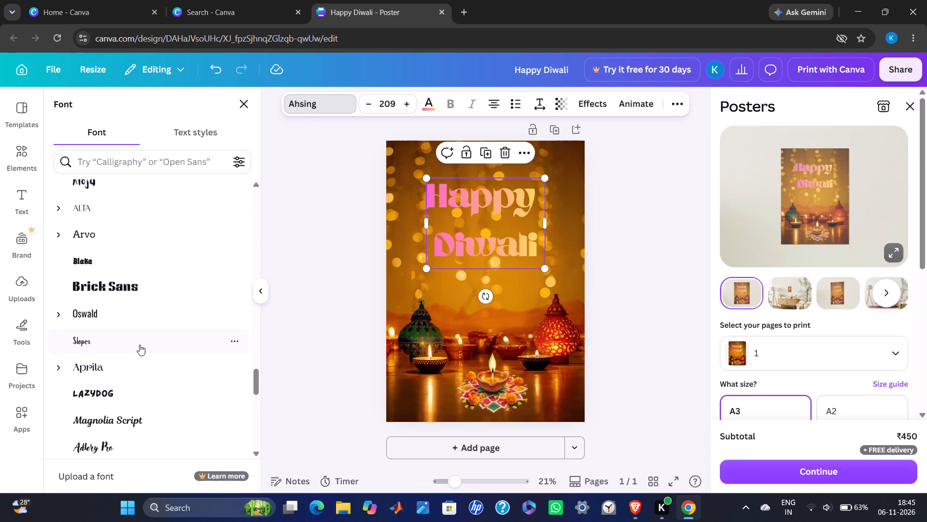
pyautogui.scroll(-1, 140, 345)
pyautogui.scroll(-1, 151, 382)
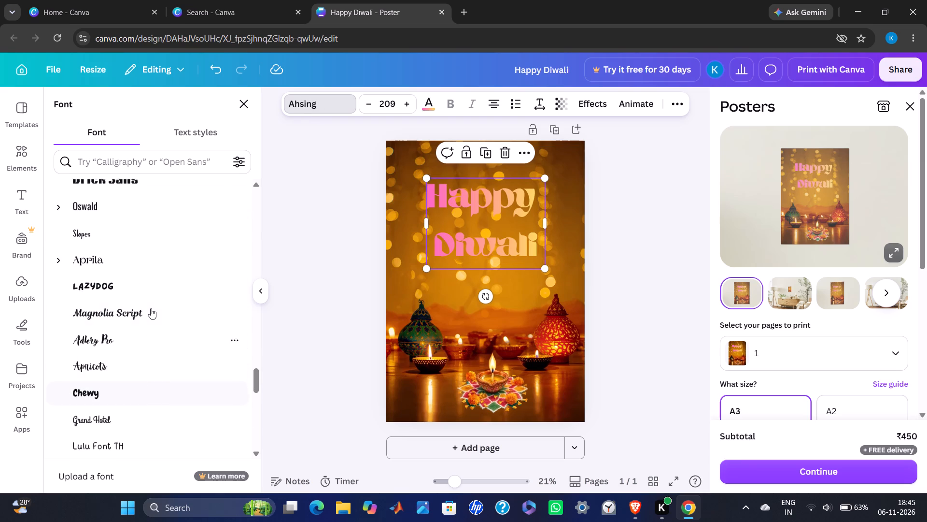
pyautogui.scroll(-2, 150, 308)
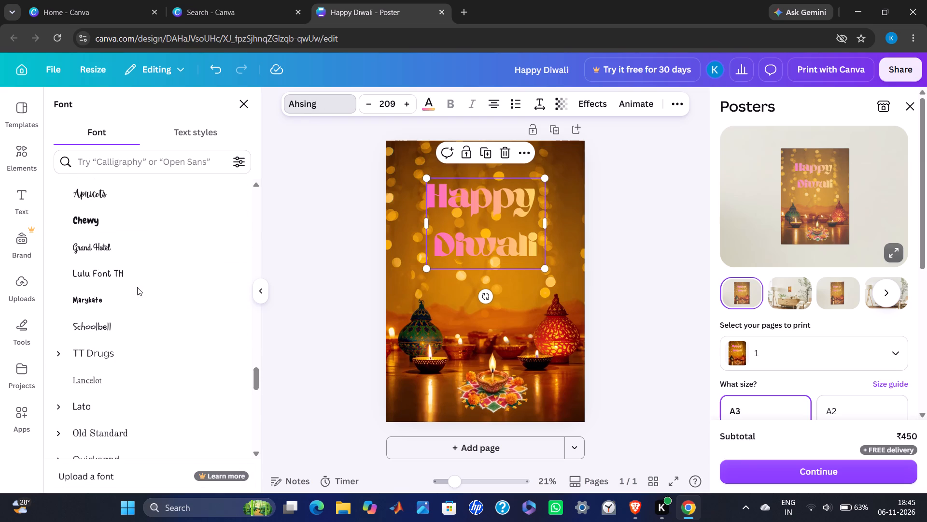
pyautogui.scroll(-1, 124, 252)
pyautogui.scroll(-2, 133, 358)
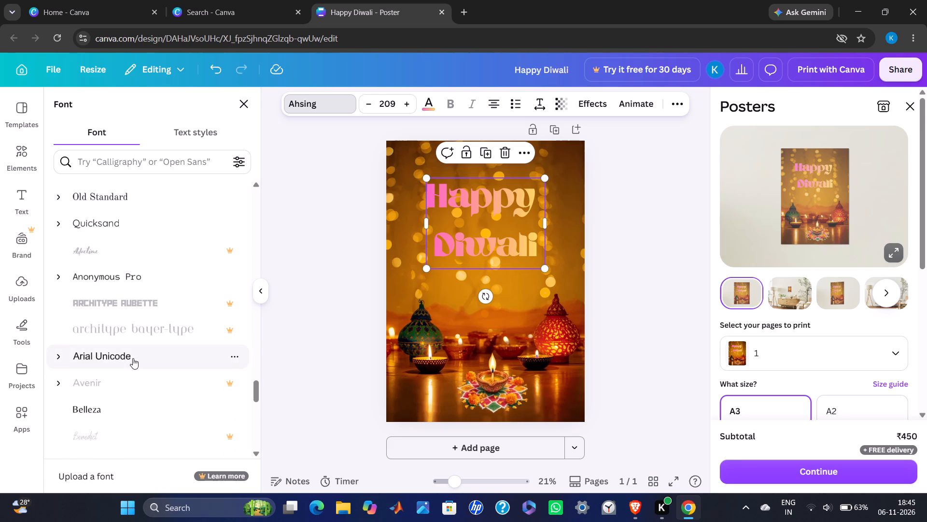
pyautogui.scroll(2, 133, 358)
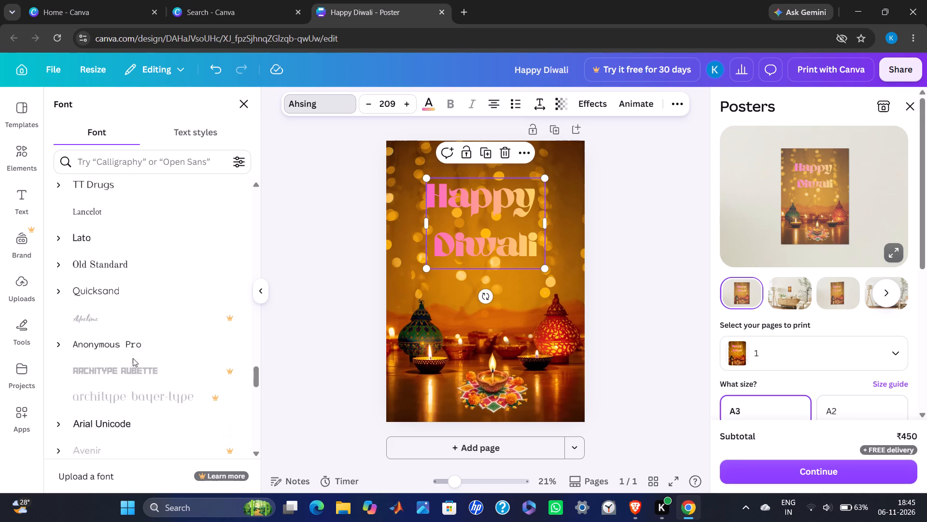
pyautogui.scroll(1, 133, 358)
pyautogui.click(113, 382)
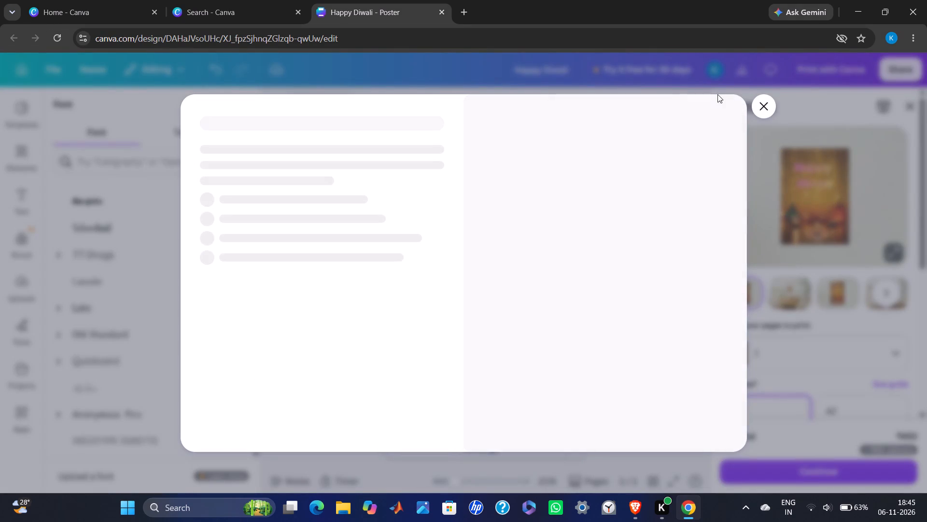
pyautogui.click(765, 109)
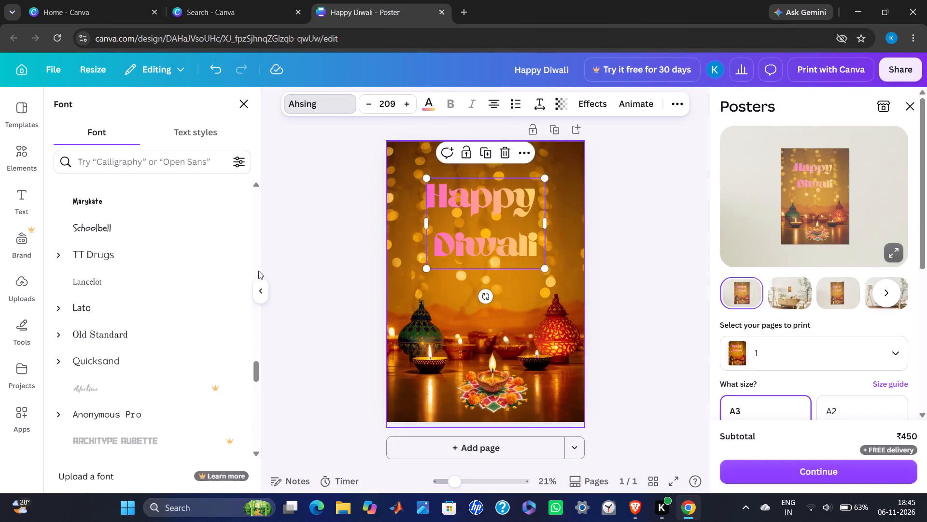
# Set the "Happy Diwali" heading's font to Noto Serif.
pyautogui.scroll(-3, 130, 370)
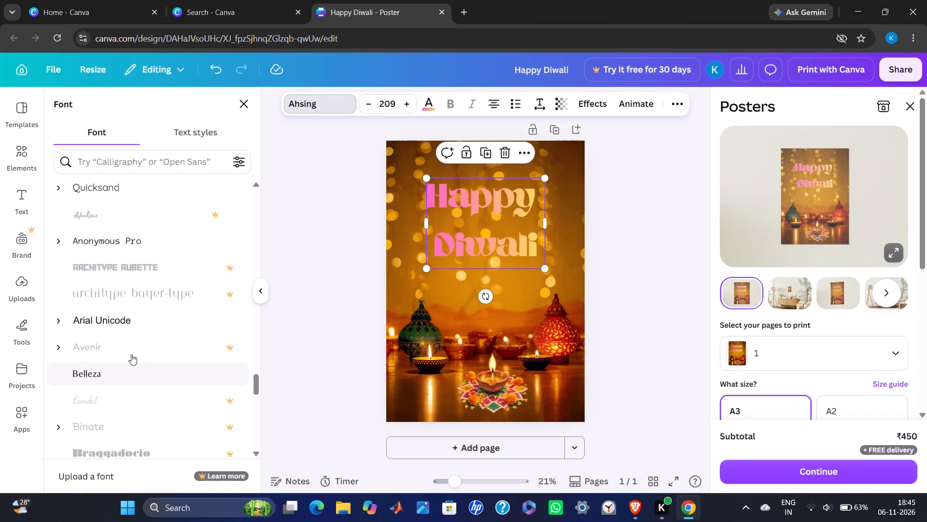
pyautogui.scroll(-4, 131, 352)
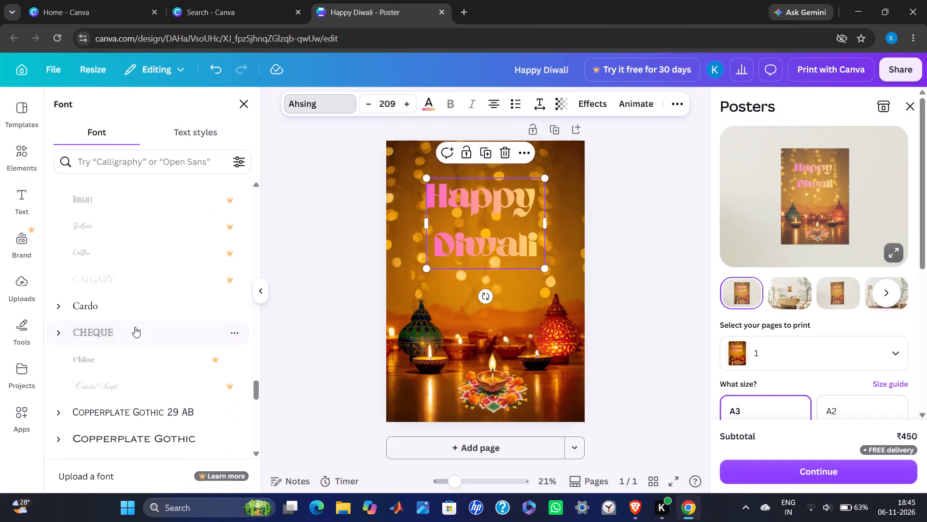
pyautogui.scroll(-2, 135, 326)
pyautogui.scroll(-2, 181, 229)
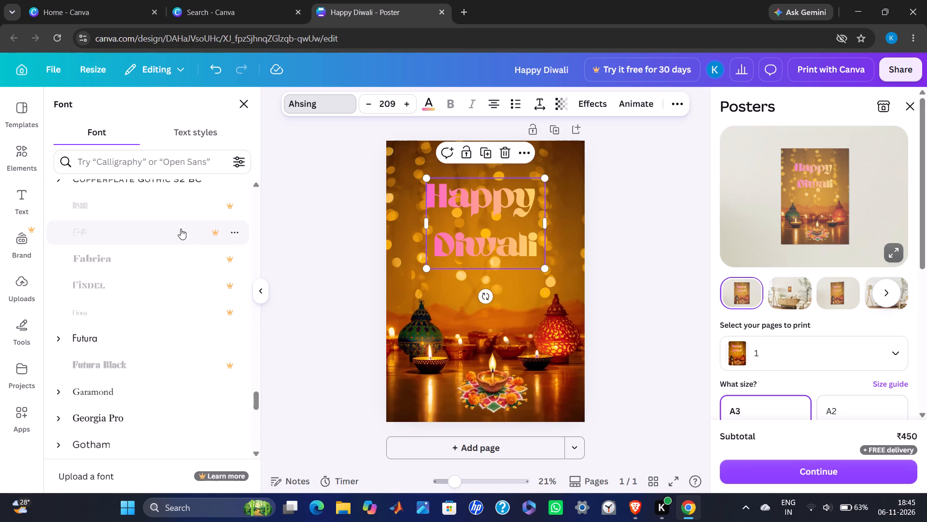
pyautogui.scroll(-1, 181, 229)
pyautogui.scroll(-3, 169, 310)
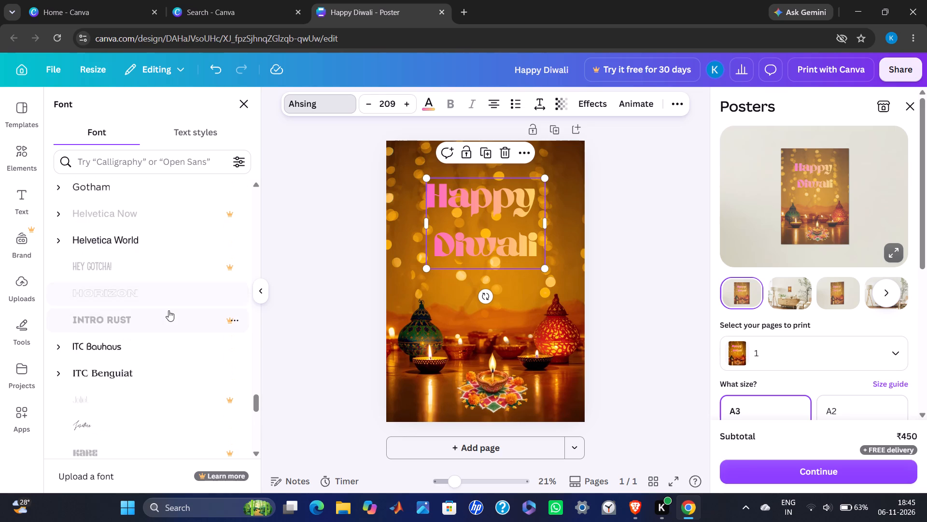
pyautogui.scroll(-3, 169, 310)
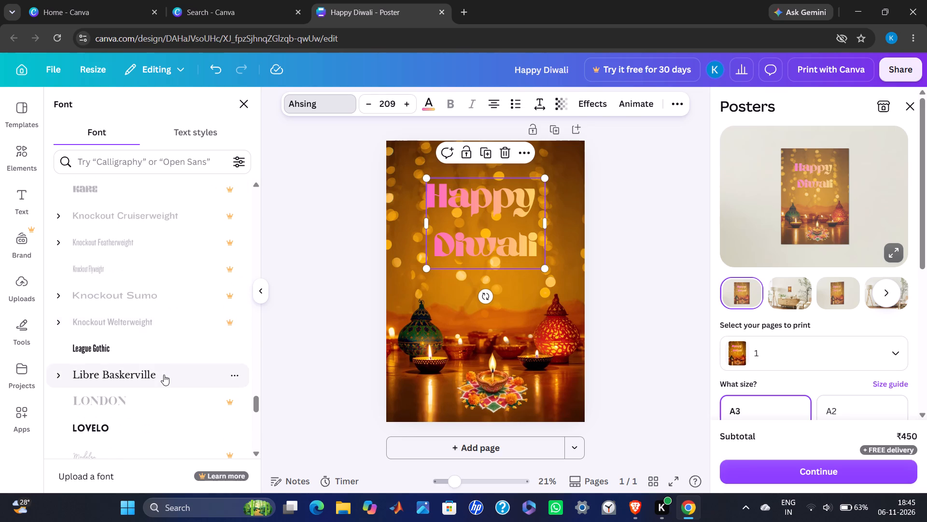
pyautogui.scroll(-3, 164, 375)
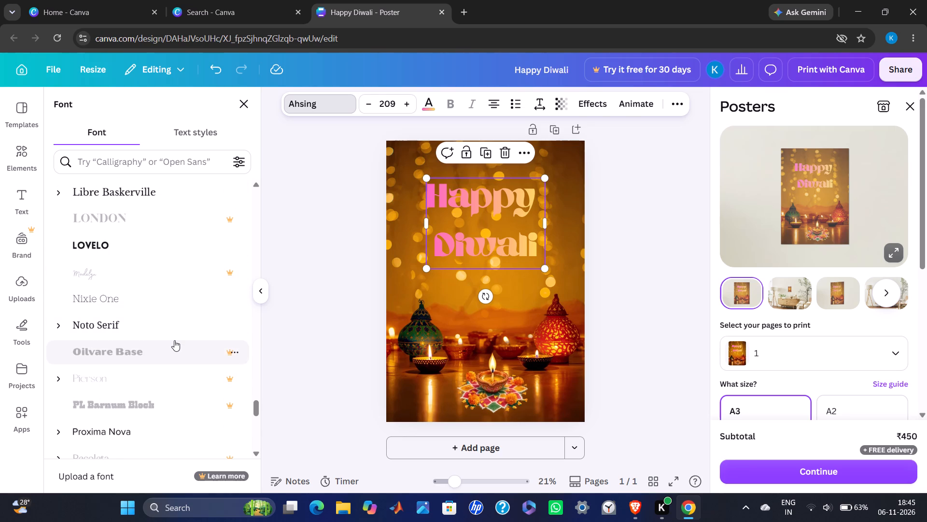
pyautogui.click(175, 330)
# Set the "Happy Diwali" heading's font to Above the Beyond Script.
pyautogui.scroll(-3, 175, 330)
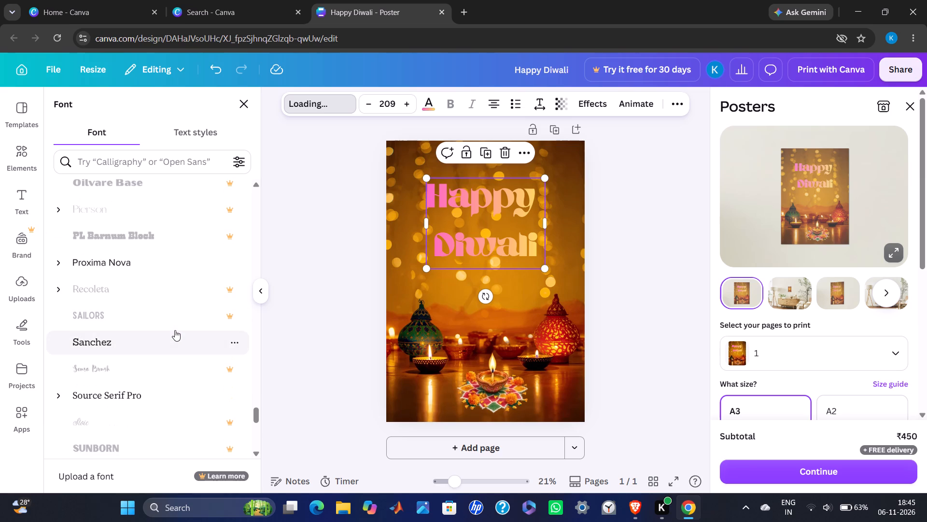
pyautogui.scroll(-2, 175, 330)
pyautogui.scroll(-1, 140, 399)
pyautogui.scroll(-1, 148, 330)
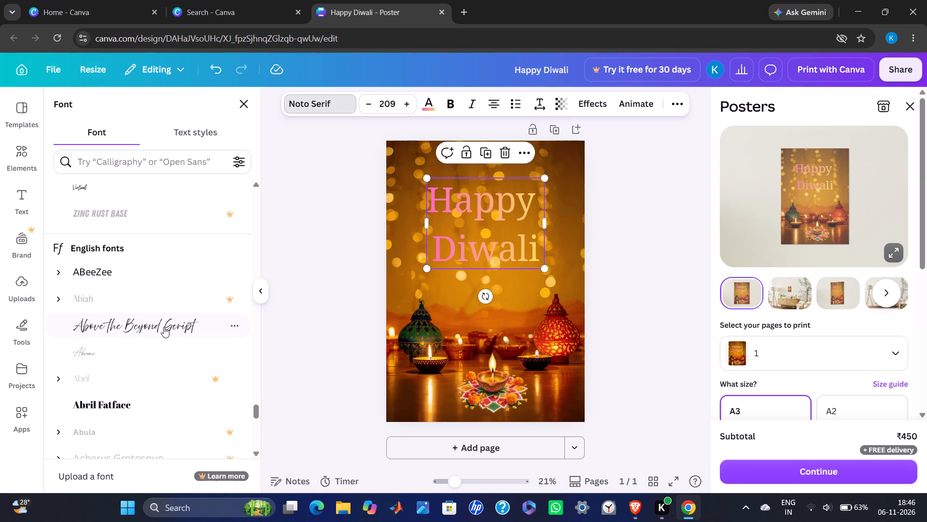
pyautogui.click(164, 327)
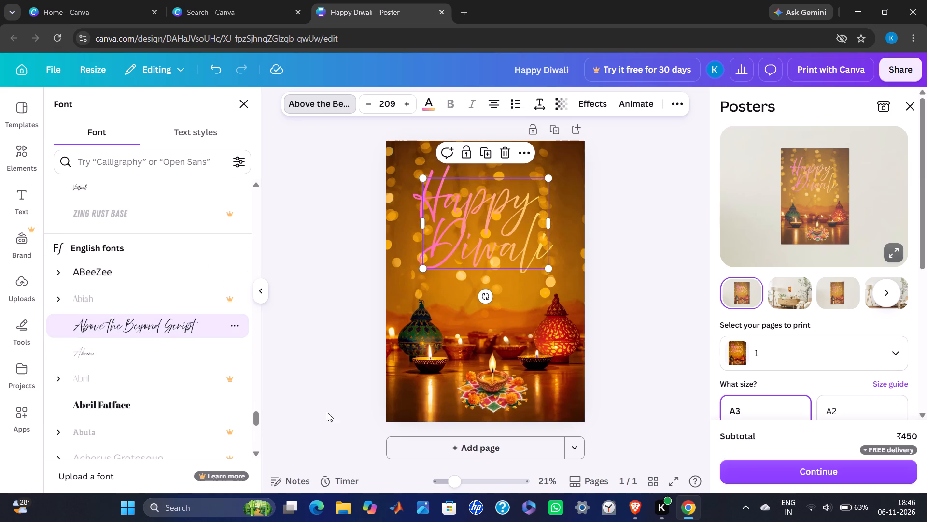
# Shorten the two heading lines to their initials "H" and "D" by deleting "appy" and "iwali".
pyautogui.click(488, 251)
pyautogui.click(532, 210)
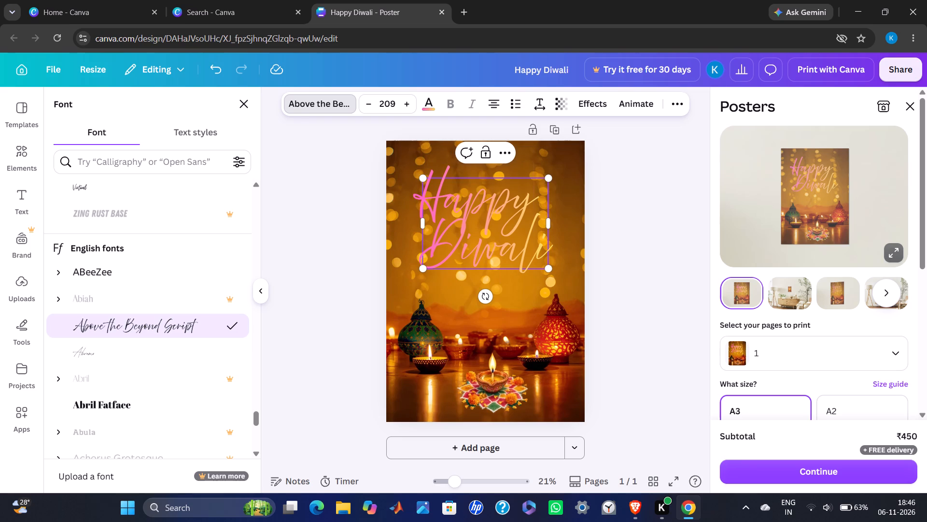
pyautogui.press('BackSpace')
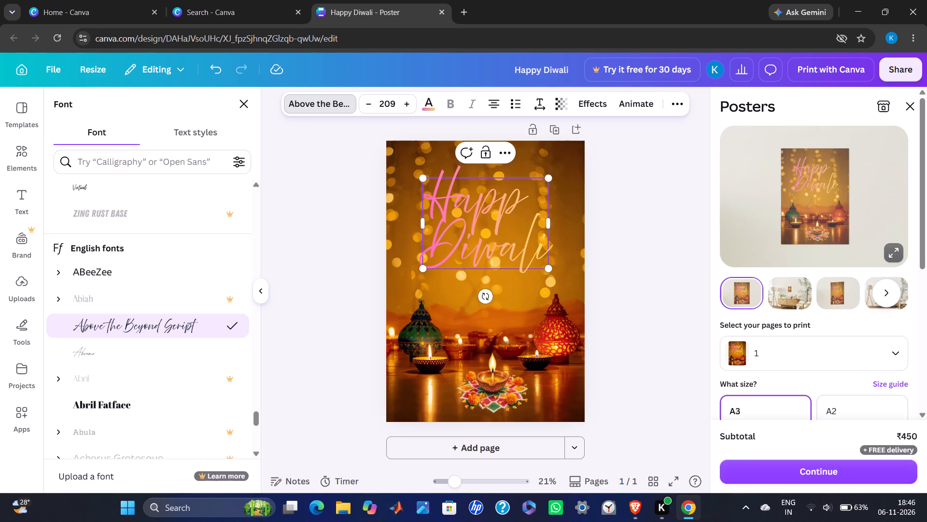
pyautogui.press('BackSpace')
pyautogui.press('BackSpace')
pyautogui.press('BackSpace')
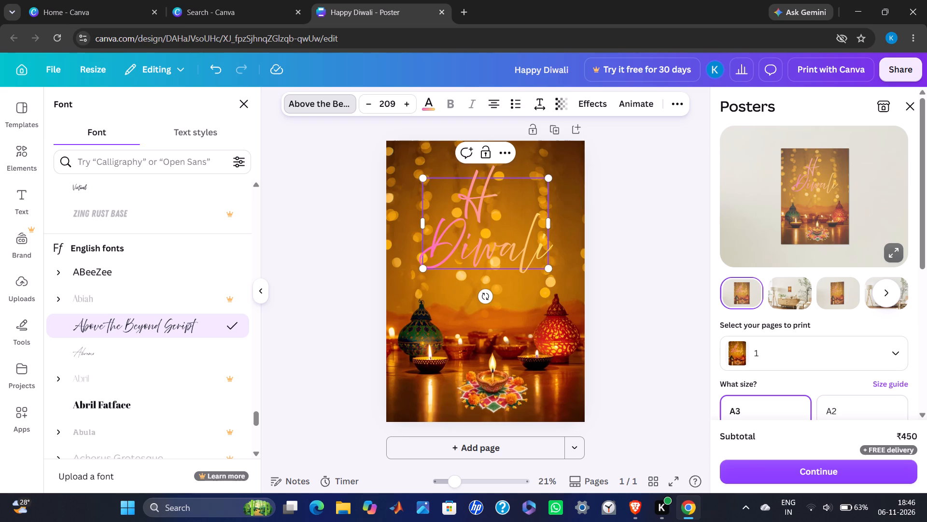
pyautogui.click(542, 248)
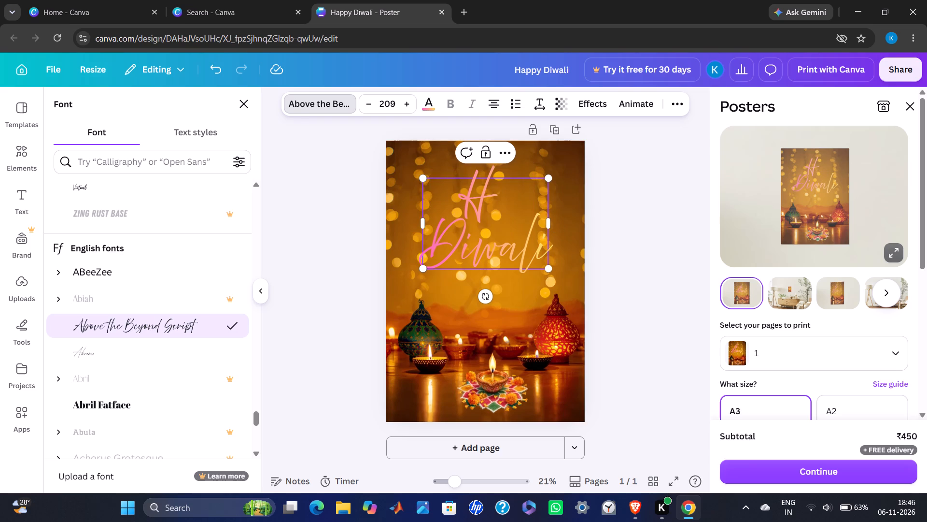
pyautogui.click(542, 248)
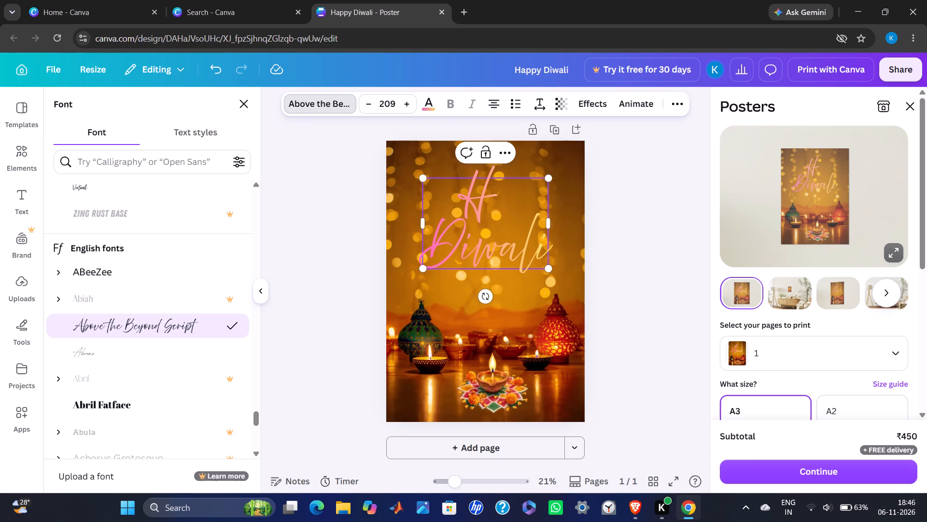
pyautogui.click(547, 250)
pyautogui.press('BackSpace')
pyautogui.press('BackSpace')
pyautogui.press('BackSpace')
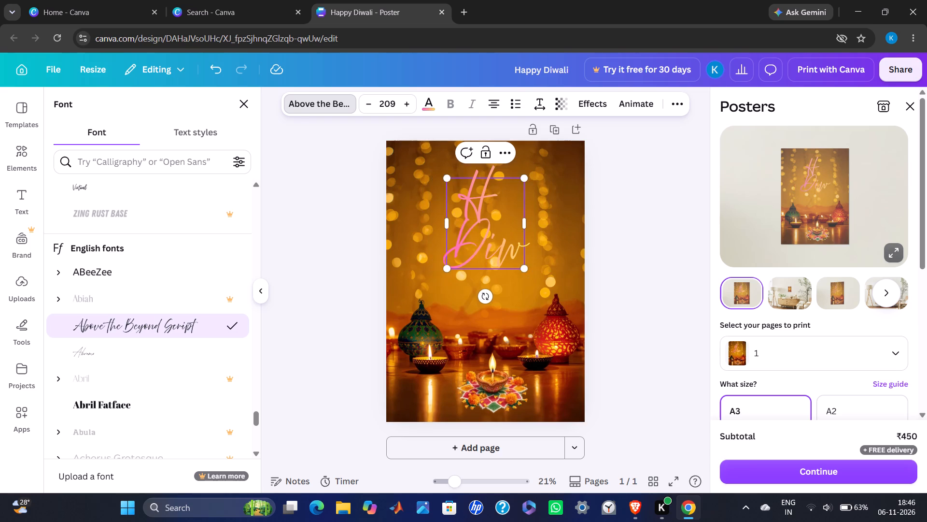
pyautogui.press('BackSpace')
pyautogui.press('BackSpace')
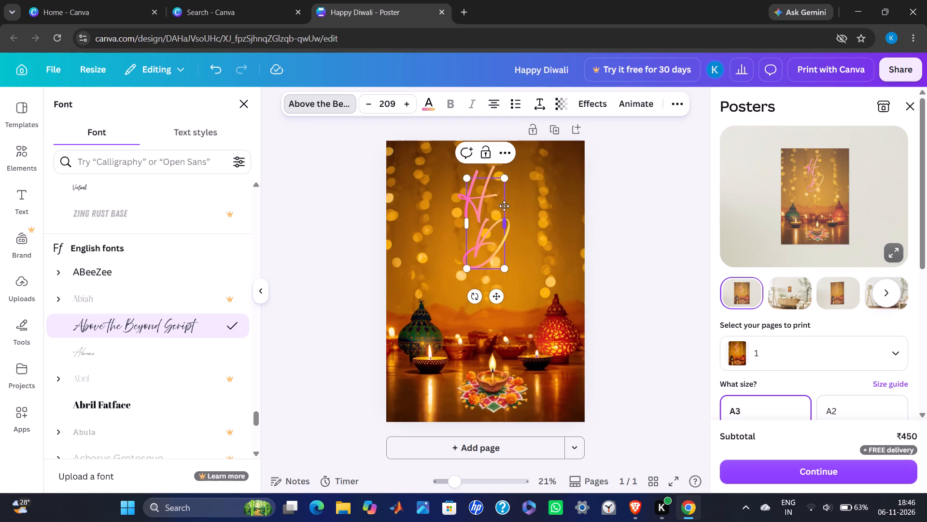
# Move the "H" and "D" initials toward the poster's left side and slightly down.
pyautogui.click(495, 201)
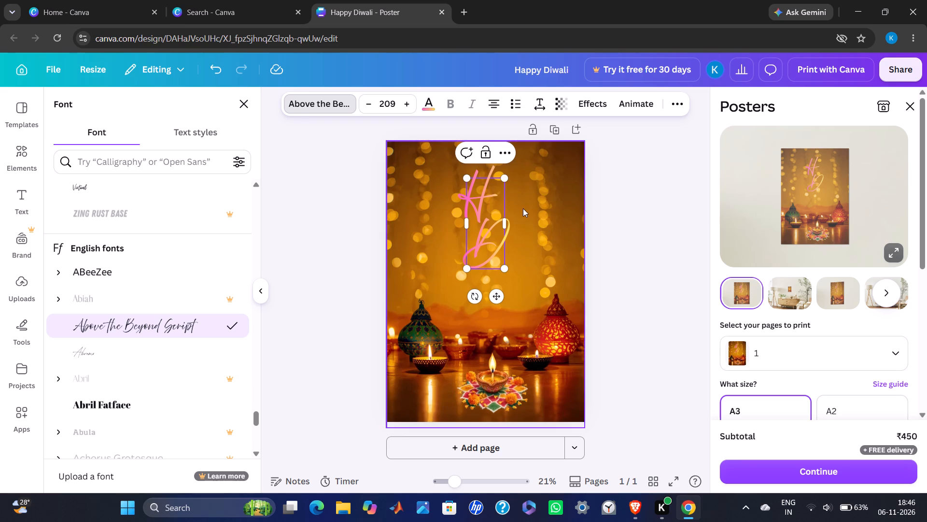
pyautogui.click(528, 209)
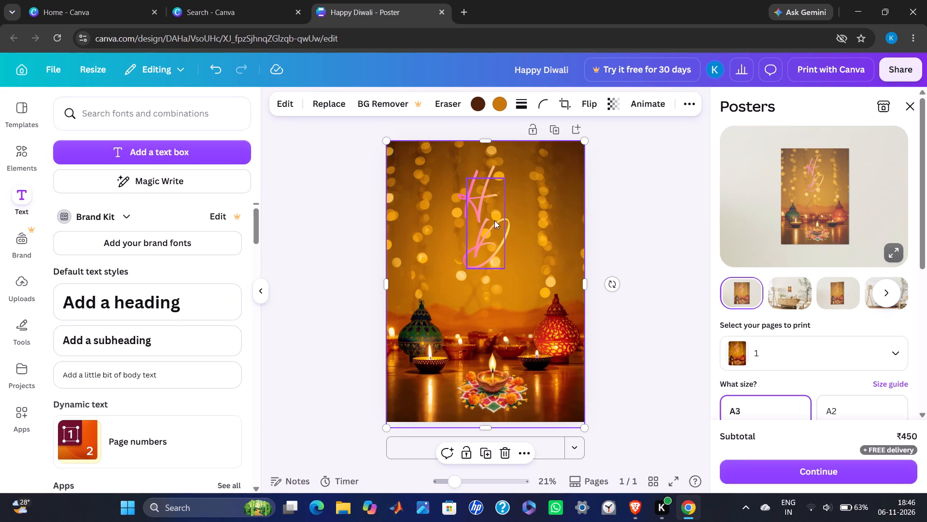
pyautogui.moveTo(494, 220); pyautogui.dragTo(454, 231)
pyautogui.click(508, 231)
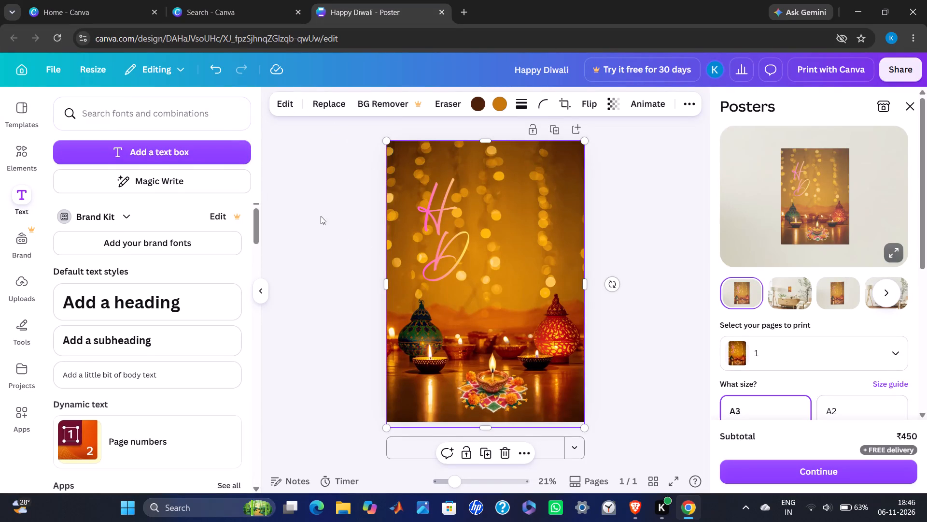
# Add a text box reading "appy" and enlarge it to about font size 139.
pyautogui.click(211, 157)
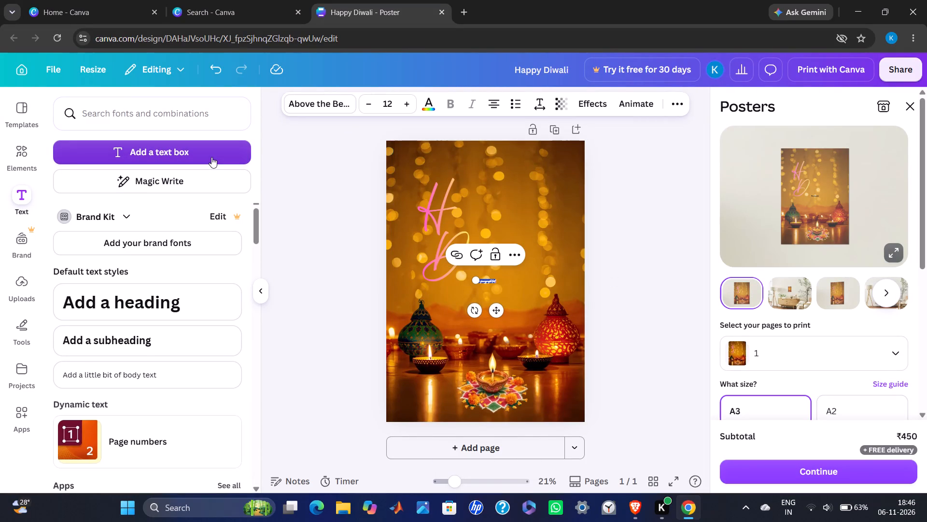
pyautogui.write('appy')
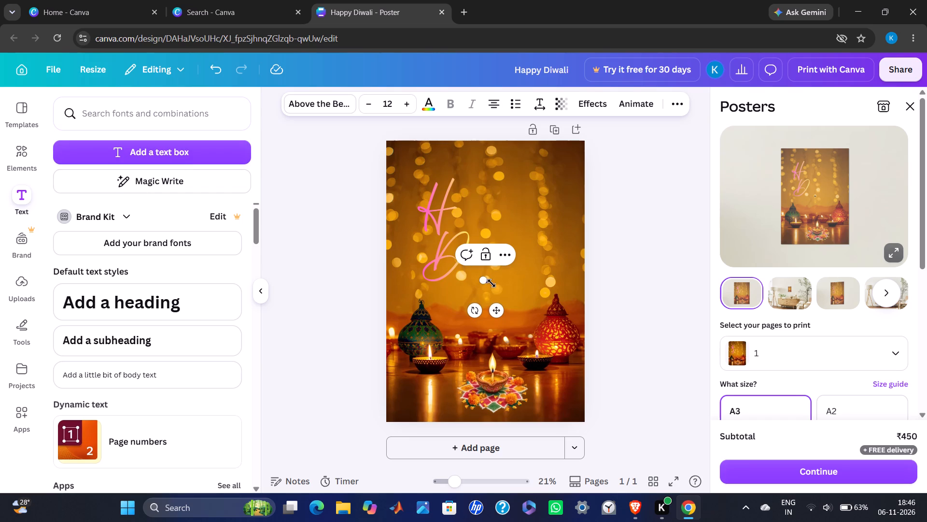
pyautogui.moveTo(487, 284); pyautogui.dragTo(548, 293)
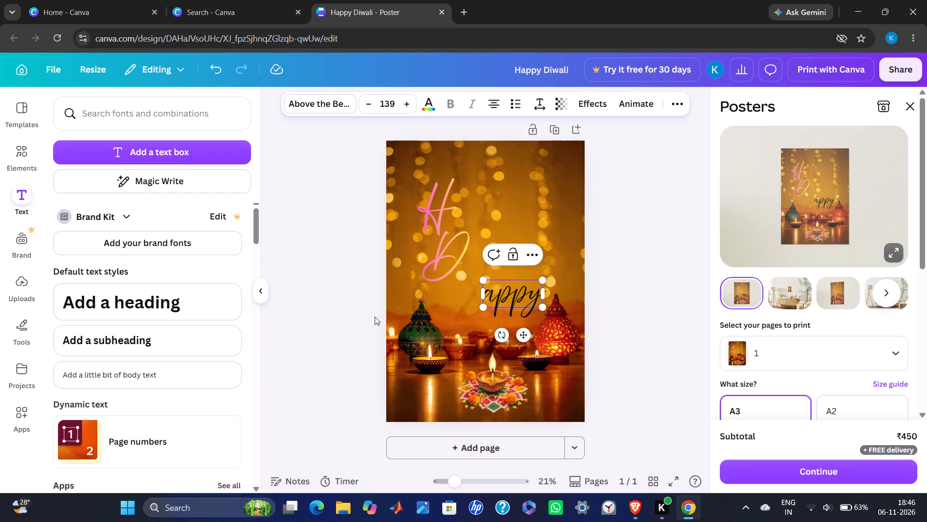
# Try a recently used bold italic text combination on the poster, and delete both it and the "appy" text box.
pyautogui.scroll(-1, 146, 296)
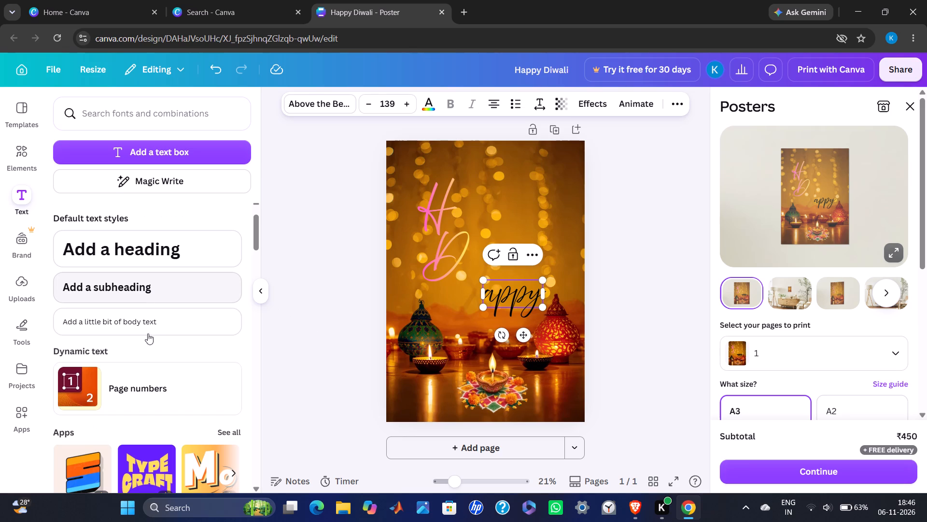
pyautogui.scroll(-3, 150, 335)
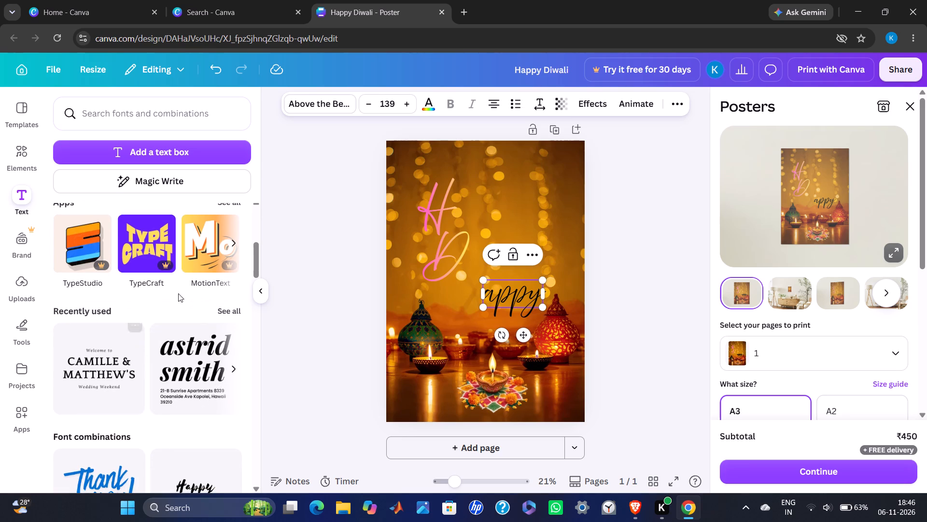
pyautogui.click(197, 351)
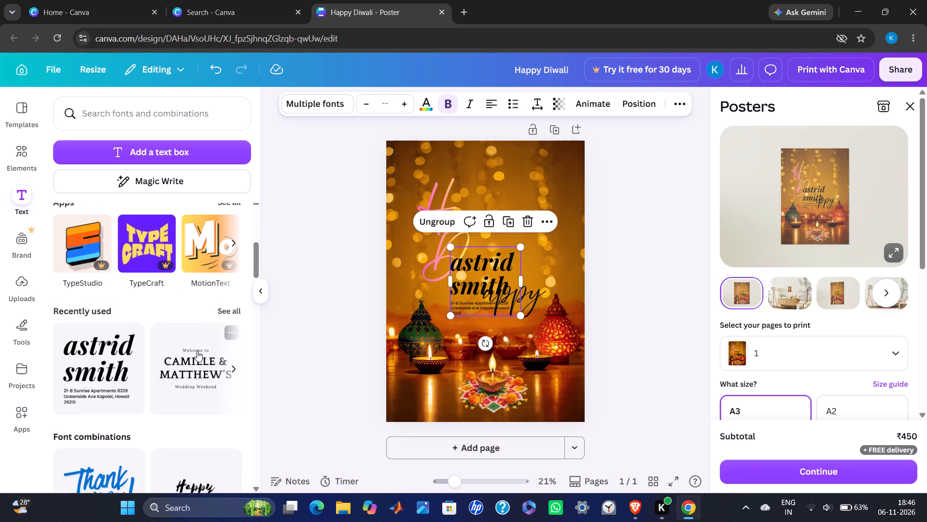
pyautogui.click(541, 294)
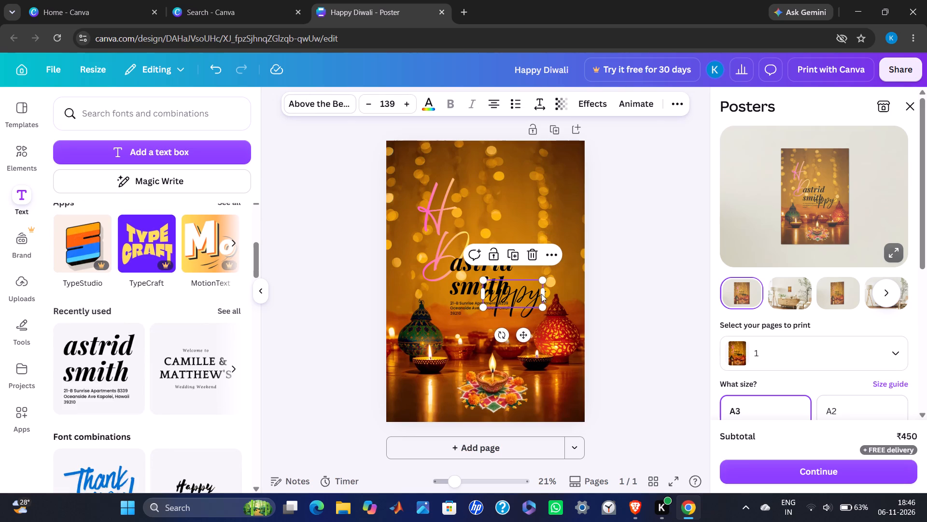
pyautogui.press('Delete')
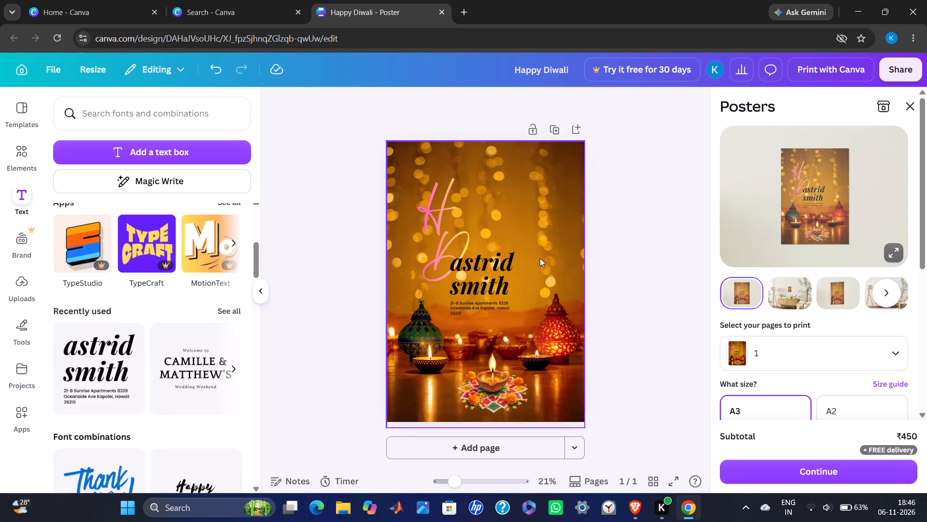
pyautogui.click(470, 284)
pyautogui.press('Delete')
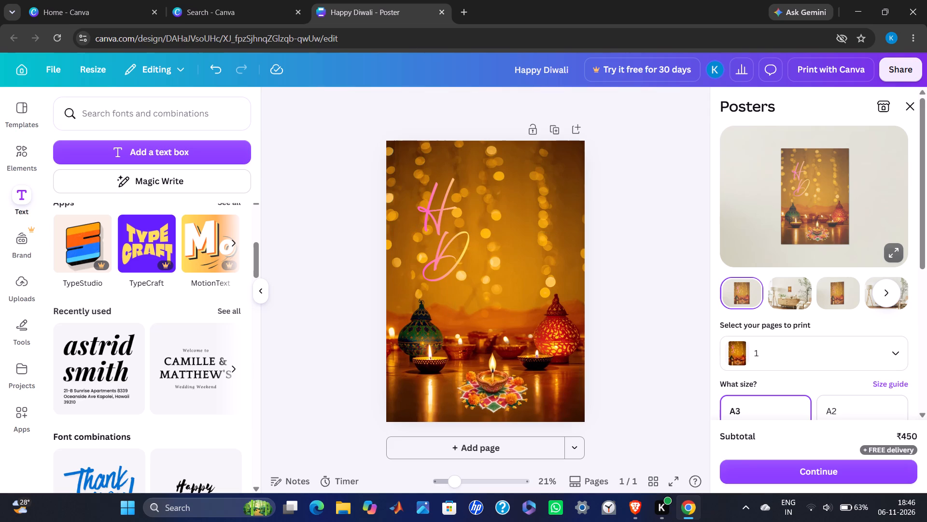
# Add a new text box reading "appy" and enlarge it to about font size 213.
pyautogui.click(163, 151)
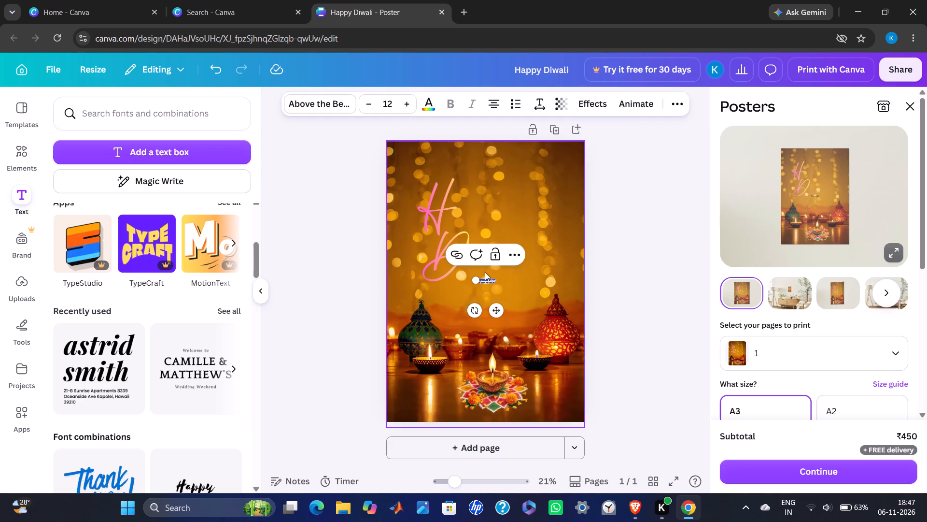
pyautogui.press('a')
pyautogui.write('pp')
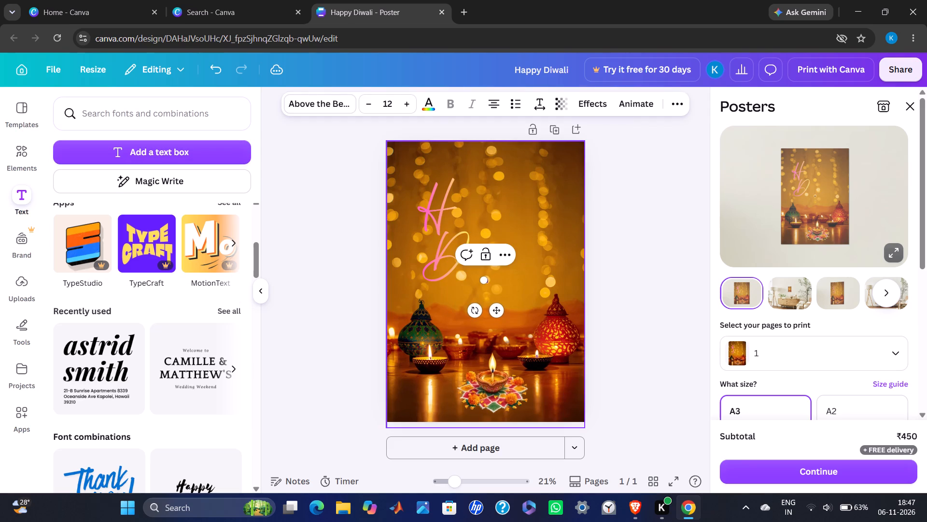
pyautogui.press('y')
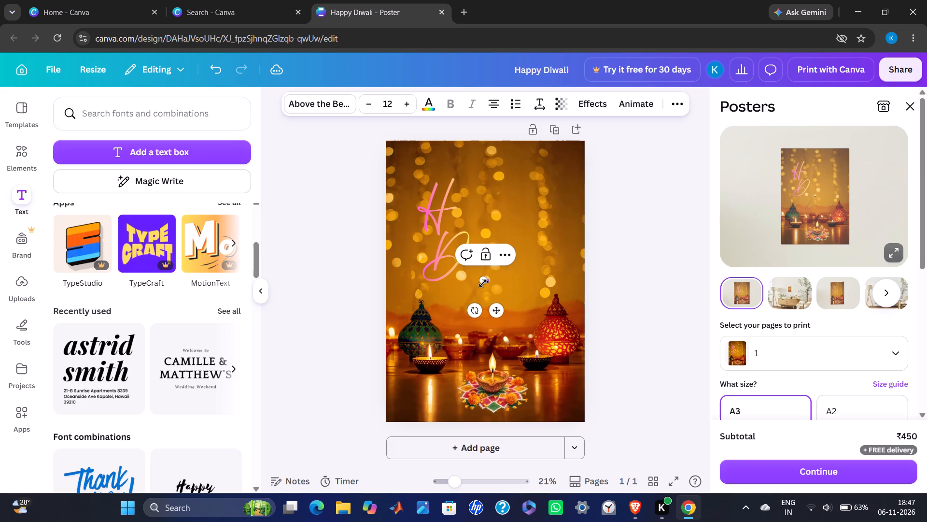
pyautogui.moveTo(483, 283); pyautogui.dragTo(495, 288)
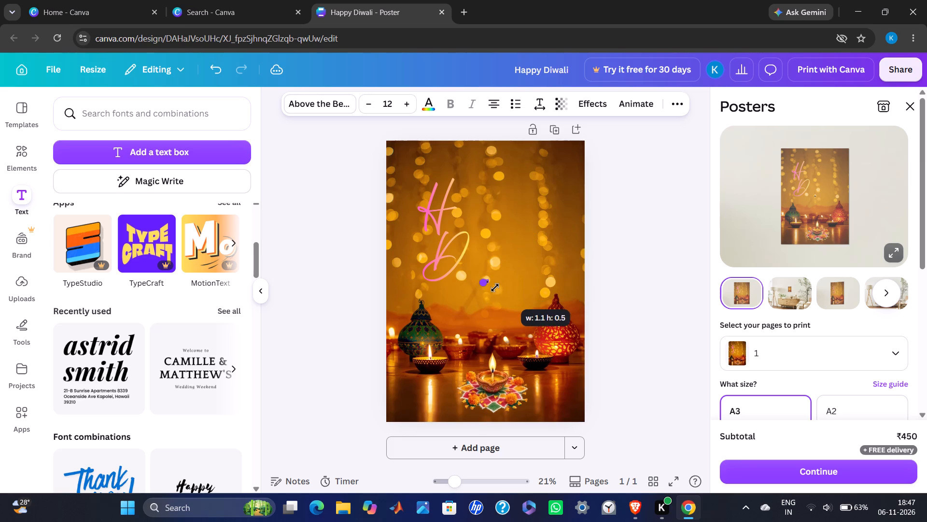
pyautogui.moveTo(495, 288); pyautogui.dragTo(468, 431)
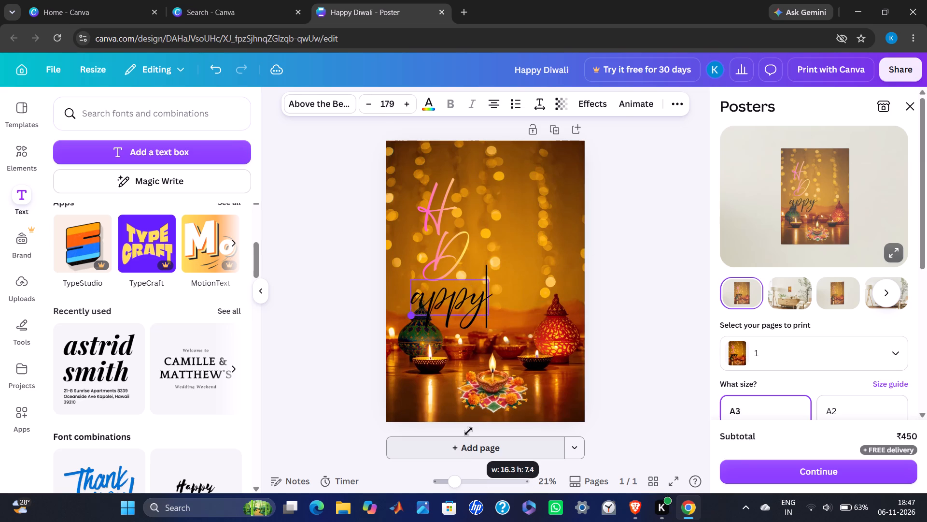
pyautogui.moveTo(468, 431); pyautogui.dragTo(455, 449)
pyautogui.moveTo(450, 298); pyautogui.dragTo(497, 288)
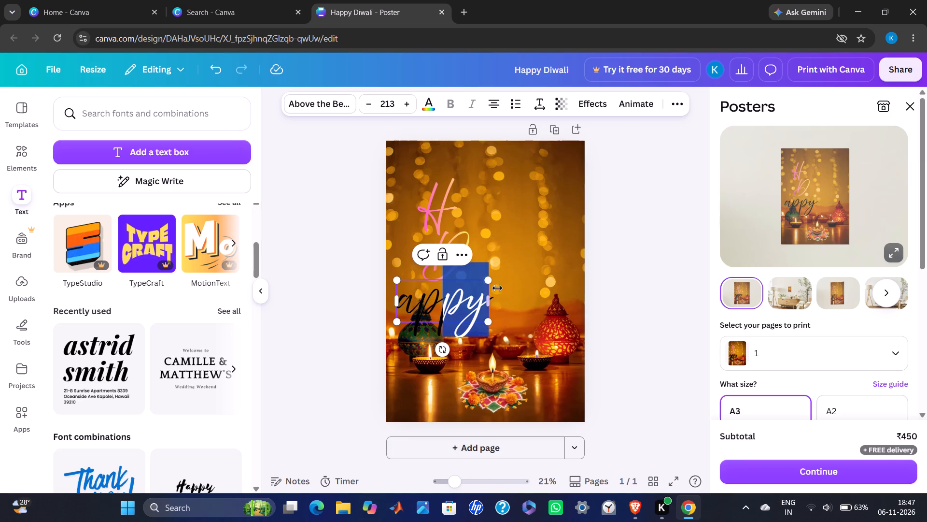
pyautogui.moveTo(497, 288); pyautogui.dragTo(521, 275)
pyautogui.click(528, 303)
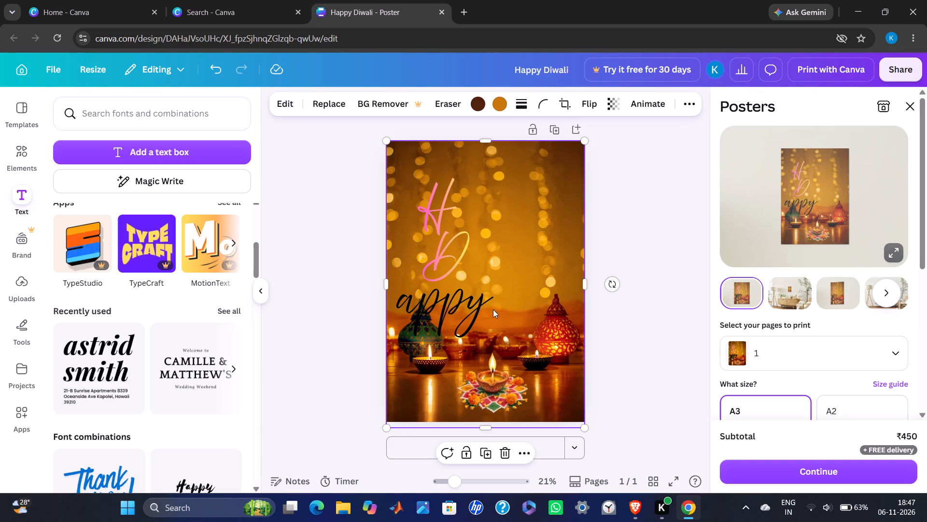
# Place the "appy" text directly after the pink "H" so the two read as "Happy".
pyautogui.moveTo(466, 312); pyautogui.dragTo(528, 224)
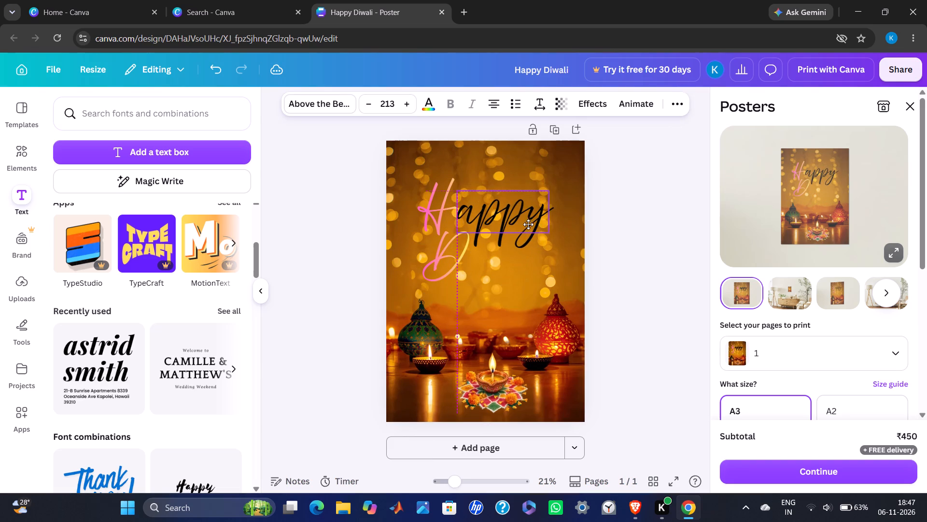
pyautogui.moveTo(528, 224); pyautogui.dragTo(525, 224)
pyautogui.moveTo(525, 224); pyautogui.dragTo(515, 228)
pyautogui.click(526, 287)
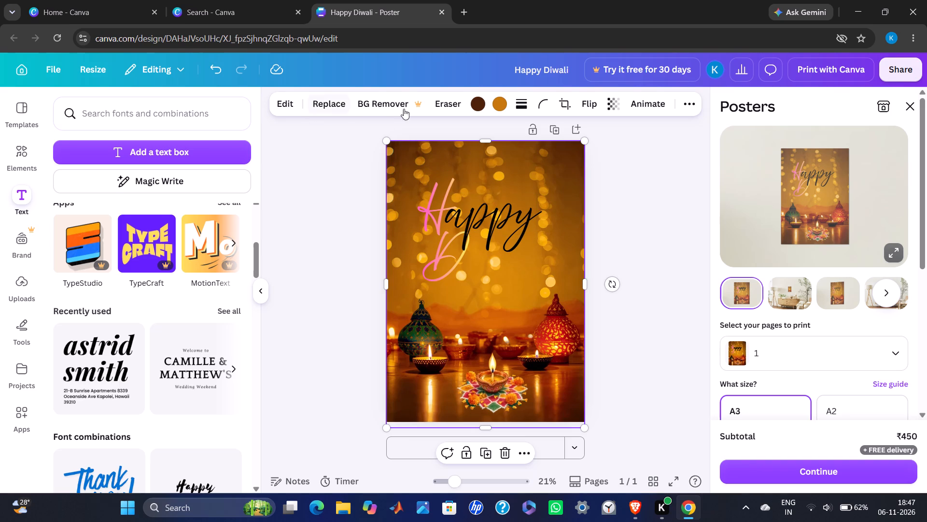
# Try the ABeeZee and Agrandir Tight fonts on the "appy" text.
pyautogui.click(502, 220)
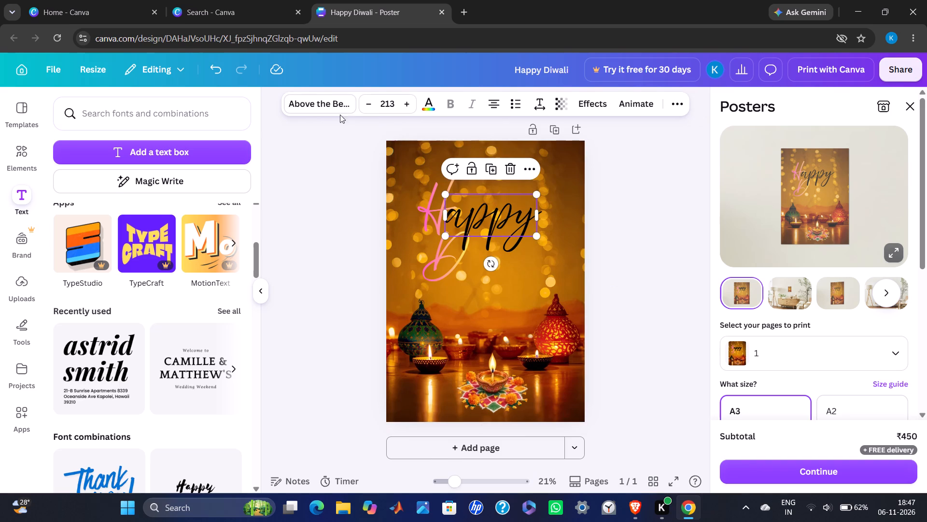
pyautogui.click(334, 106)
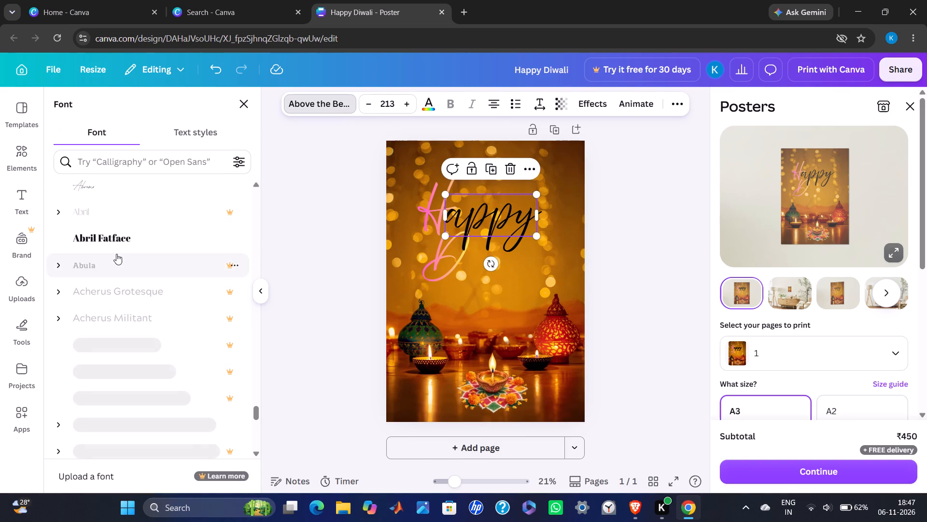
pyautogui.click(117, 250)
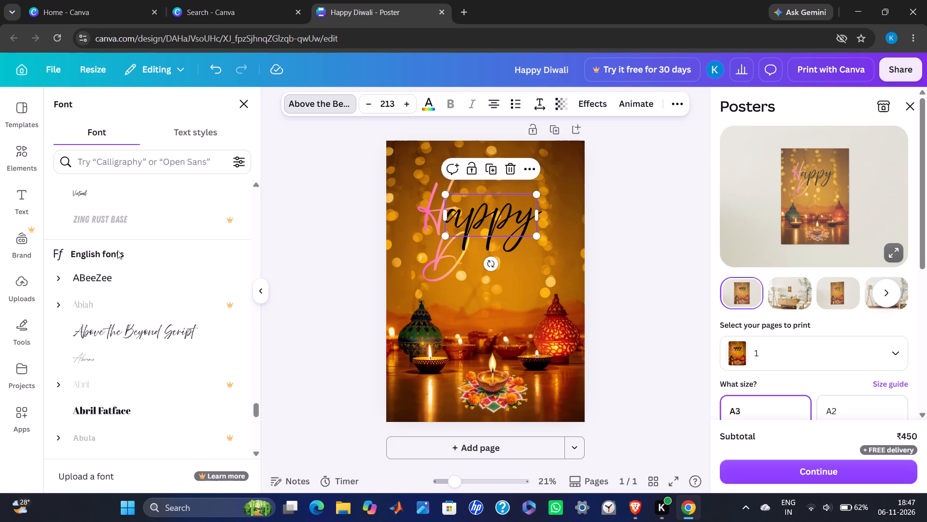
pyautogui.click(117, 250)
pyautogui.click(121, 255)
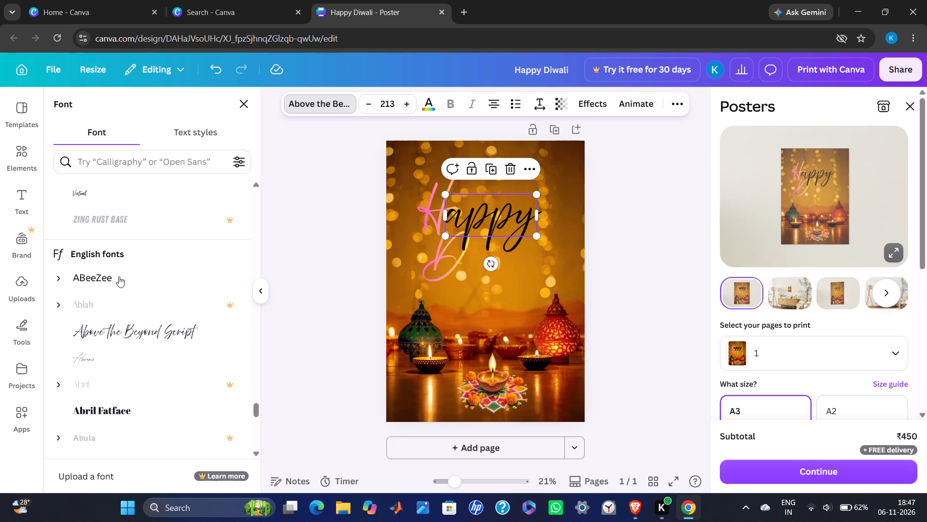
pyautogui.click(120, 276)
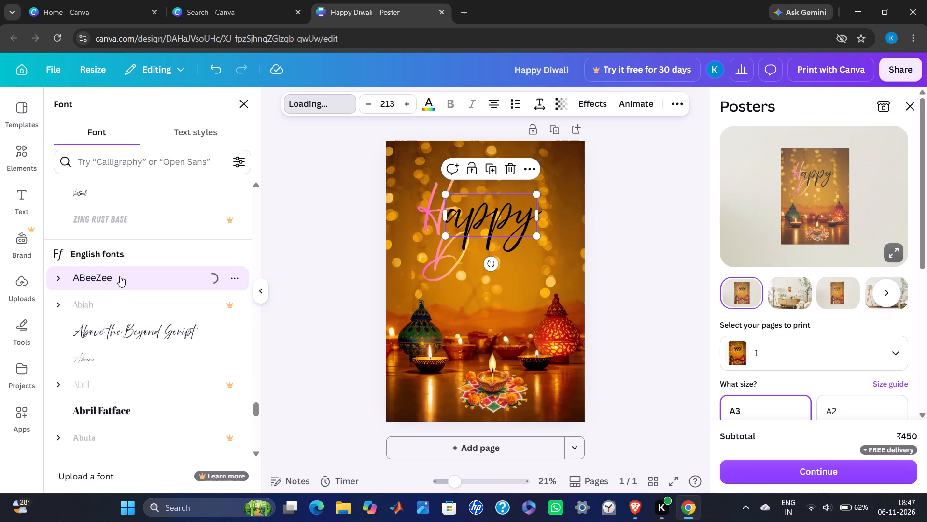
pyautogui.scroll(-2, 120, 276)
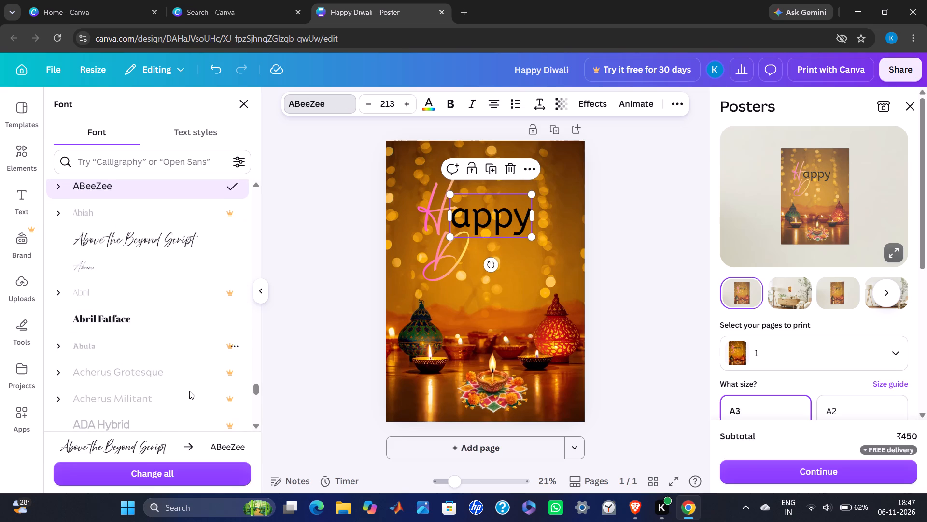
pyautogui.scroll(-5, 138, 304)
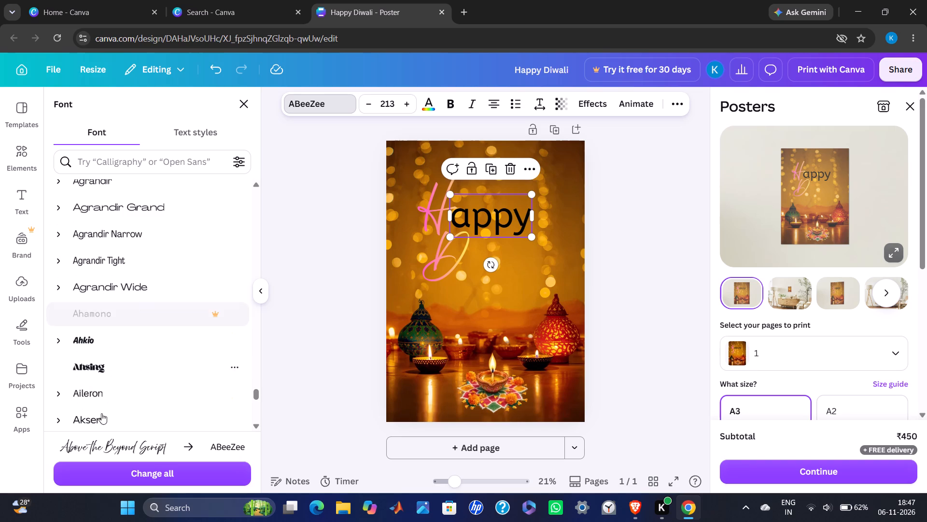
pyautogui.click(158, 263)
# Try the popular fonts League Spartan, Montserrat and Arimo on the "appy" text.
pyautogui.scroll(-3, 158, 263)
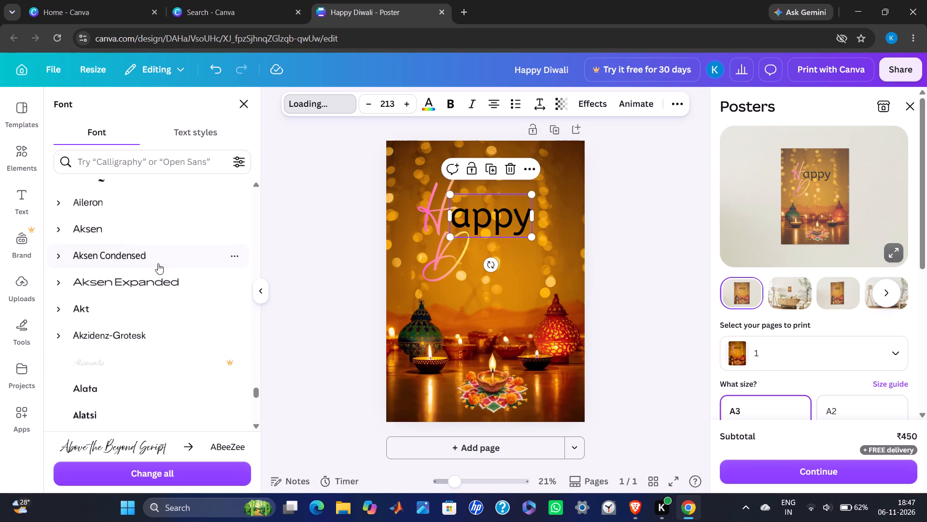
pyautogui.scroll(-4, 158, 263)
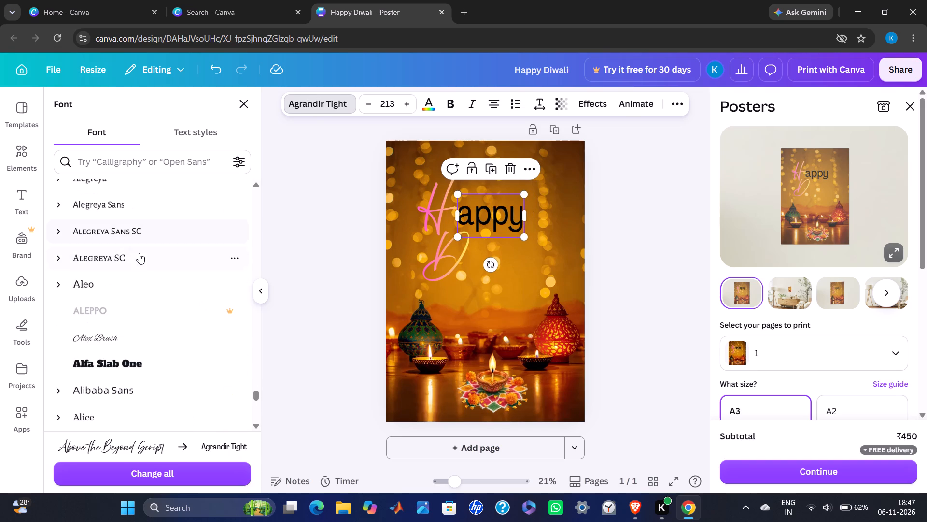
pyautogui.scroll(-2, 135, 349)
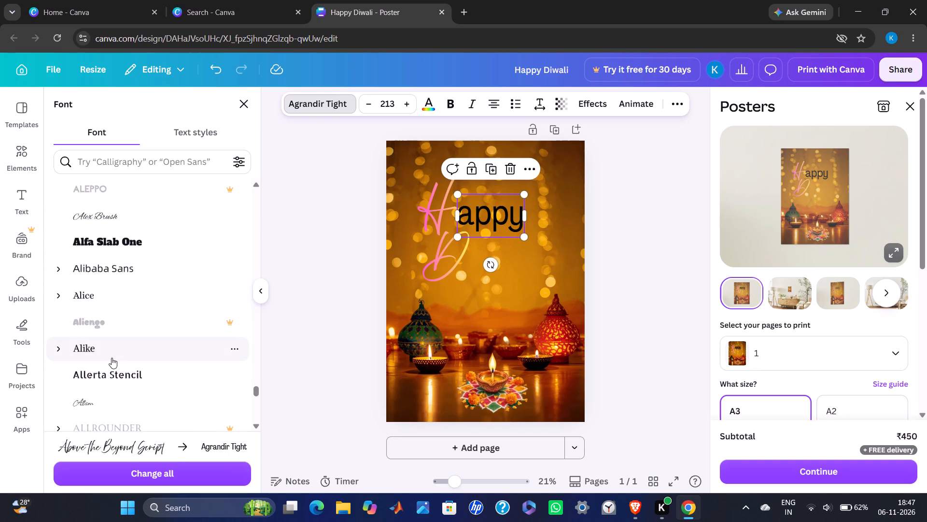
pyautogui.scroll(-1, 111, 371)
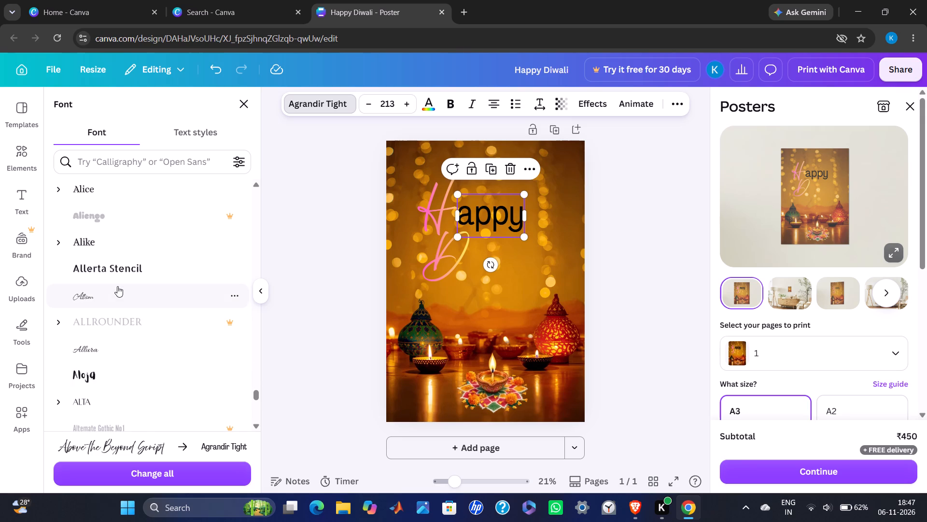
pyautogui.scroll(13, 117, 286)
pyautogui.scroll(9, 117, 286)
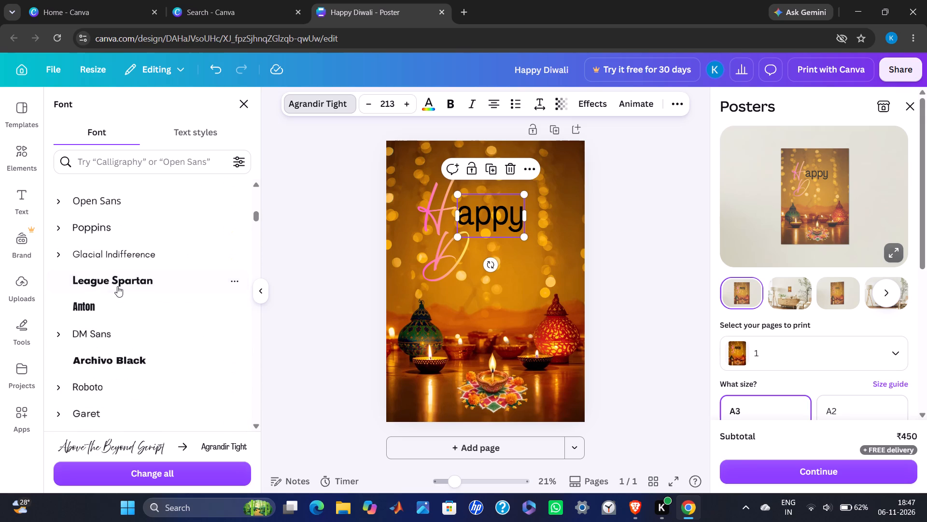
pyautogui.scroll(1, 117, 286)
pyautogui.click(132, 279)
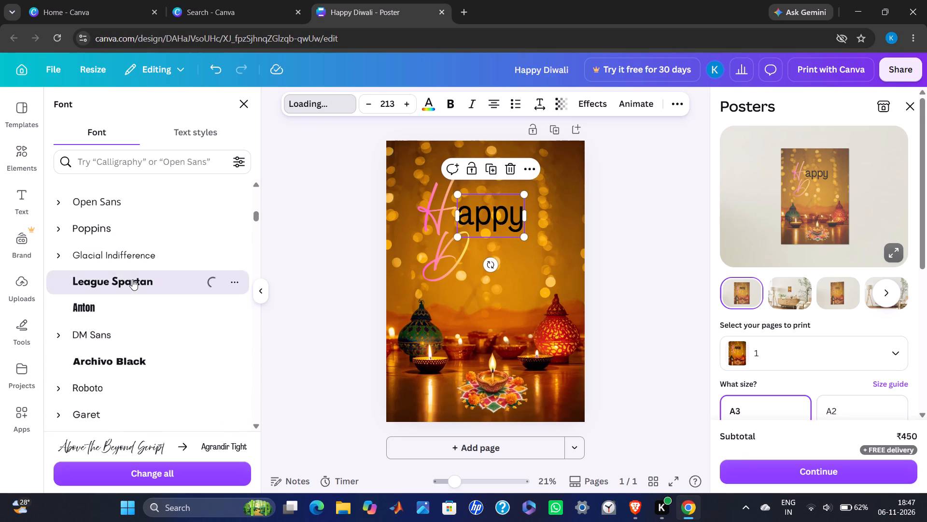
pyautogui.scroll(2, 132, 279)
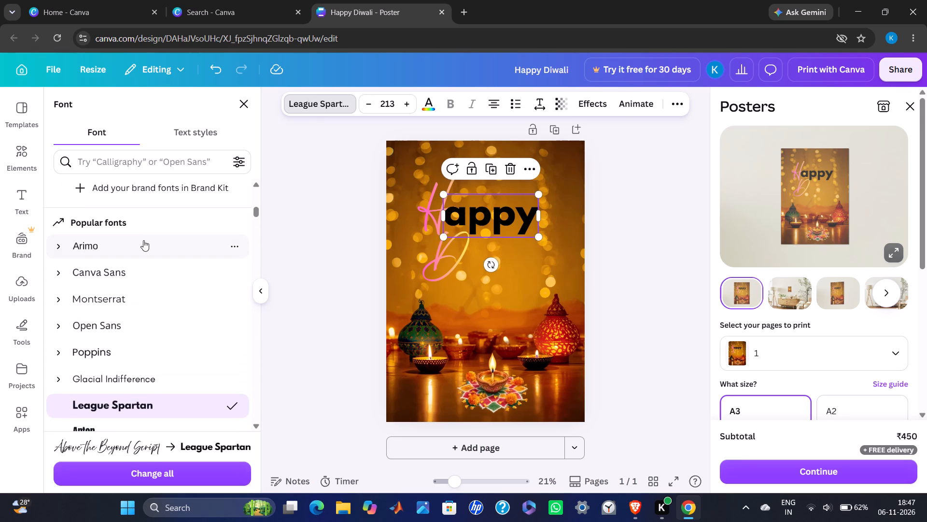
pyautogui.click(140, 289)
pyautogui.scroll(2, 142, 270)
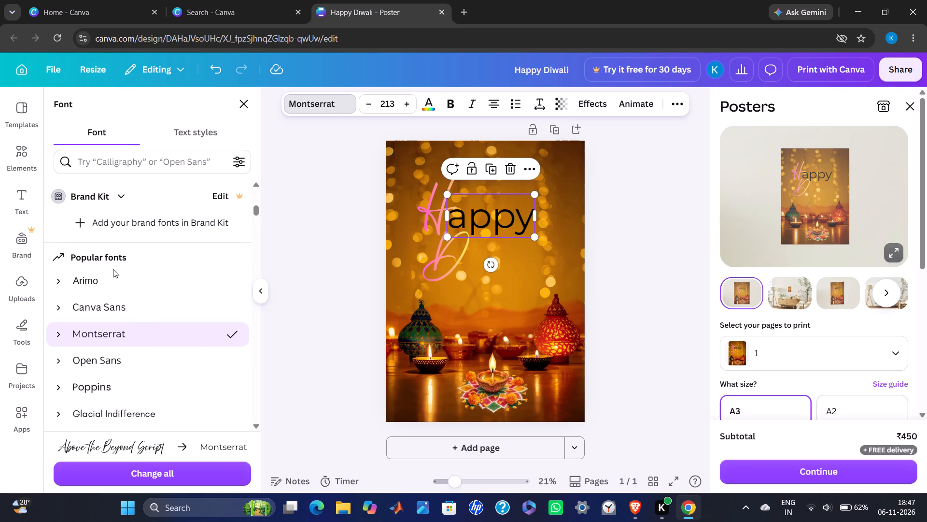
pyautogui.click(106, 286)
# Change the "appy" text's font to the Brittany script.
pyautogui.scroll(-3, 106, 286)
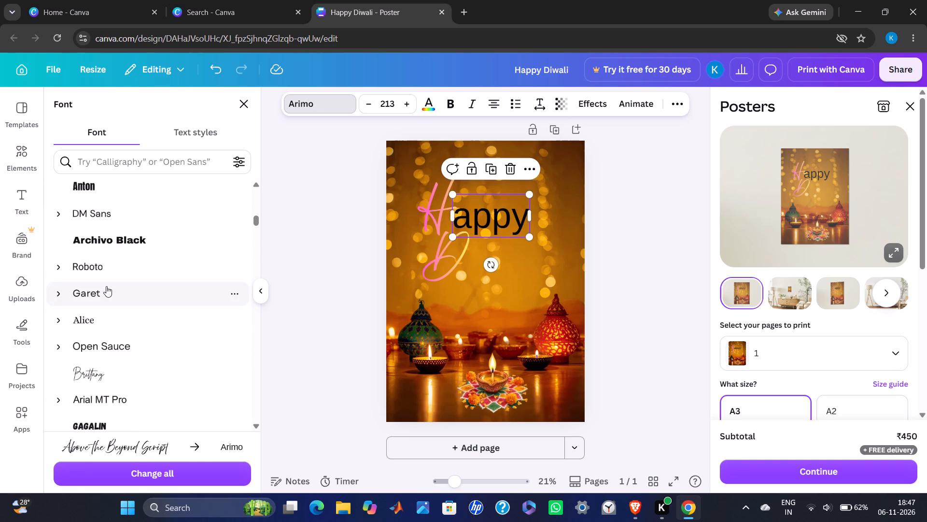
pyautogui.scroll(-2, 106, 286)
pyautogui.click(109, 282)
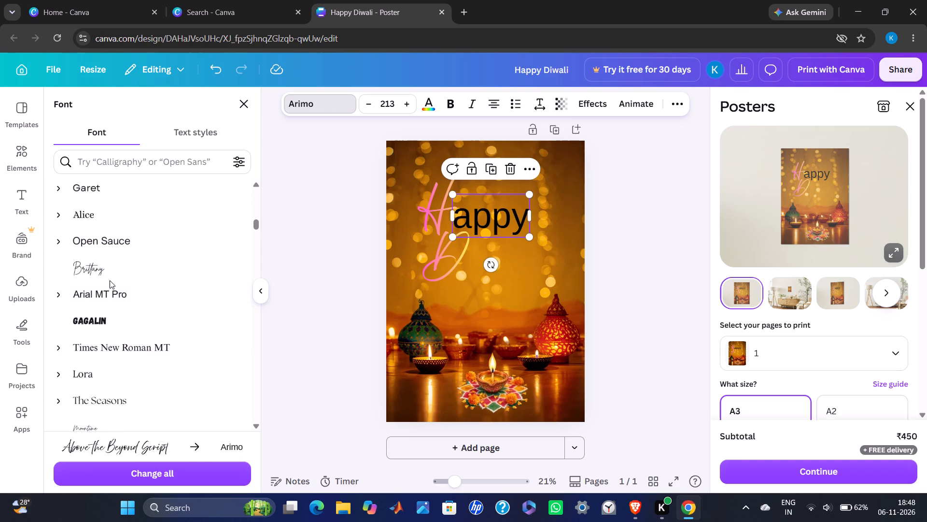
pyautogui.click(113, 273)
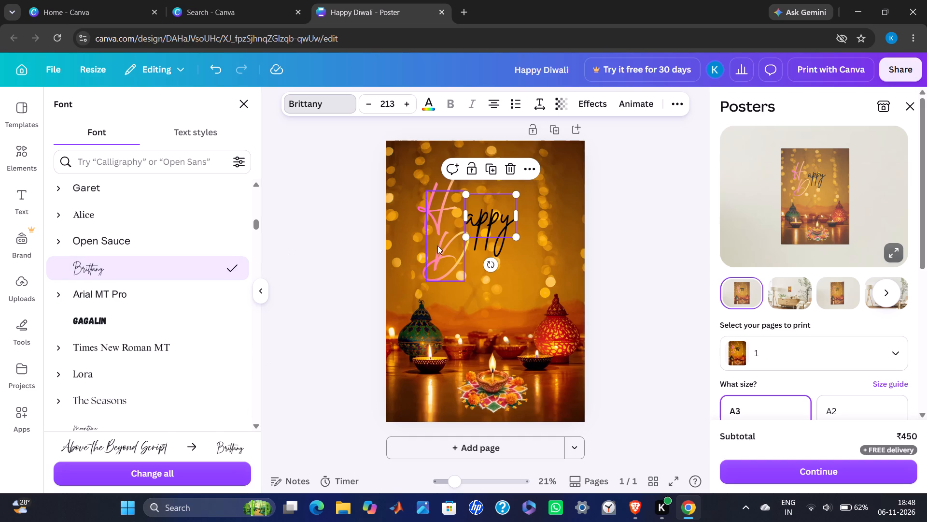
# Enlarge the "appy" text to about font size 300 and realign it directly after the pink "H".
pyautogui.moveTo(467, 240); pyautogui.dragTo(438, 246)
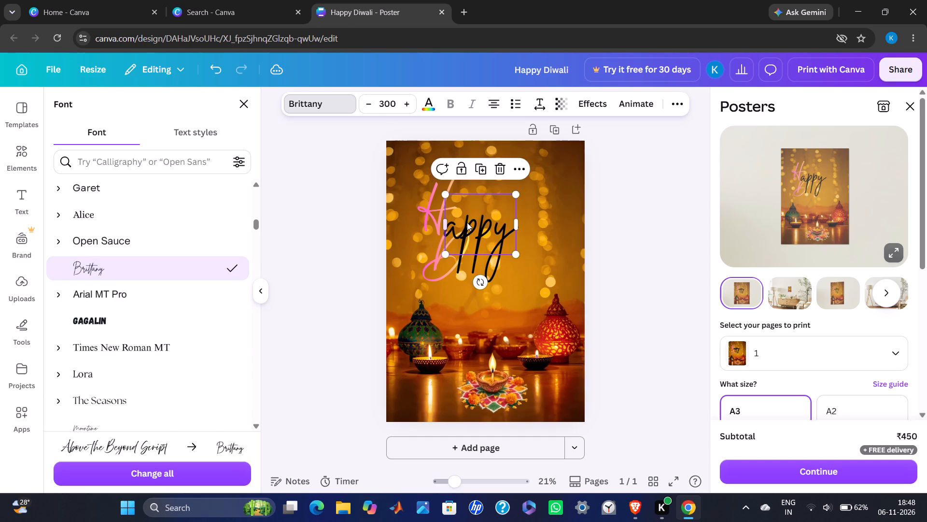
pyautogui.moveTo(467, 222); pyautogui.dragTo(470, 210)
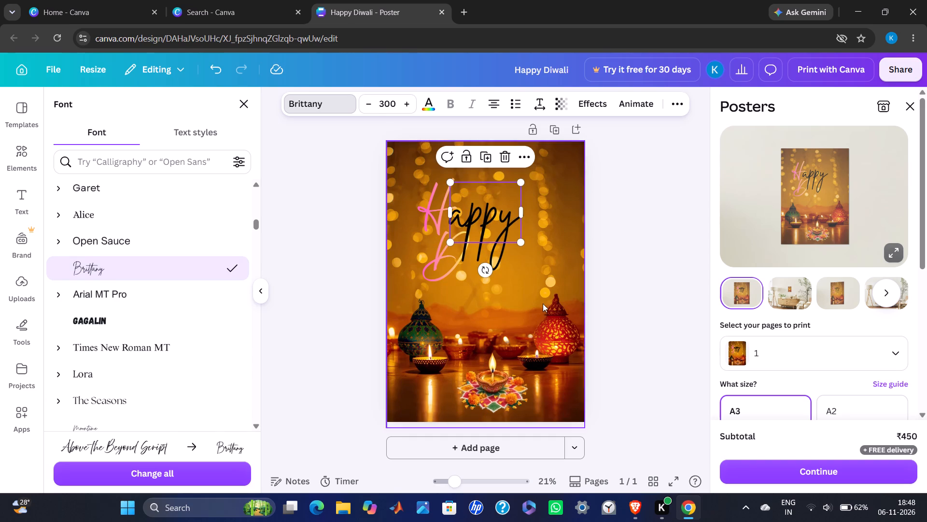
# Delete the pink gradient "H" and "D" initials and the "appy" text from the poster.
pyautogui.moveTo(452, 263); pyautogui.dragTo(449, 263)
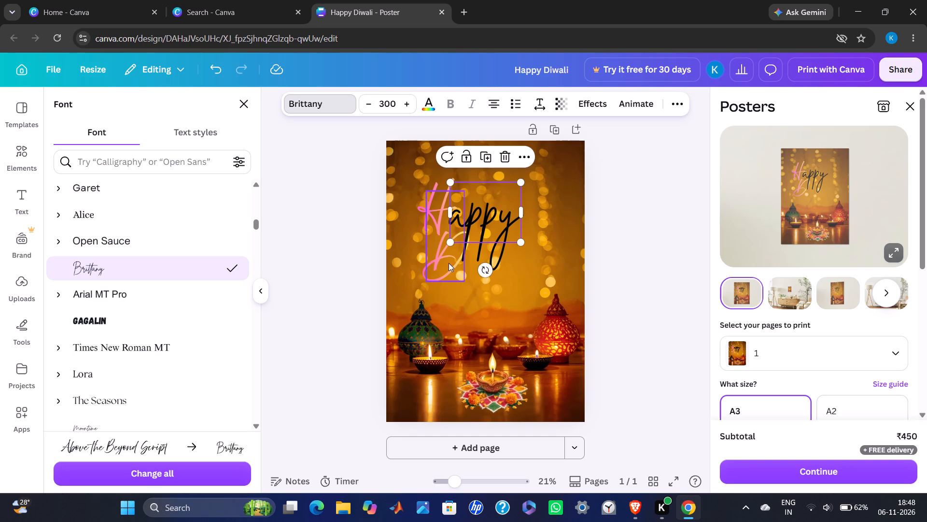
pyautogui.moveTo(449, 263); pyautogui.dragTo(443, 261)
pyautogui.click(443, 261)
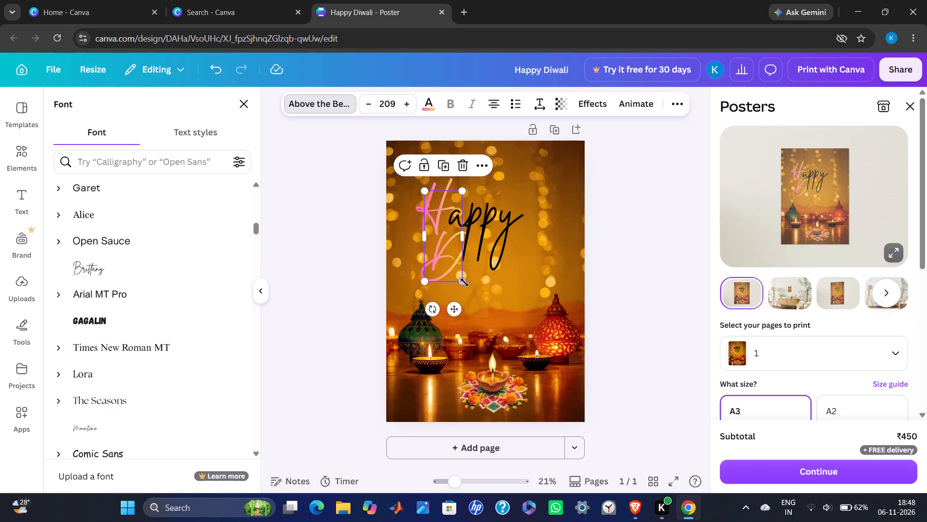
pyautogui.click(457, 267)
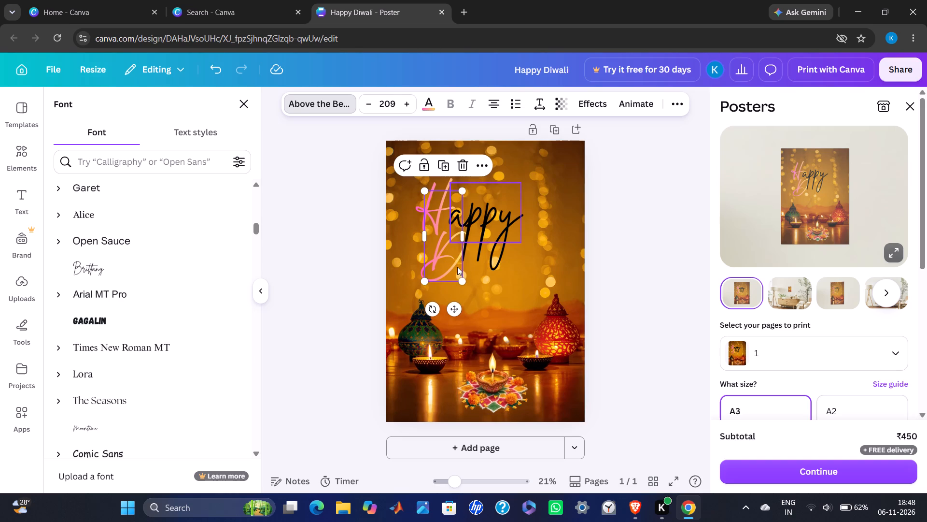
pyautogui.click(457, 267)
pyautogui.click(444, 265)
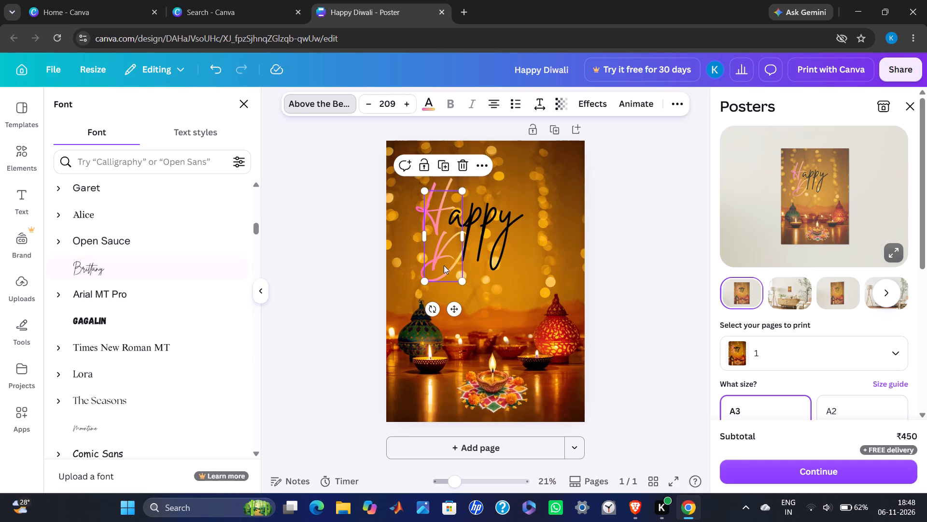
pyautogui.press('BackSpace')
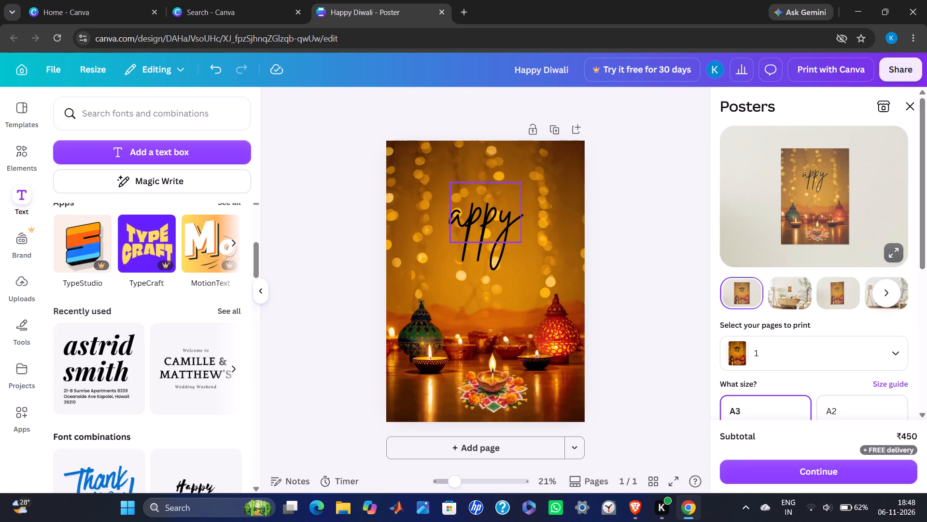
pyautogui.click(480, 220)
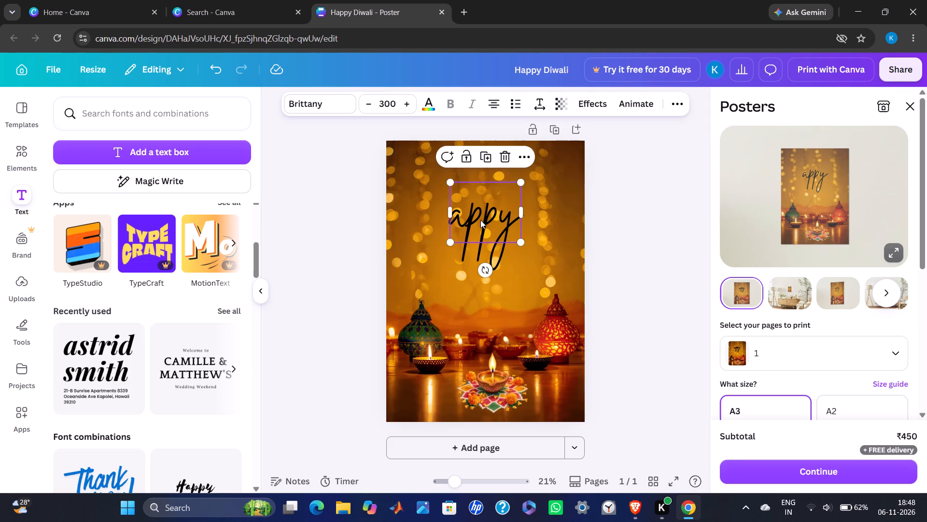
pyautogui.press('Delete')
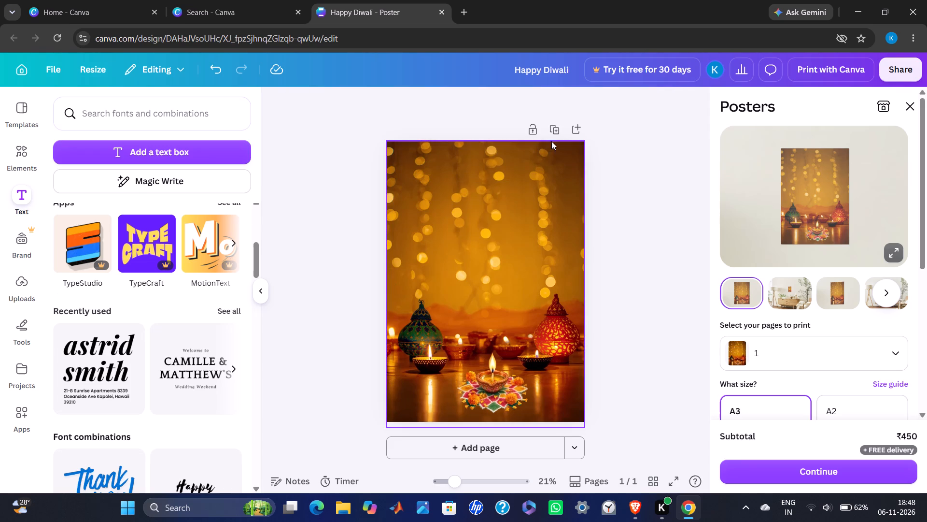
# Delete the lantern background photo from the poster.
pyautogui.click(517, 191)
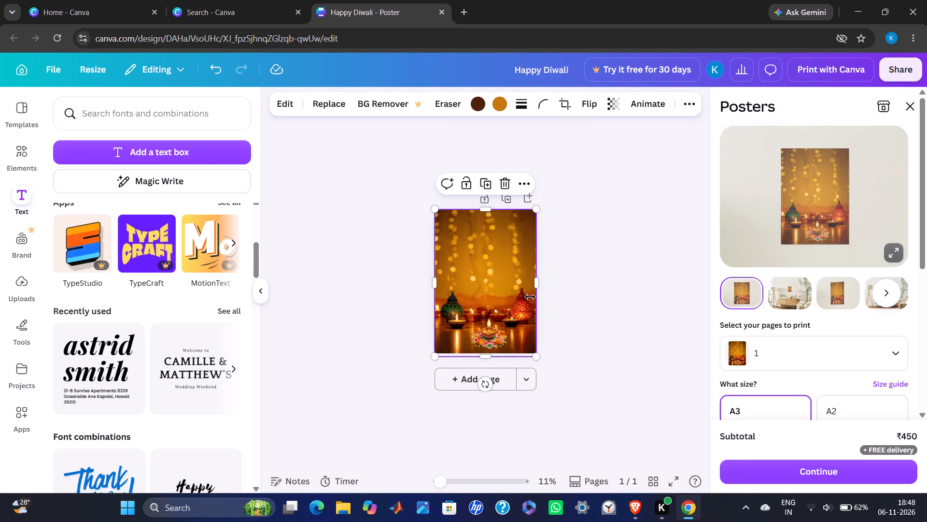
pyautogui.click(504, 186)
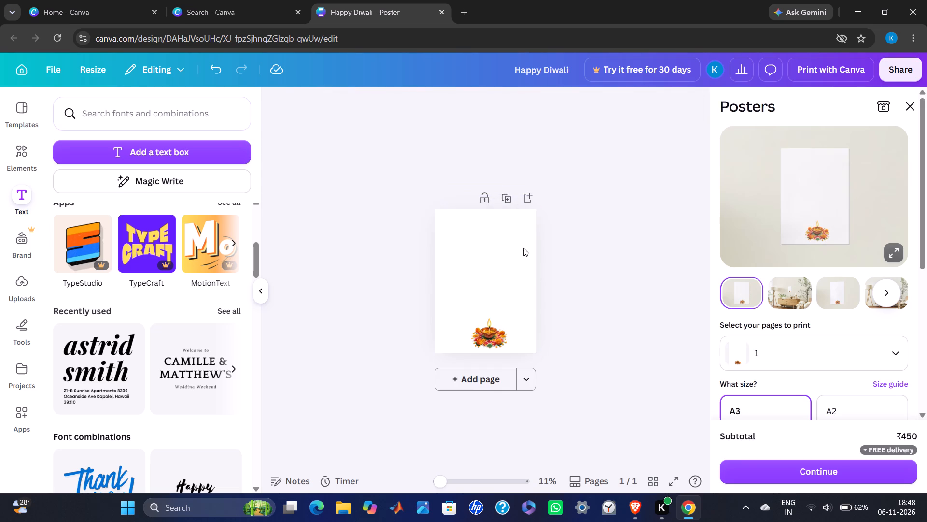
# Enlarge the diya rangoli graphic to most of the page width and centre it on the blank poster.
pyautogui.click(492, 328)
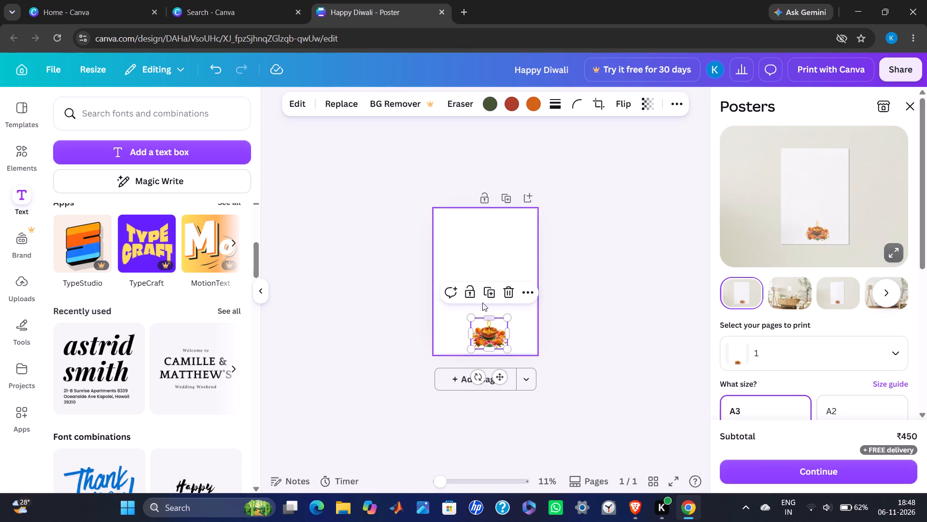
pyautogui.click(492, 265)
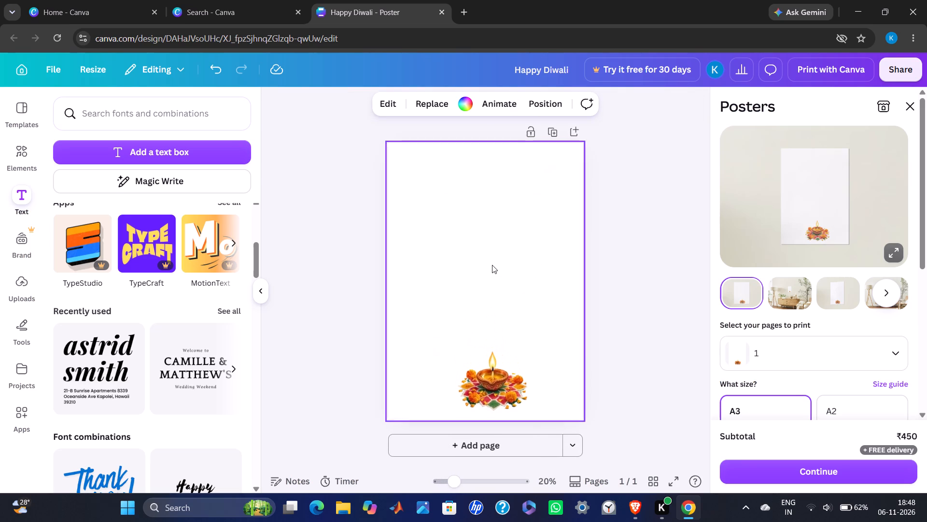
pyautogui.click(481, 391)
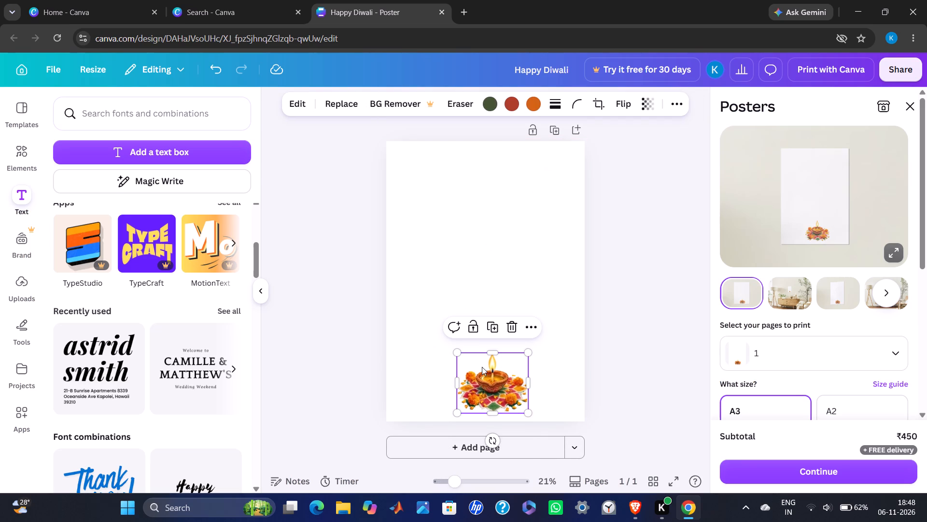
pyautogui.moveTo(482, 368); pyautogui.dragTo(464, 240)
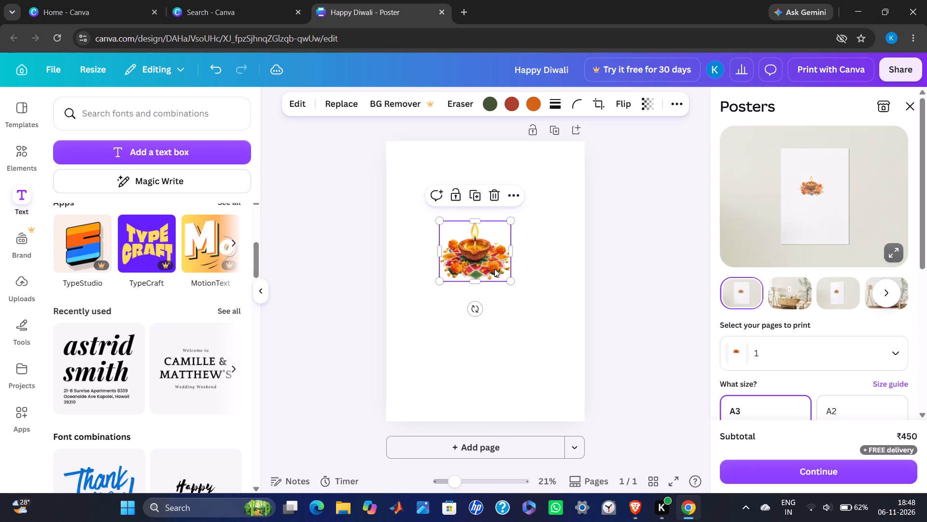
pyautogui.moveTo(507, 277); pyautogui.dragTo(578, 392)
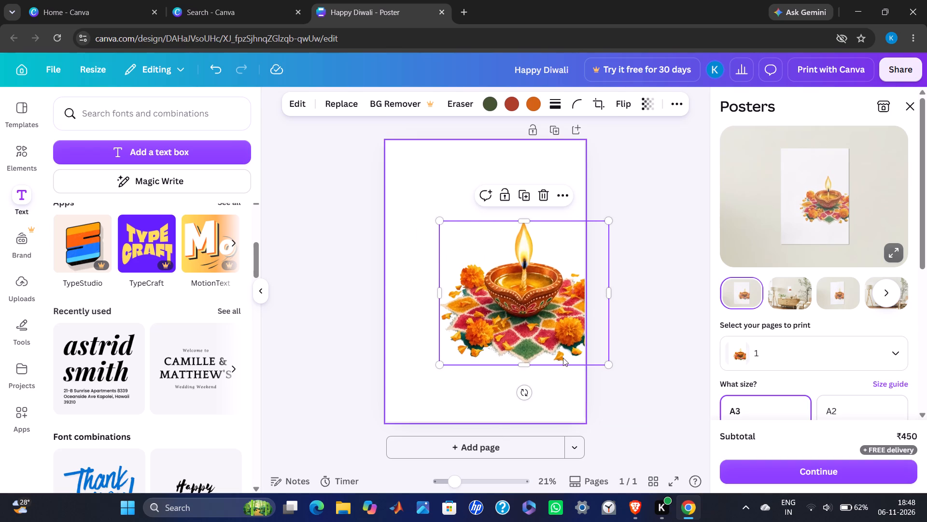
pyautogui.moveTo(562, 350); pyautogui.dragTo(526, 337)
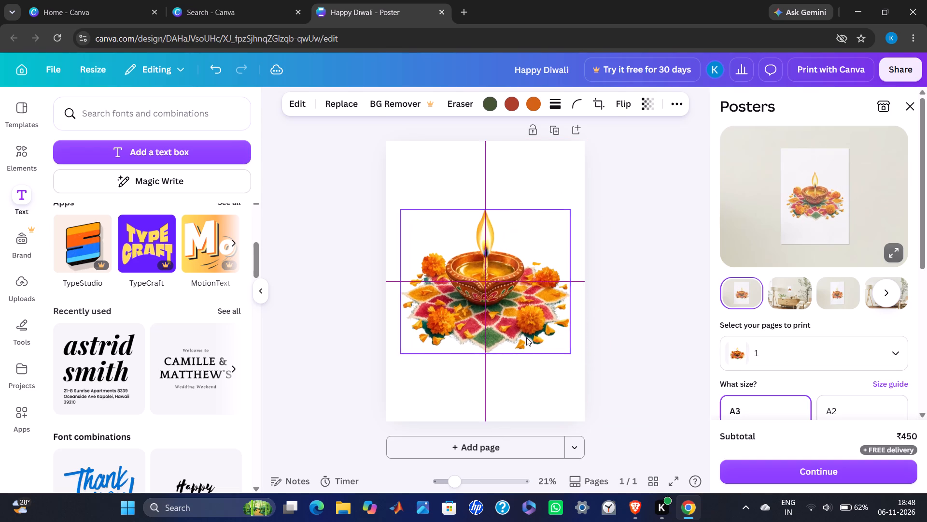
# Move the diya rangoli graphic up to just below the page's top edge, keeping it horizontally centred.
pyautogui.click(517, 260)
pyautogui.moveTo(507, 282); pyautogui.dragTo(509, 242)
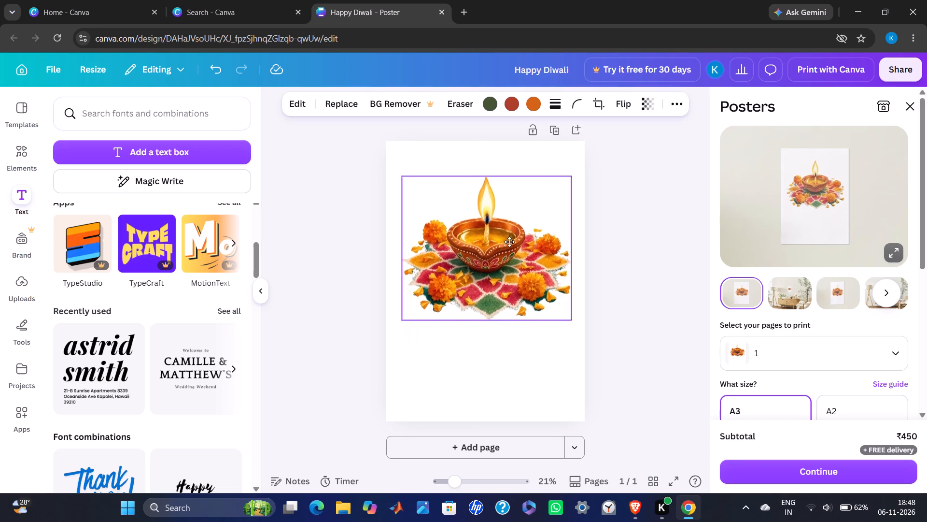
pyautogui.moveTo(509, 242); pyautogui.dragTo(505, 219)
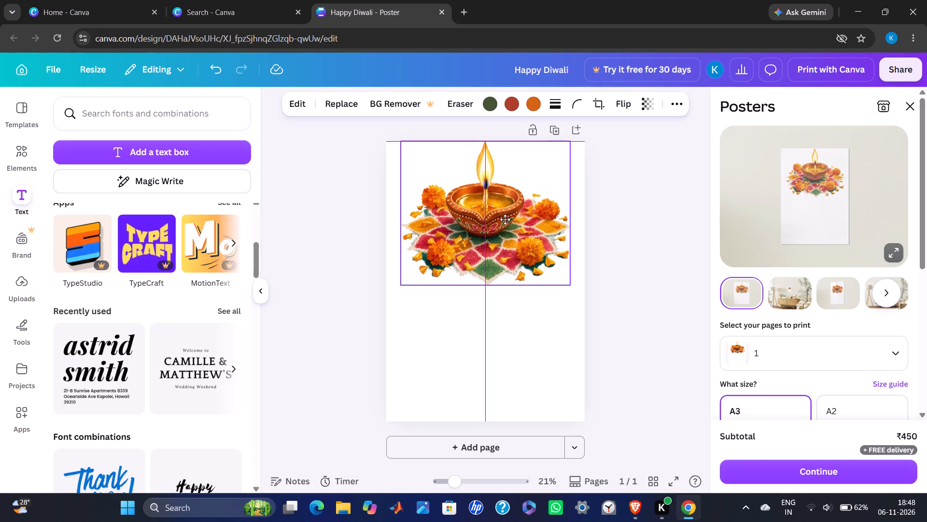
pyautogui.moveTo(505, 219); pyautogui.dragTo(505, 223)
pyautogui.click(519, 351)
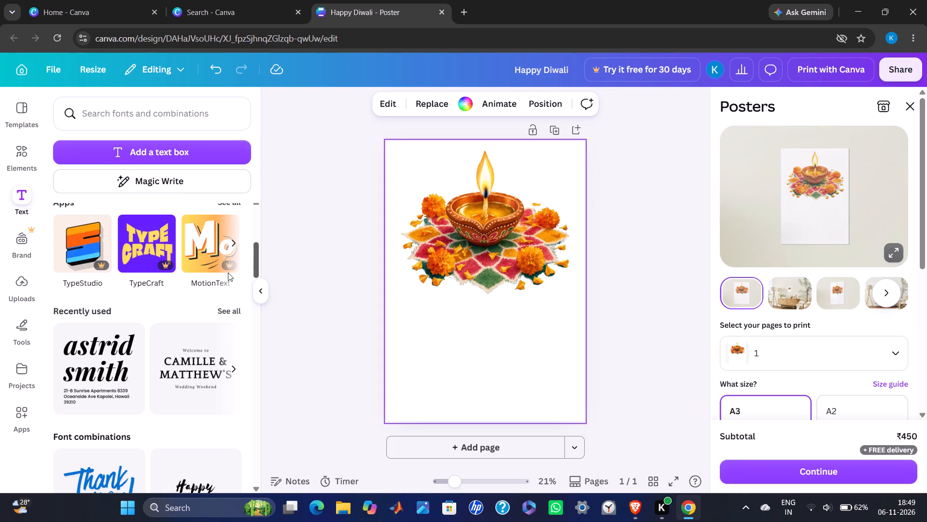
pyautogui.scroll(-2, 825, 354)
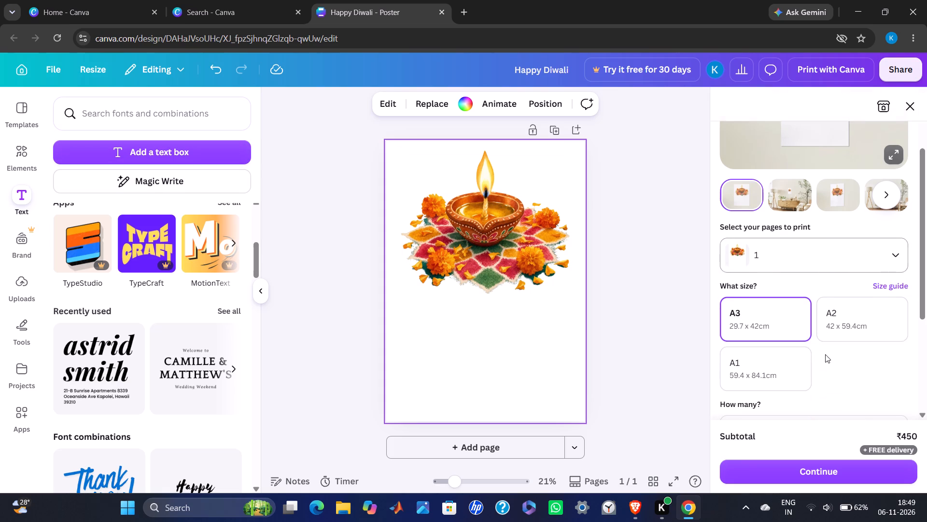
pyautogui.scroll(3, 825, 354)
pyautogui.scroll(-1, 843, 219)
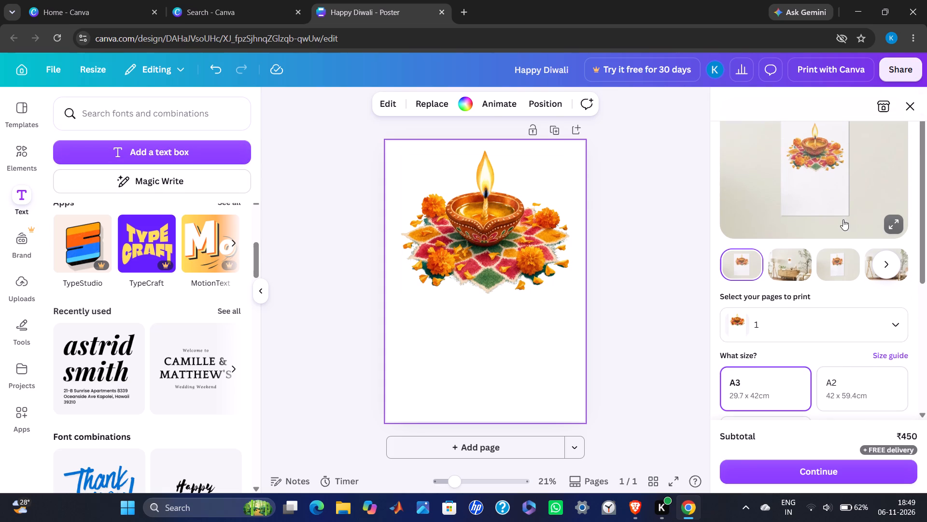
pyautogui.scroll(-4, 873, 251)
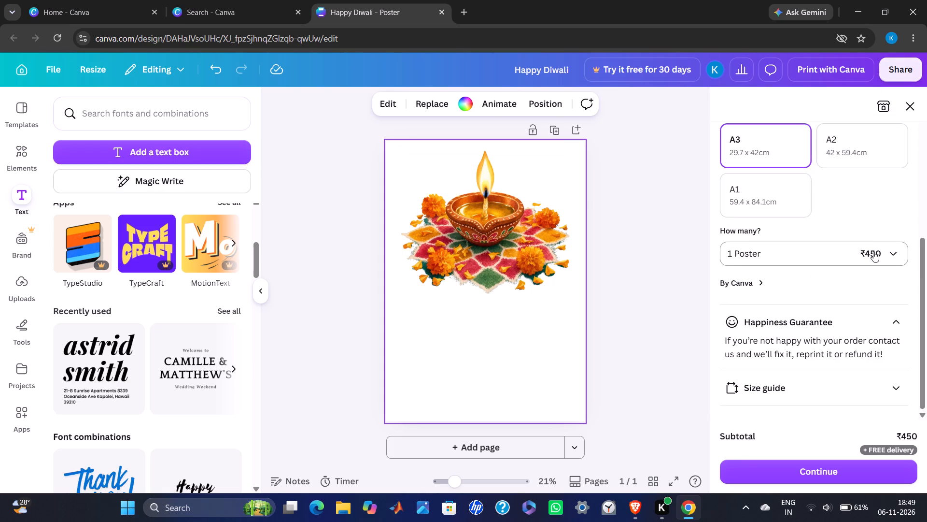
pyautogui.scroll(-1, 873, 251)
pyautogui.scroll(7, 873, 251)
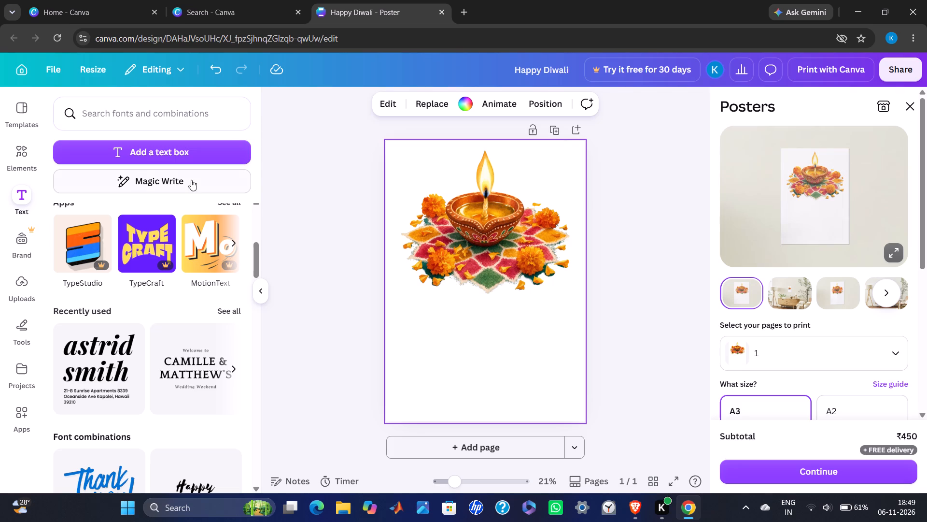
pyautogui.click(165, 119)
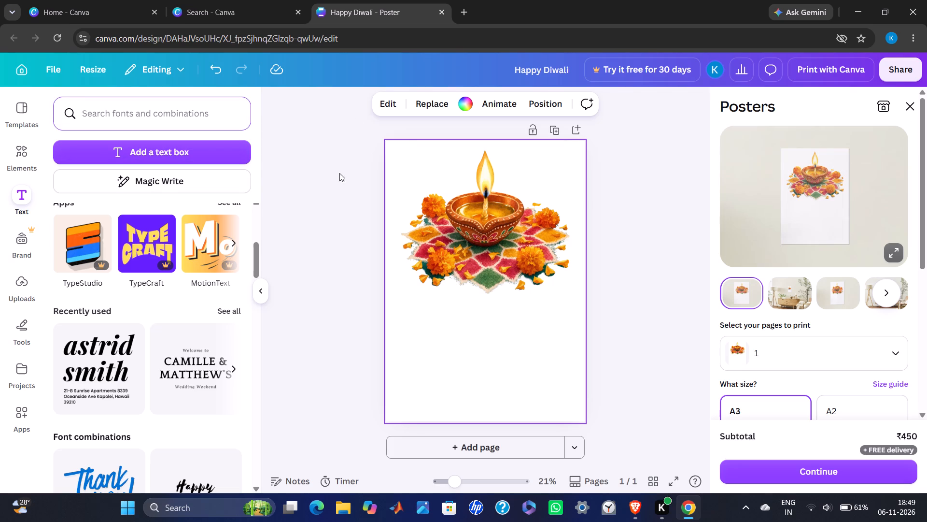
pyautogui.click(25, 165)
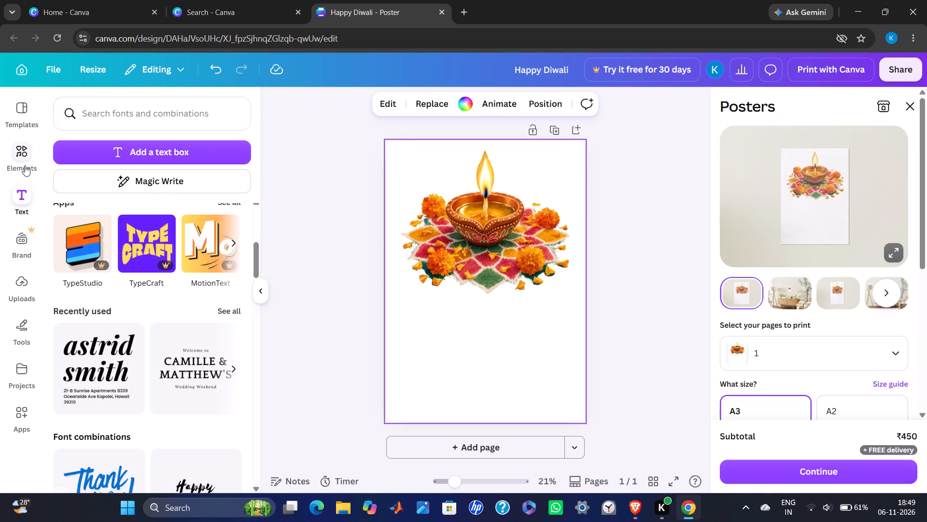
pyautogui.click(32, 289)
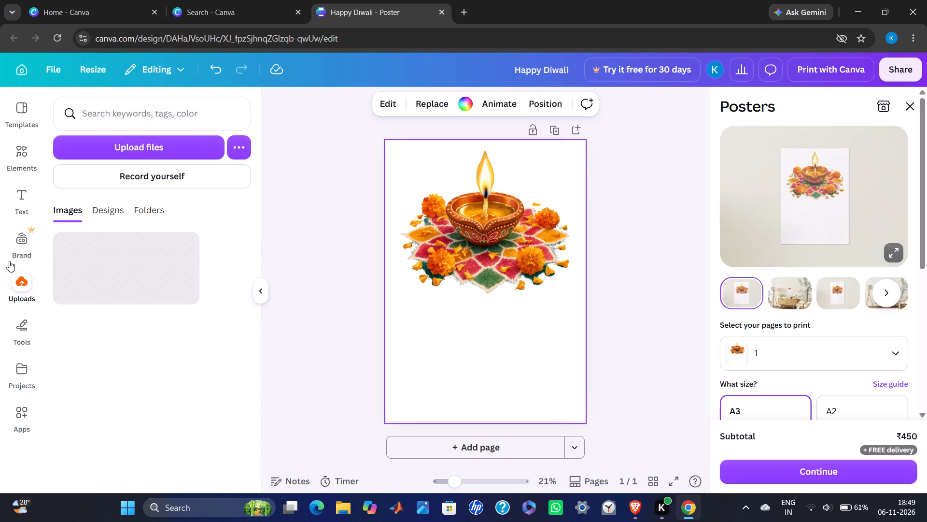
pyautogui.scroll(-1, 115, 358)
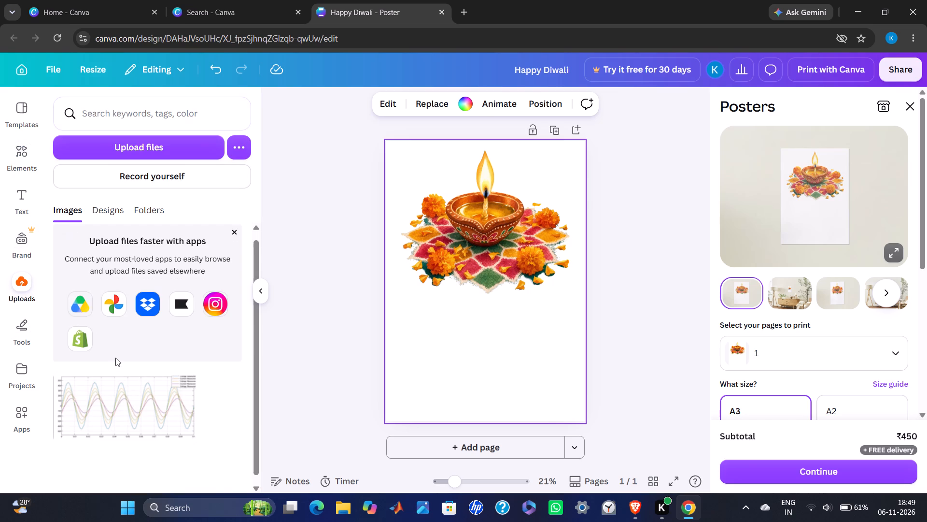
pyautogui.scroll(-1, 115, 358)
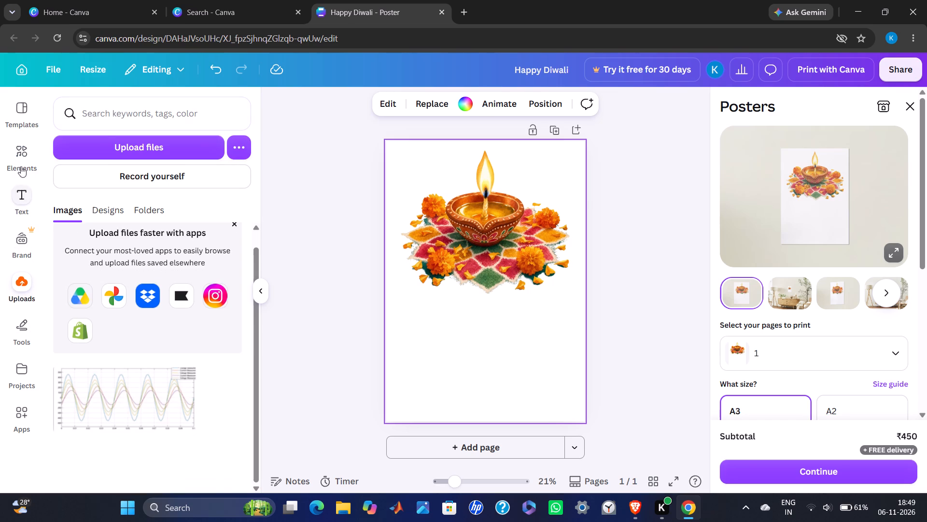
# Search the elements library for "pink background" and look through the results.
pyautogui.click(21, 162)
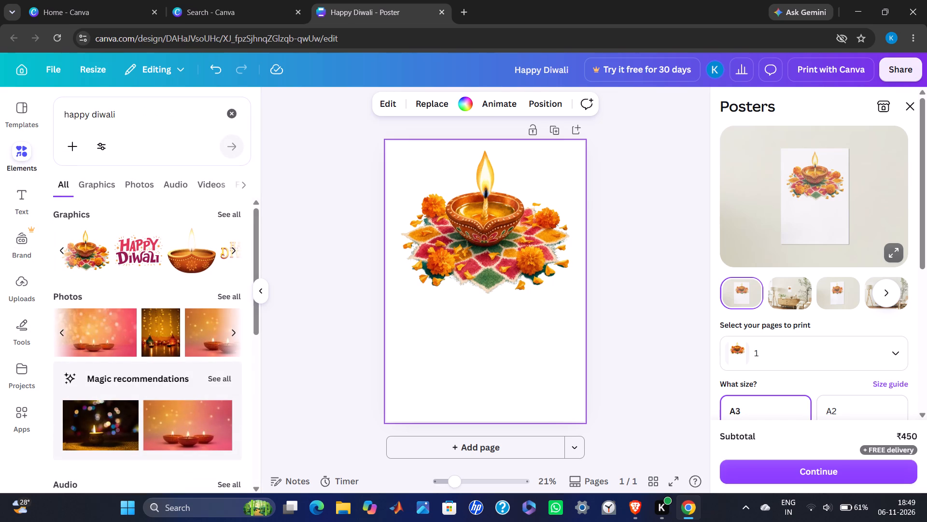
pyautogui.click(234, 117)
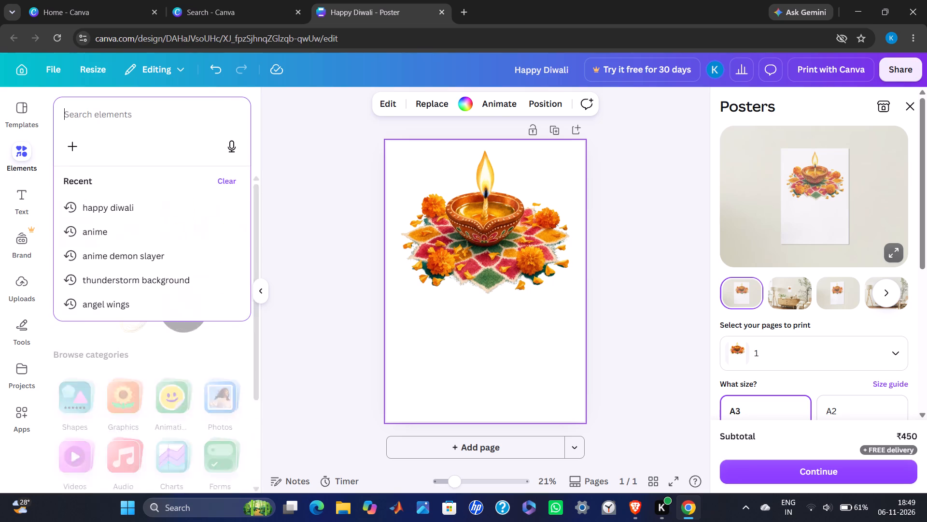
pyautogui.write('backgor')
pyautogui.press('BackSpace')
pyautogui.press('BackSpace')
pyautogui.write('round')
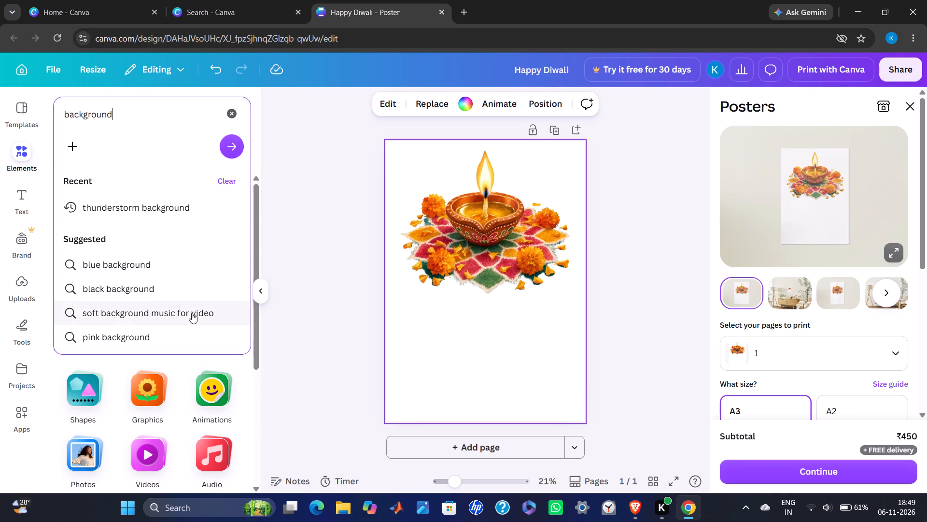
pyautogui.click(168, 333)
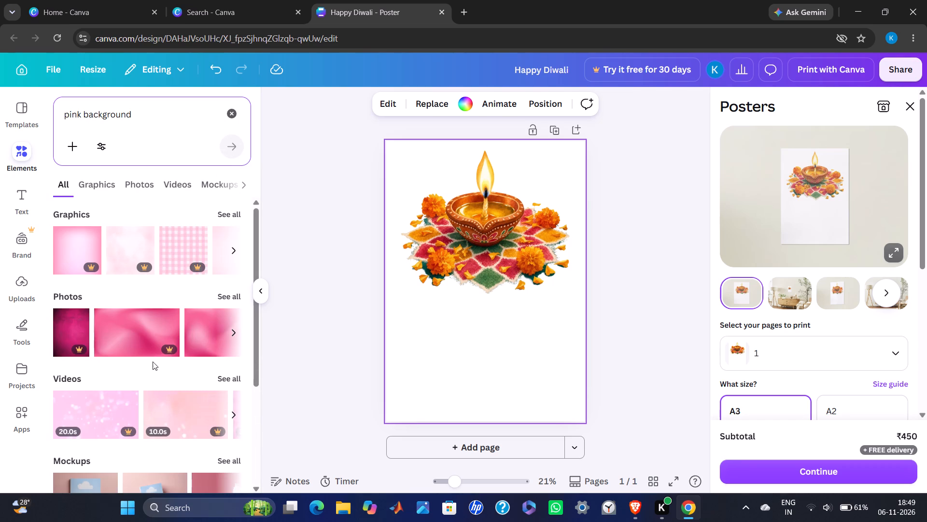
pyautogui.scroll(-3, 153, 362)
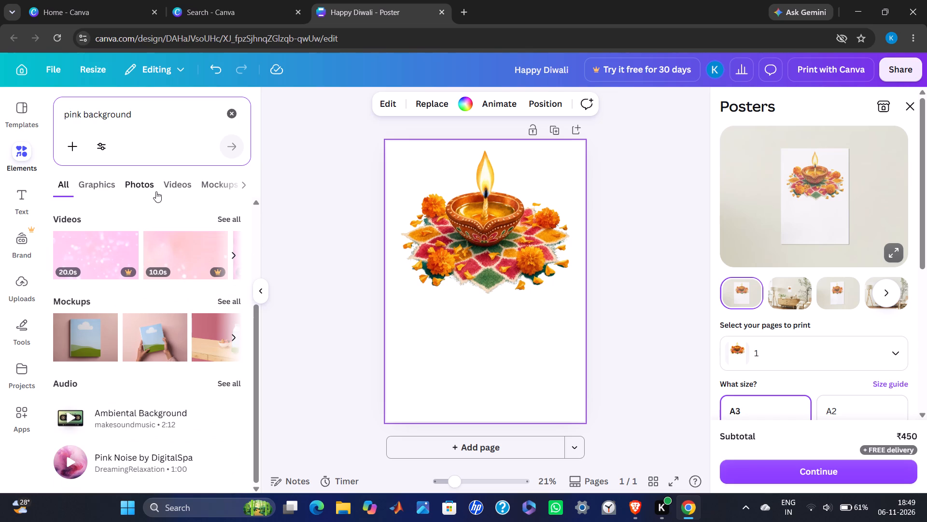
# Search the elements library for "festive background of diwali".
pyautogui.press('BackSpace')
pyautogui.press('BackSpace')
pyautogui.press('BackSpace')
pyautogui.press('BackSpace')
pyautogui.press('BackSpace')
pyautogui.press('BackSpace')
pyautogui.press('BackSpace')
pyautogui.press('BackSpace')
pyautogui.press('BackSpace')
pyautogui.press('BackSpace')
pyautogui.press('BackSpace')
pyautogui.press('BackSpace')
pyautogui.press('BackSpace')
pyautogui.press('BackSpace')
pyautogui.press('BackSpace')
pyautogui.press('BackSpace')
pyautogui.press('BackSpace')
pyautogui.press('BackSpace')
pyautogui.press('BackSpace')
pyautogui.press('BackSpace')
pyautogui.write('festive')
pyautogui.press('space')
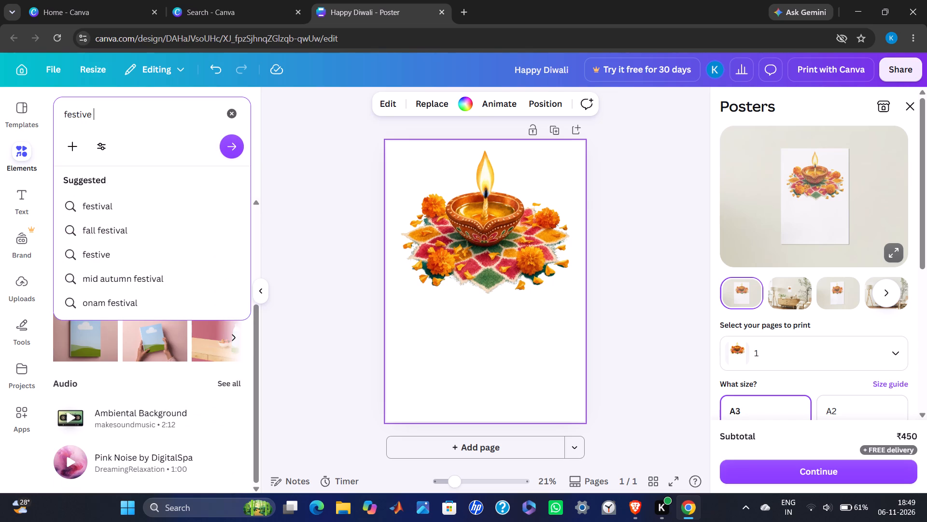
pyautogui.write('background of diwali')
pyautogui.press('Return')
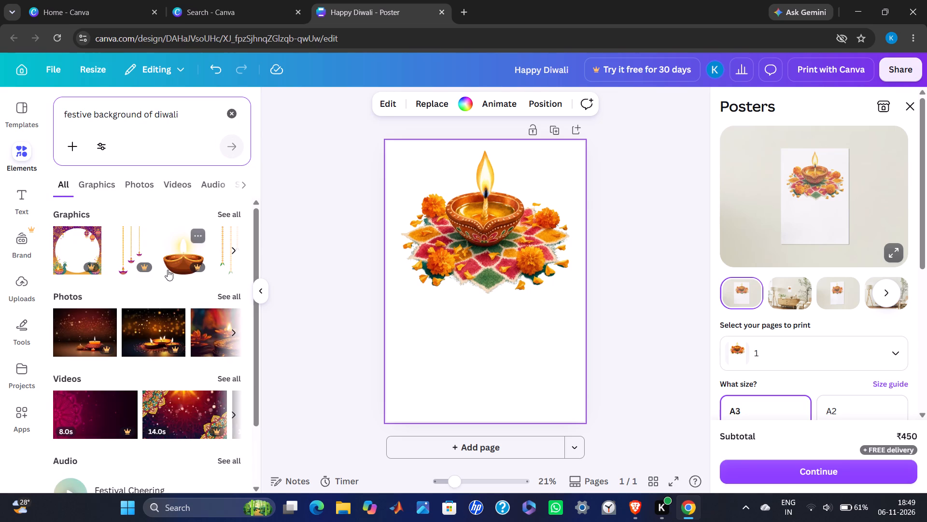
# Add the landscape photo of a hand-held sparkler with golden bokeh lights from the photo results to the poster.
pyautogui.scroll(-1, 168, 270)
pyautogui.hscroll(-1, 190, 285)
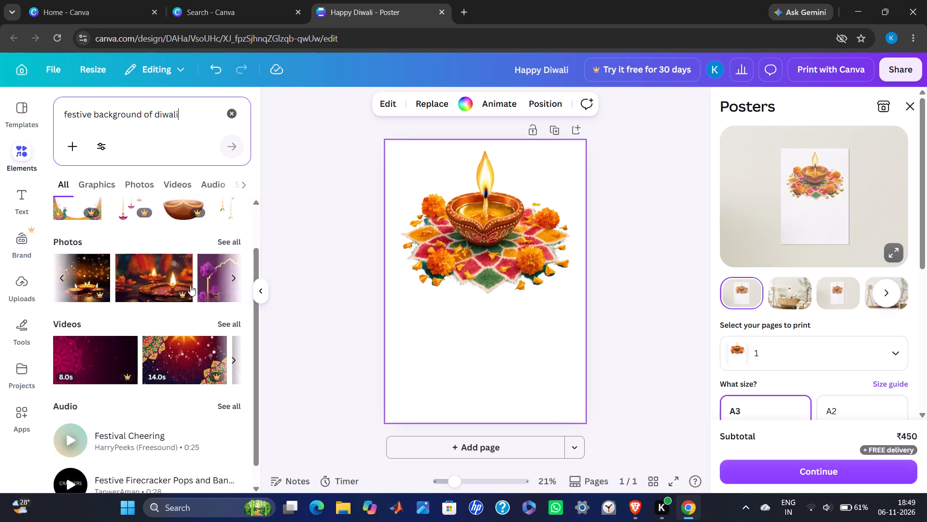
pyautogui.hscroll(-4, 190, 285)
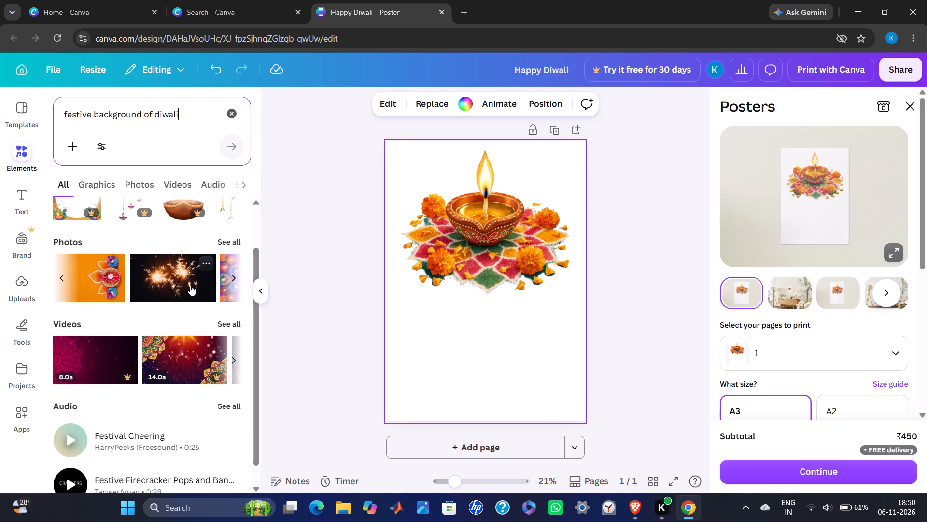
pyautogui.hscroll(-2, 190, 285)
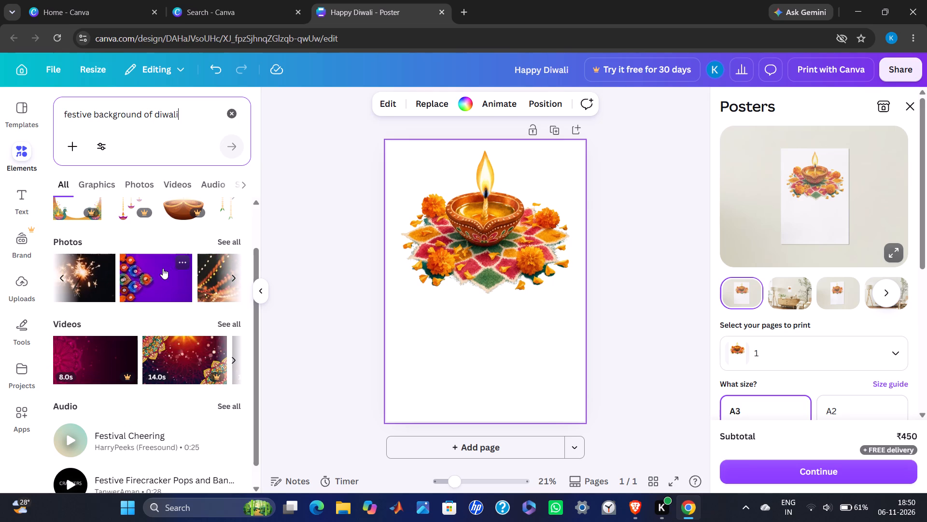
pyautogui.hscroll(-1, 163, 268)
pyautogui.hscroll(-2, 202, 286)
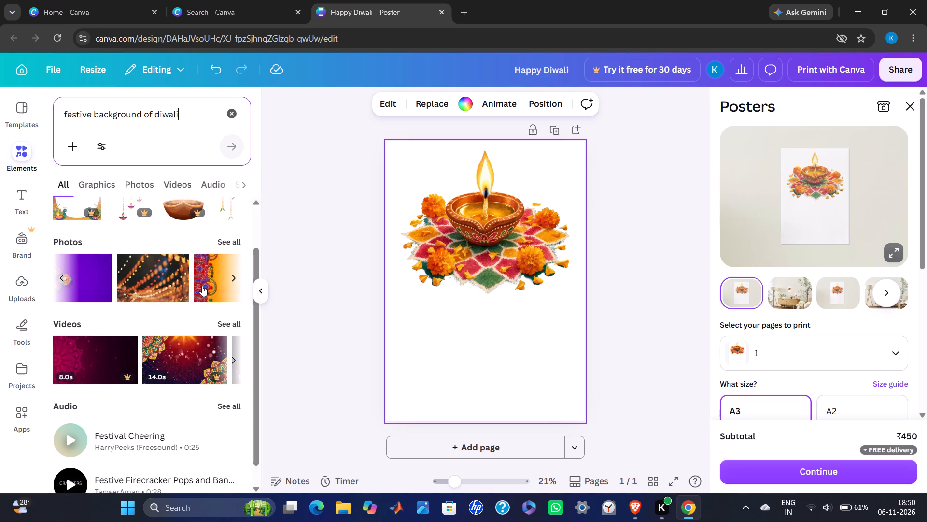
pyautogui.hscroll(-1, 202, 286)
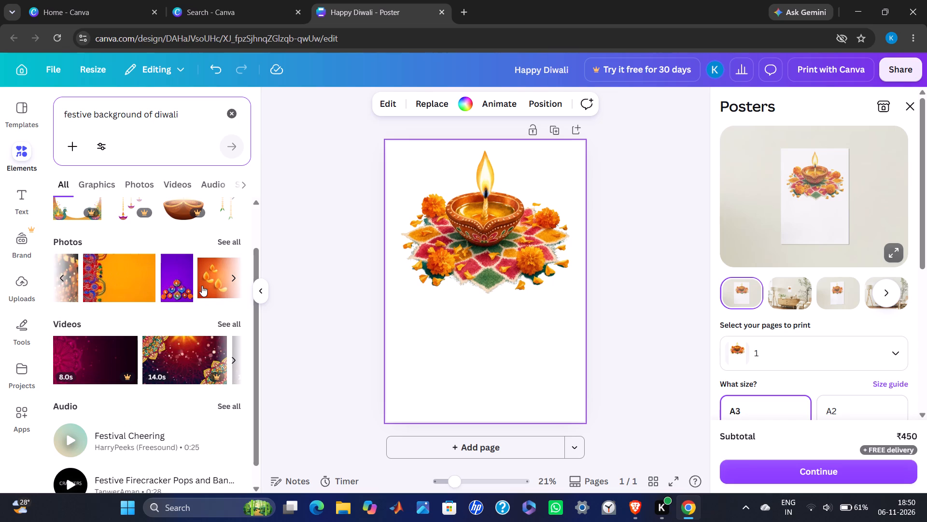
pyautogui.hscroll(-2, 202, 286)
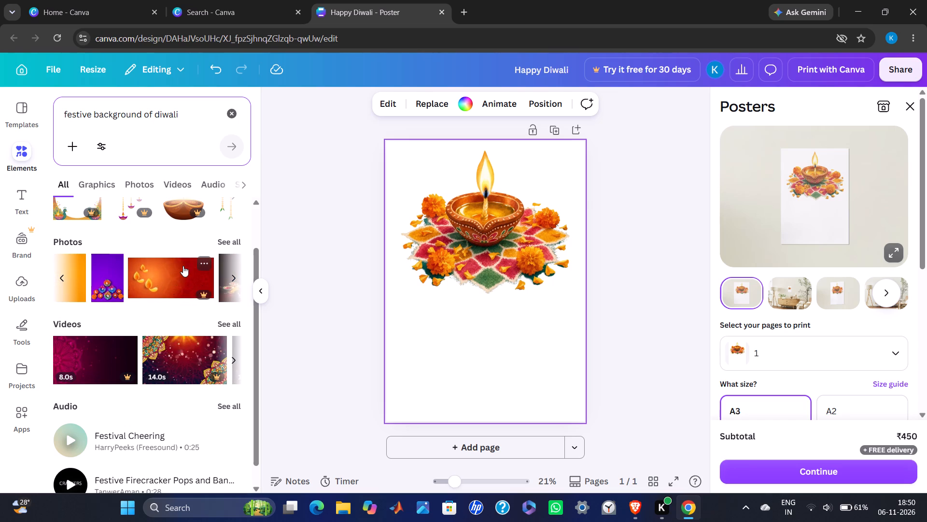
pyautogui.hscroll(-2, 183, 266)
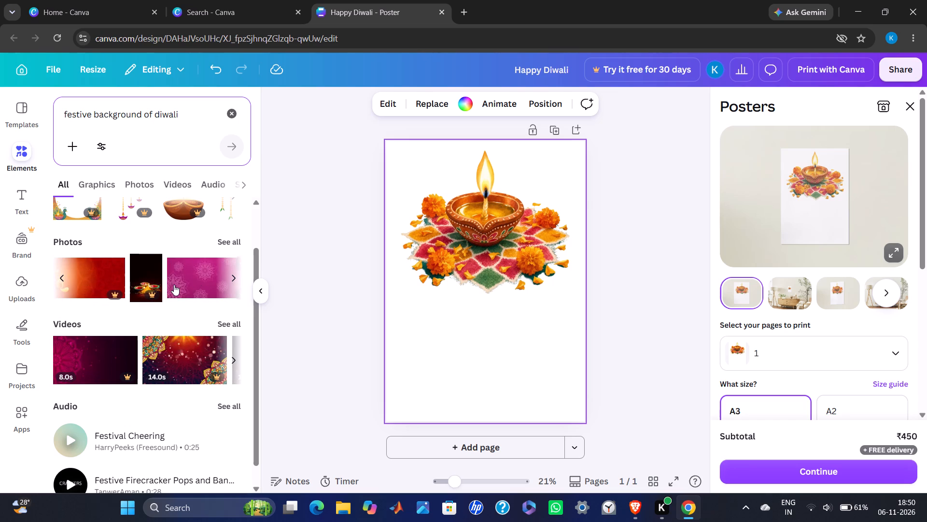
pyautogui.hscroll(-3, 174, 285)
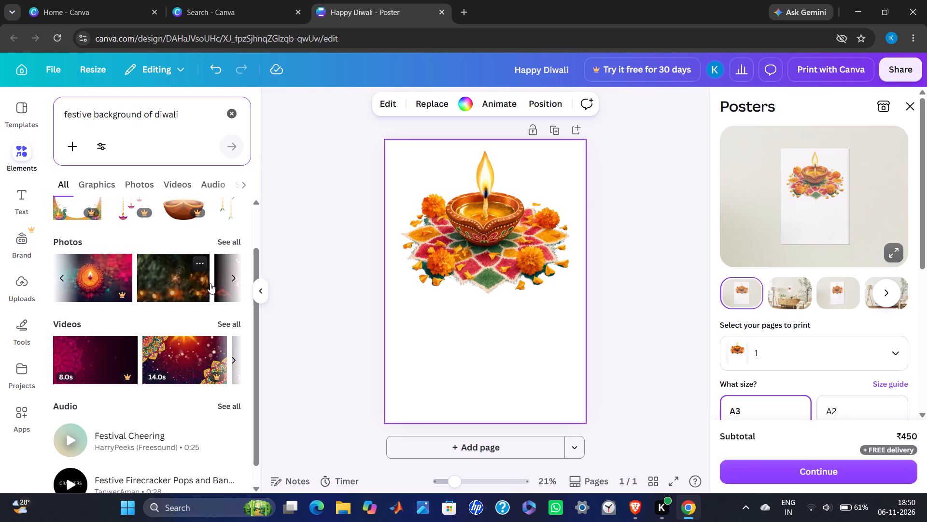
pyautogui.hscroll(-1, 185, 276)
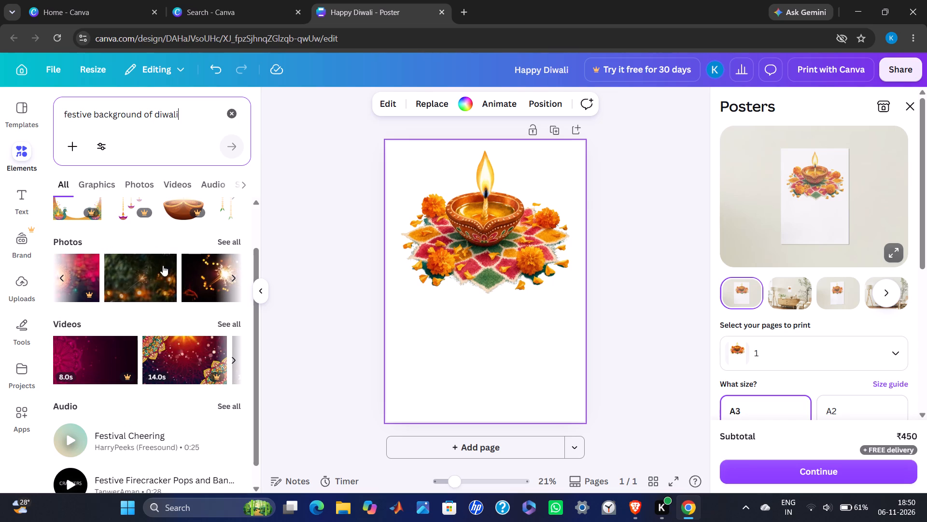
pyautogui.hscroll(-2, 185, 259)
pyautogui.click(124, 287)
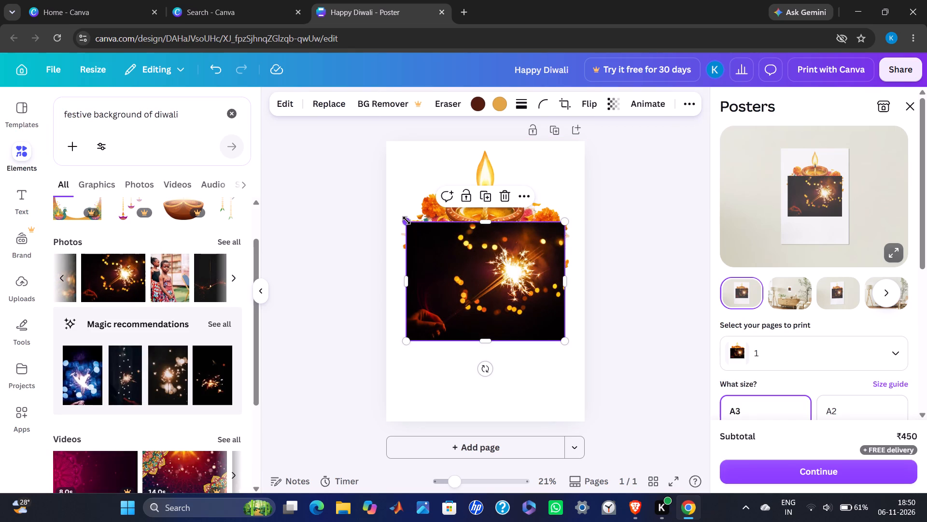
# Add the recommended portrait photo of a hand-held sparkler against a dark backdrop with small lights to the poster.
pyautogui.click(113, 380)
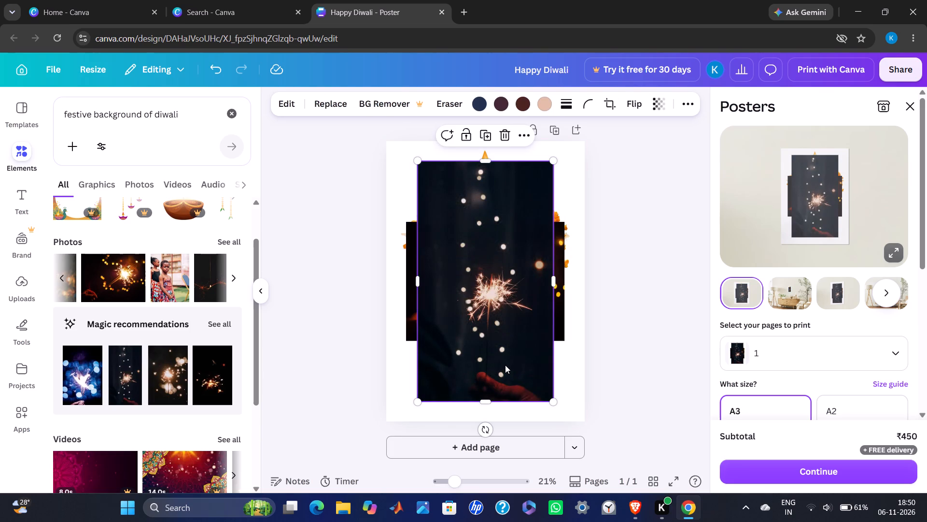
# Open the full set of magic recommendations for the sparkler photo and look through them for a festive background.
pyautogui.hscroll(2, 136, 381)
pyautogui.hscroll(-2, 136, 381)
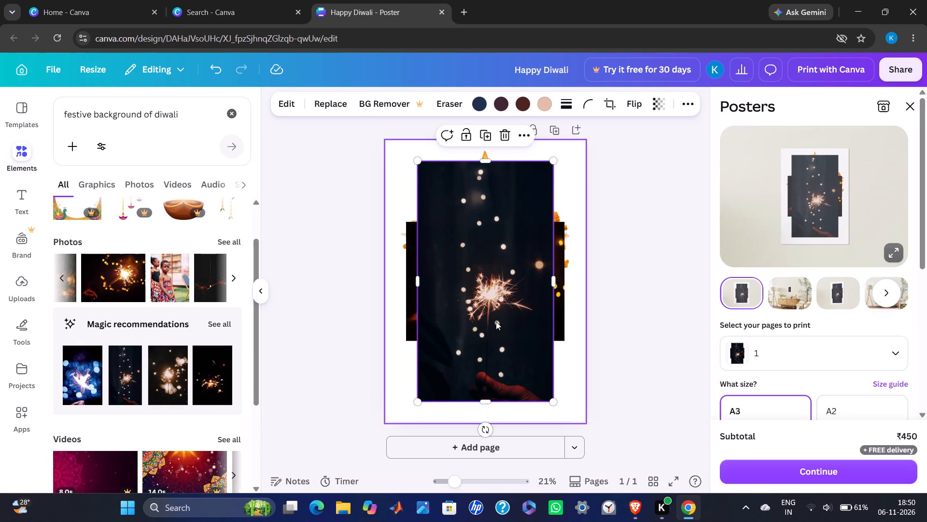
pyautogui.scroll(-3, 157, 394)
pyautogui.scroll(1, 157, 394)
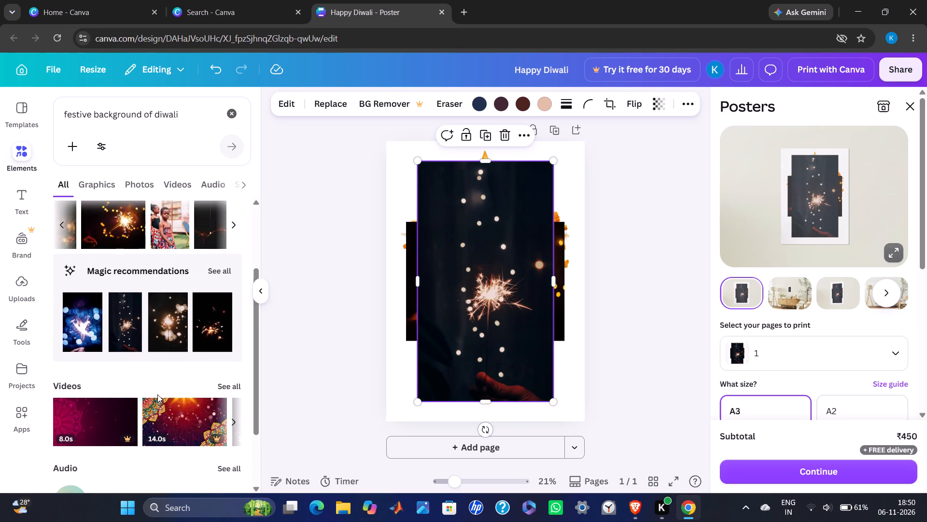
pyautogui.scroll(1, 157, 394)
pyautogui.click(220, 272)
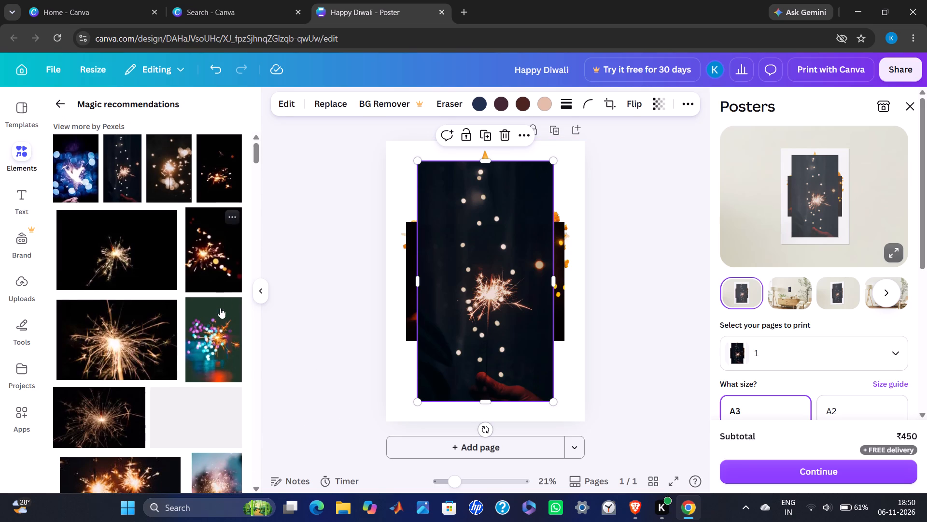
pyautogui.scroll(-1, 171, 406)
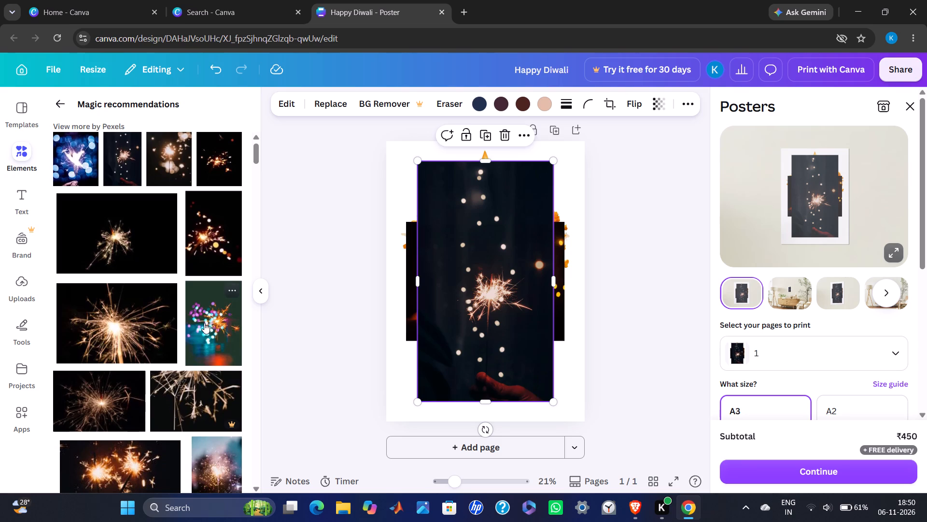
pyautogui.scroll(-4, 204, 323)
pyautogui.scroll(-1, 170, 354)
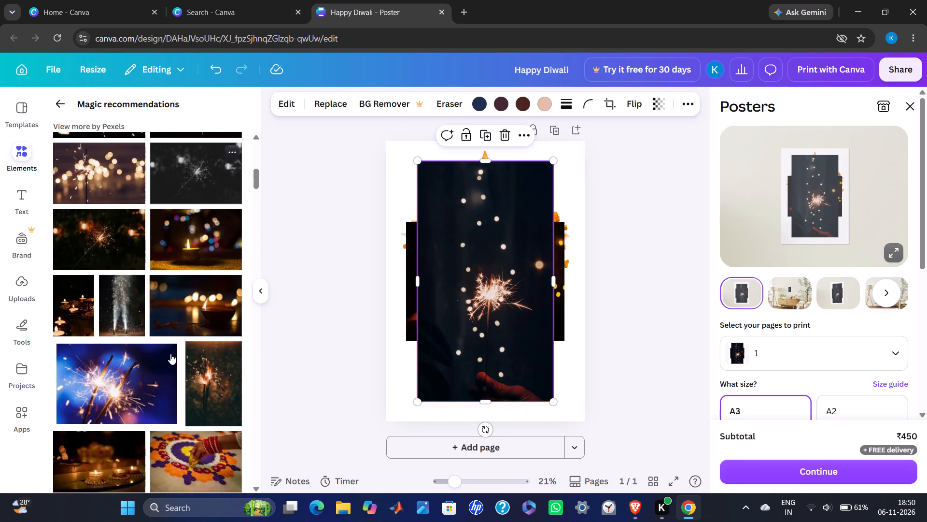
pyautogui.scroll(-3, 170, 354)
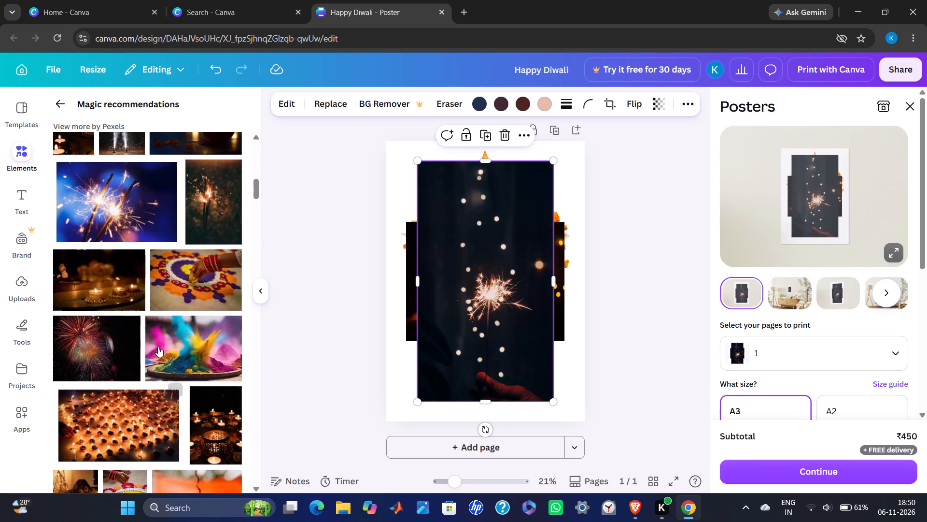
pyautogui.scroll(-1, 159, 346)
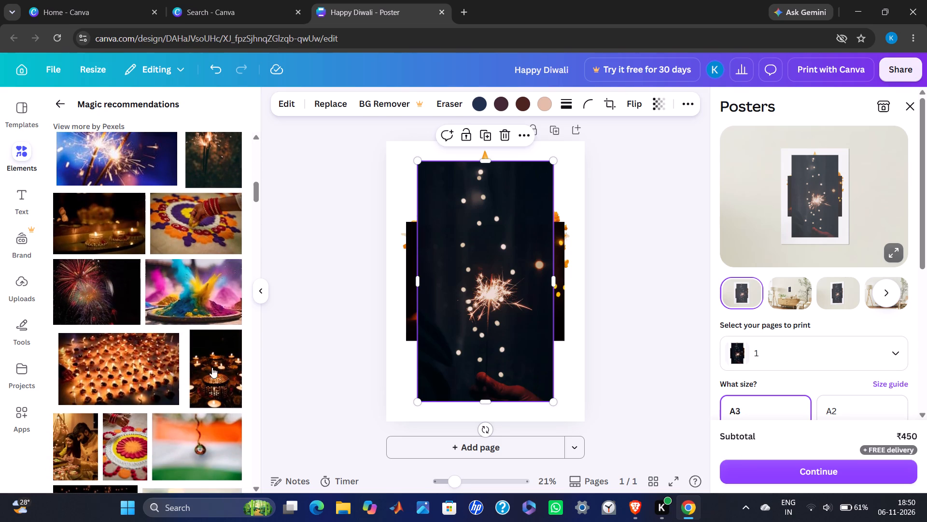
pyautogui.scroll(-1, 172, 374)
pyautogui.scroll(-1, 147, 320)
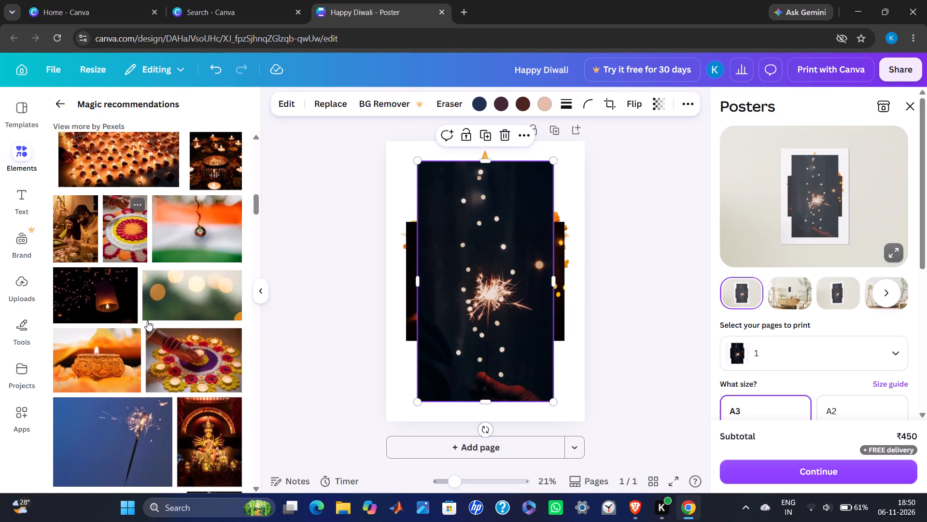
pyautogui.scroll(-2, 147, 320)
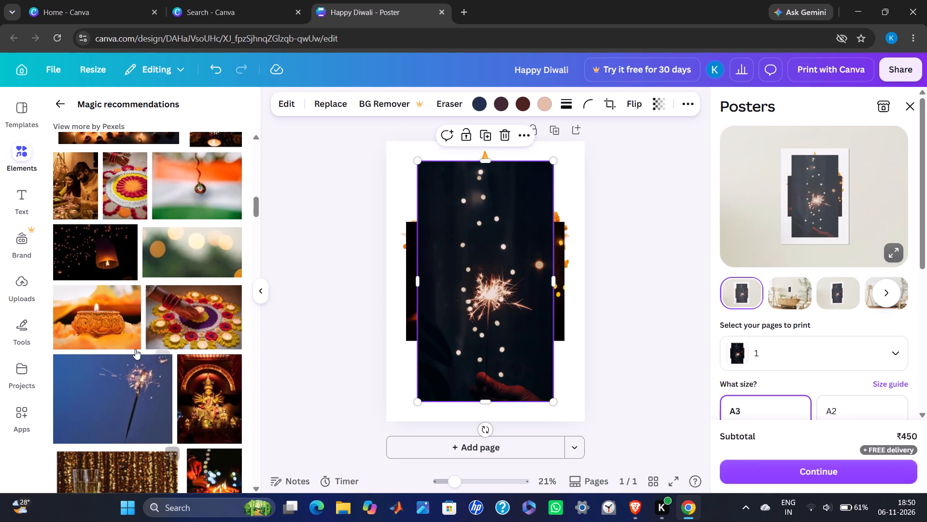
pyautogui.scroll(-1, 200, 331)
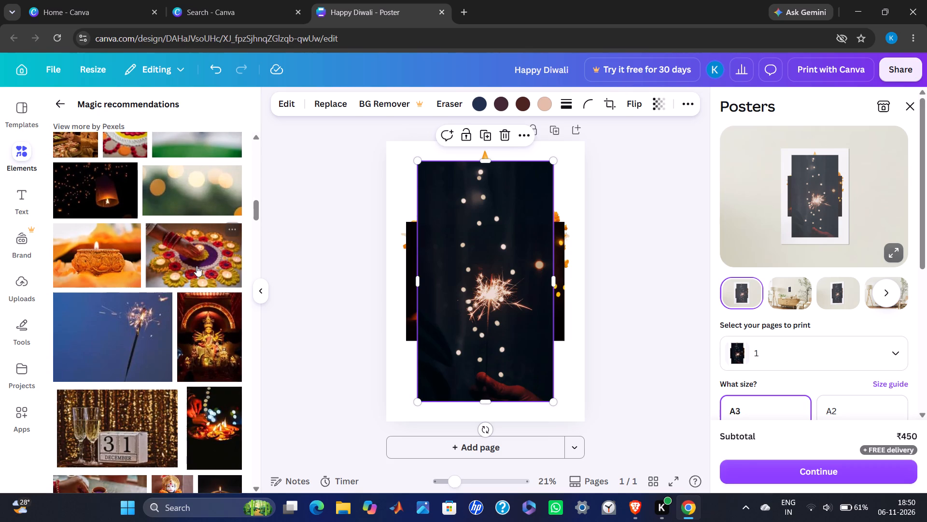
pyautogui.scroll(-1, 198, 263)
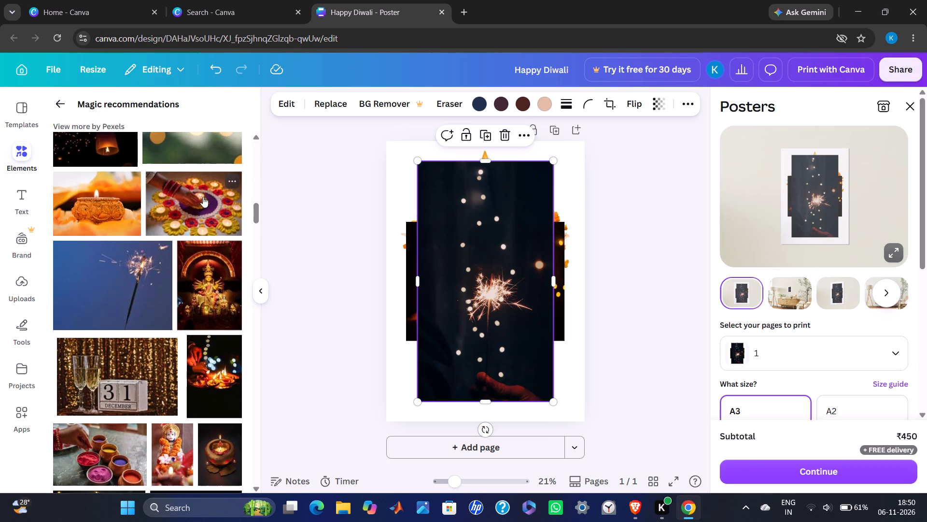
pyautogui.scroll(-2, 190, 337)
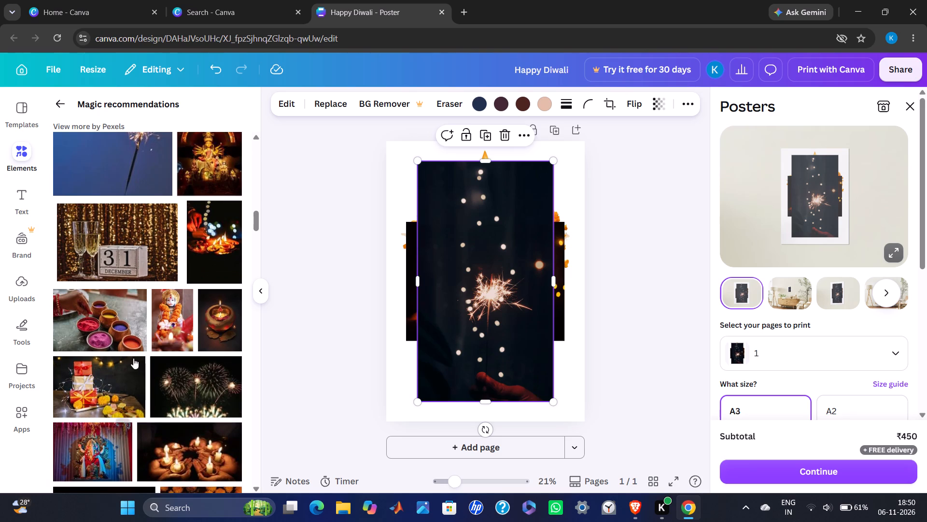
pyautogui.scroll(-1, 137, 352)
pyautogui.scroll(-1, 147, 304)
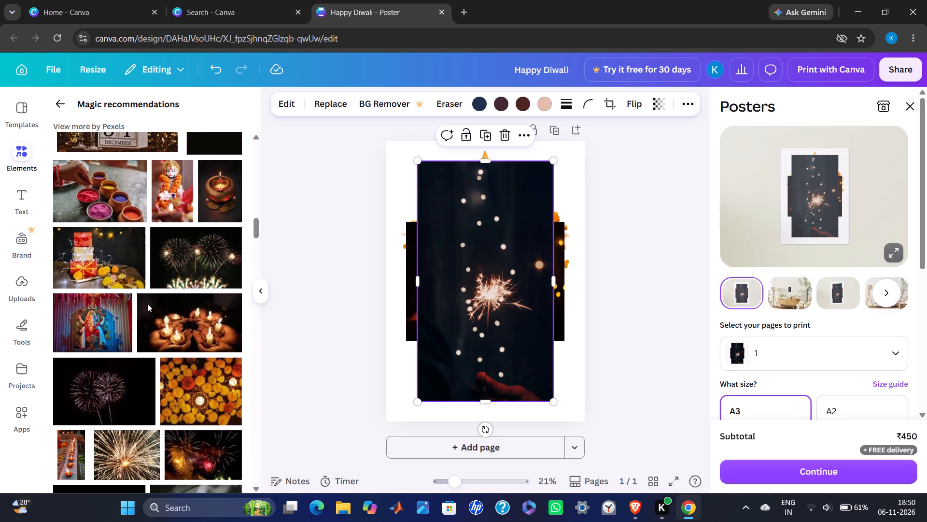
pyautogui.scroll(-1, 147, 304)
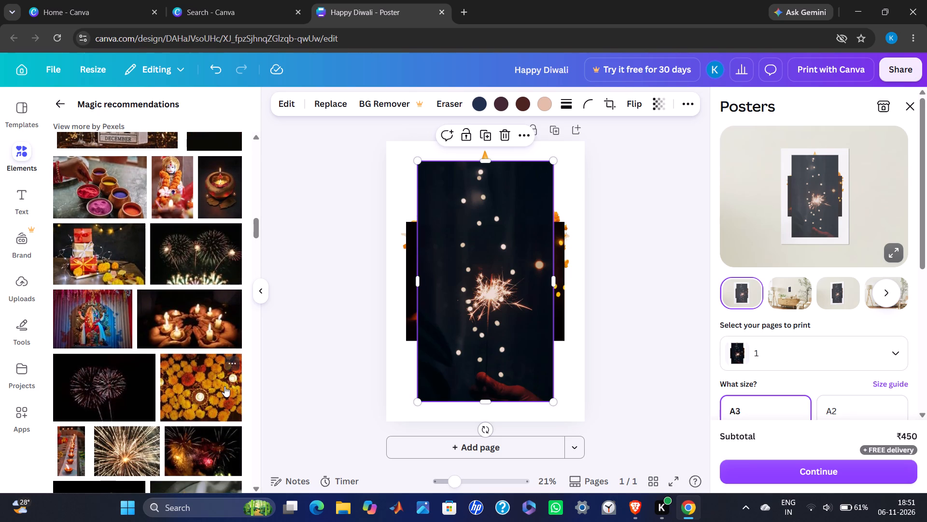
pyautogui.scroll(-1, 225, 386)
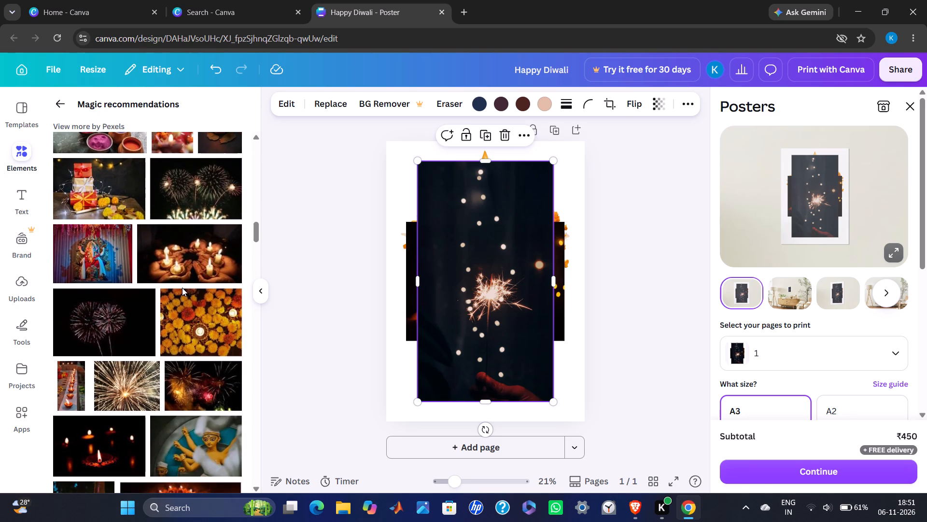
pyautogui.scroll(-3, 182, 288)
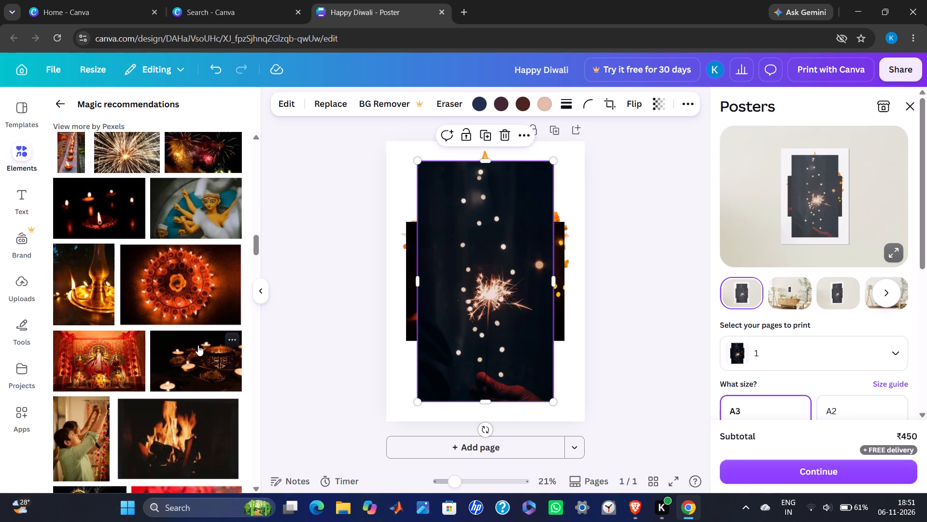
pyautogui.scroll(-2, 198, 345)
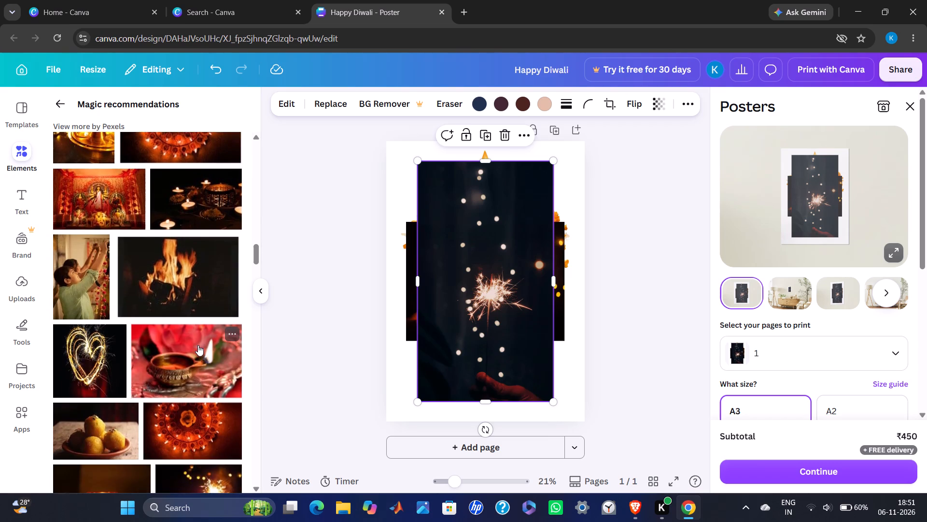
pyautogui.scroll(-1, 198, 345)
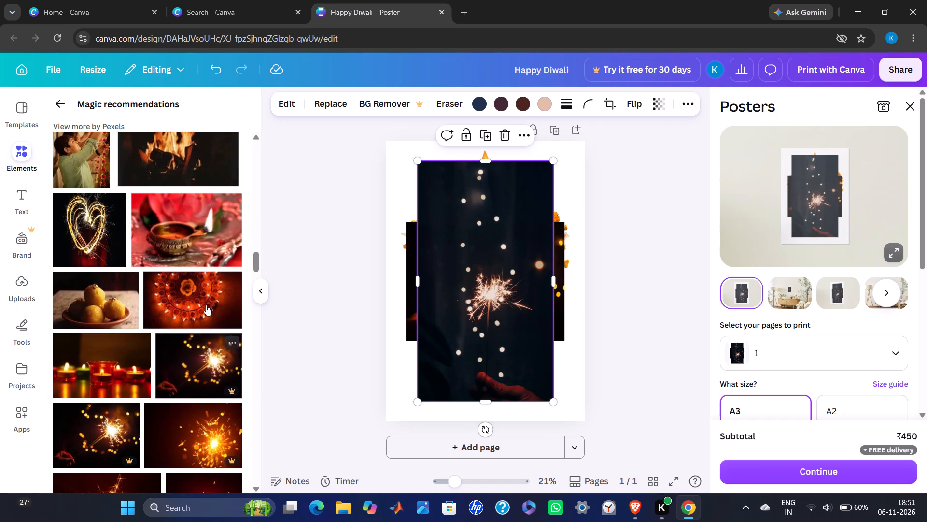
pyautogui.scroll(-2, 208, 289)
pyautogui.scroll(-2, 207, 417)
pyautogui.scroll(-3, 180, 338)
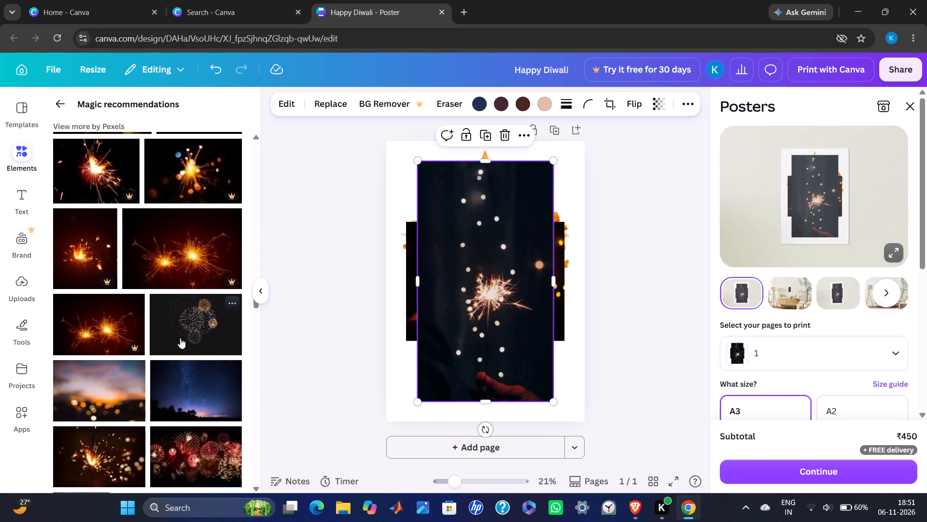
pyautogui.scroll(-1, 180, 338)
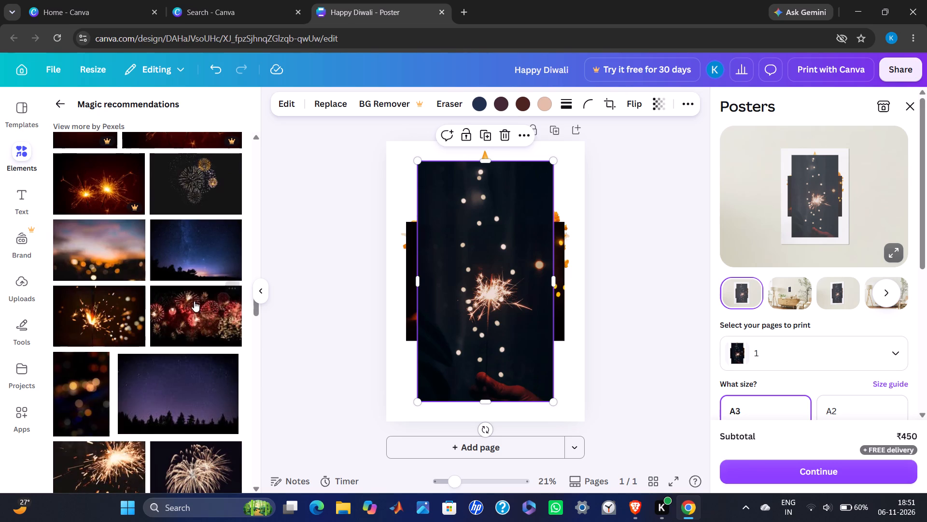
pyautogui.scroll(-2, 204, 285)
pyautogui.scroll(-1, 164, 326)
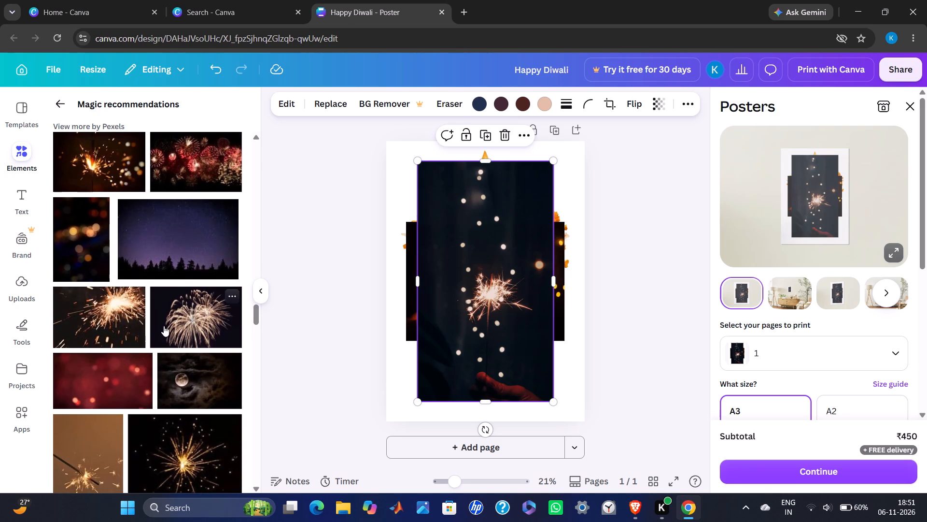
pyautogui.scroll(-1, 164, 326)
pyautogui.scroll(-2, 193, 396)
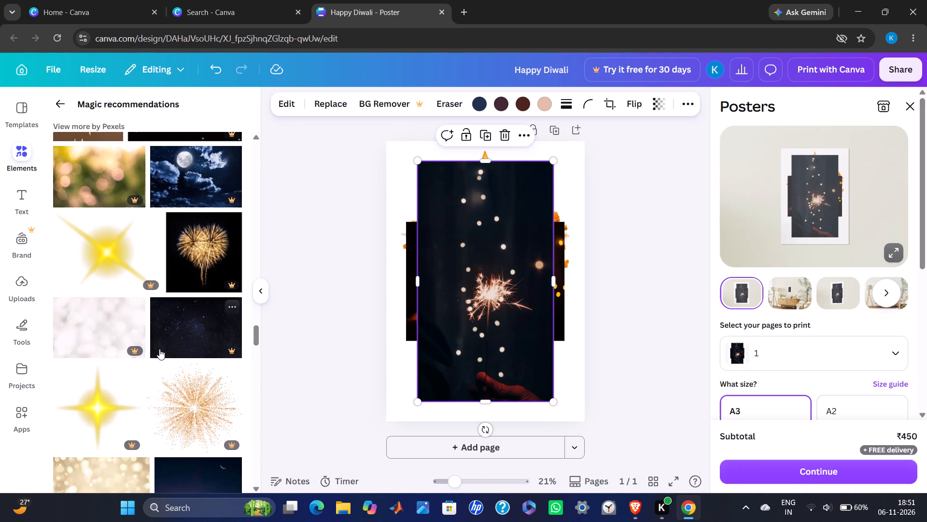
pyautogui.scroll(-4, 159, 349)
# Add the recommended portrait photo of a sparkler with purple and turquoise bokeh on dark green to the poster.
pyautogui.scroll(20, 159, 349)
pyautogui.scroll(5, 159, 349)
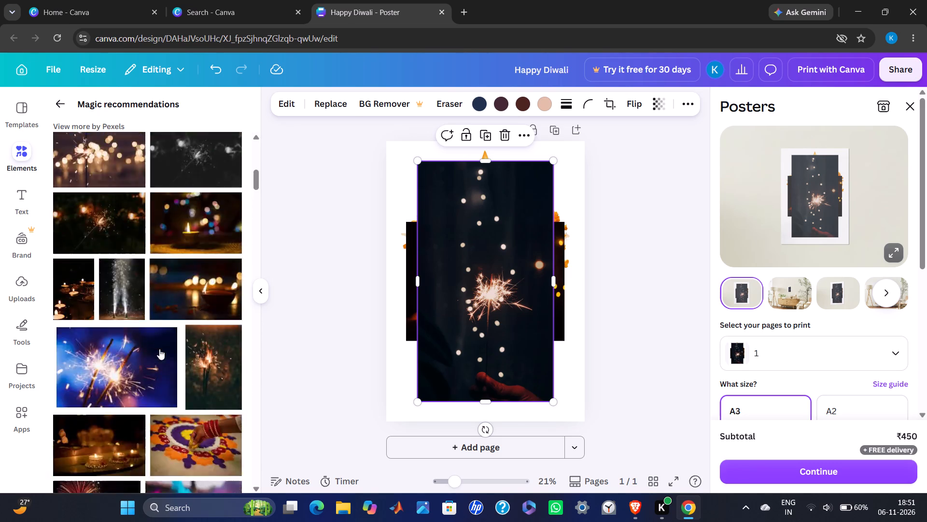
pyautogui.scroll(8, 168, 351)
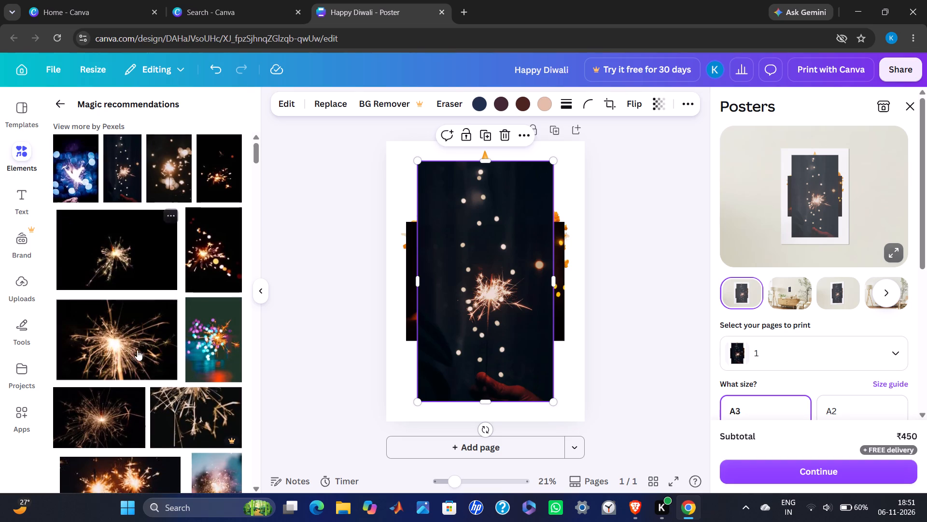
pyautogui.scroll(-1, 137, 350)
pyautogui.scroll(-1, 188, 312)
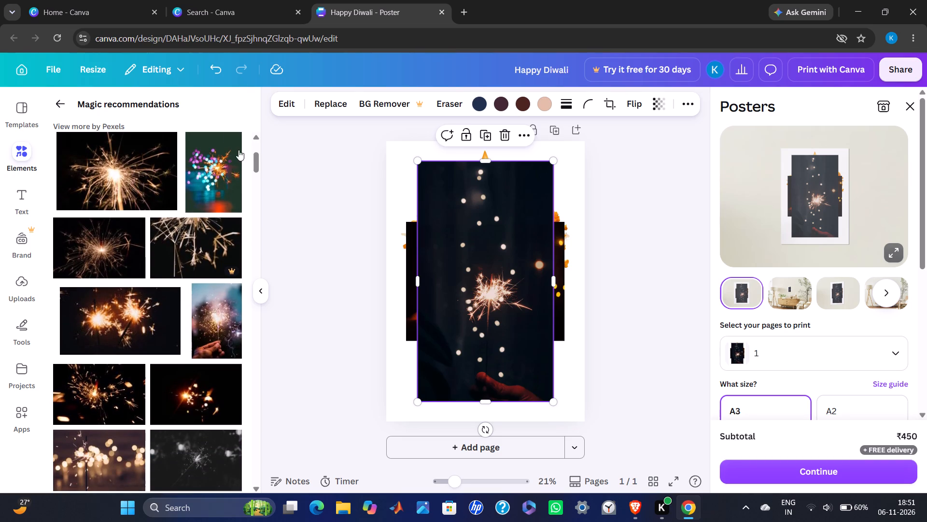
pyautogui.click(217, 166)
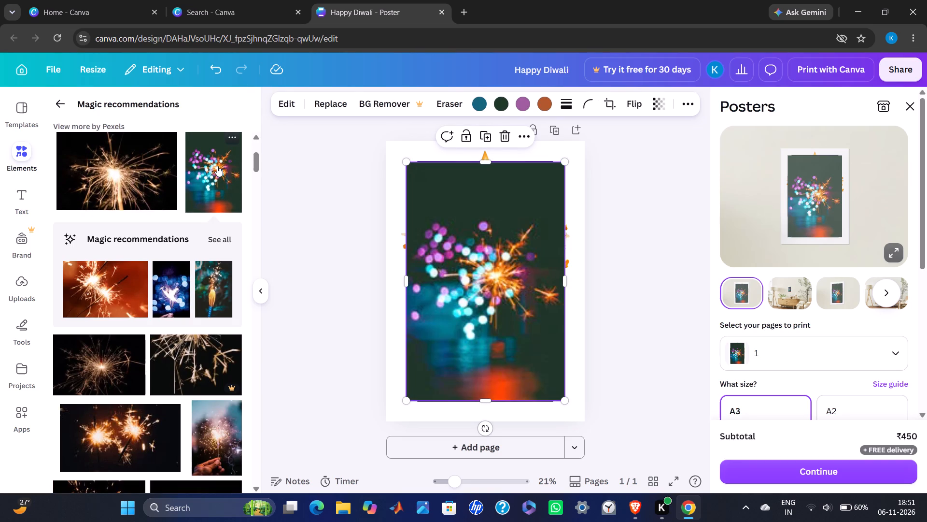
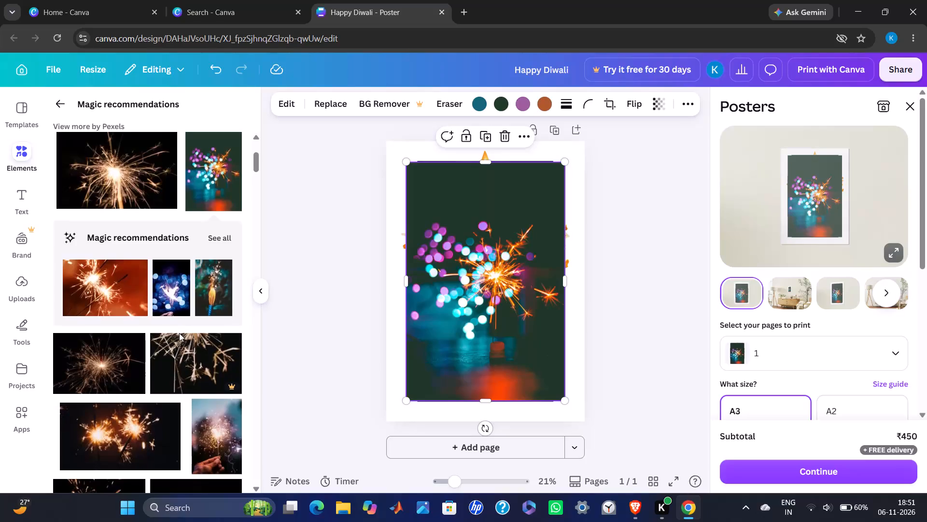
# Look through the magic recommendations for a festive photo that suits the Diwali poster background.
pyautogui.scroll(-1, 179, 333)
pyautogui.scroll(-2, 197, 425)
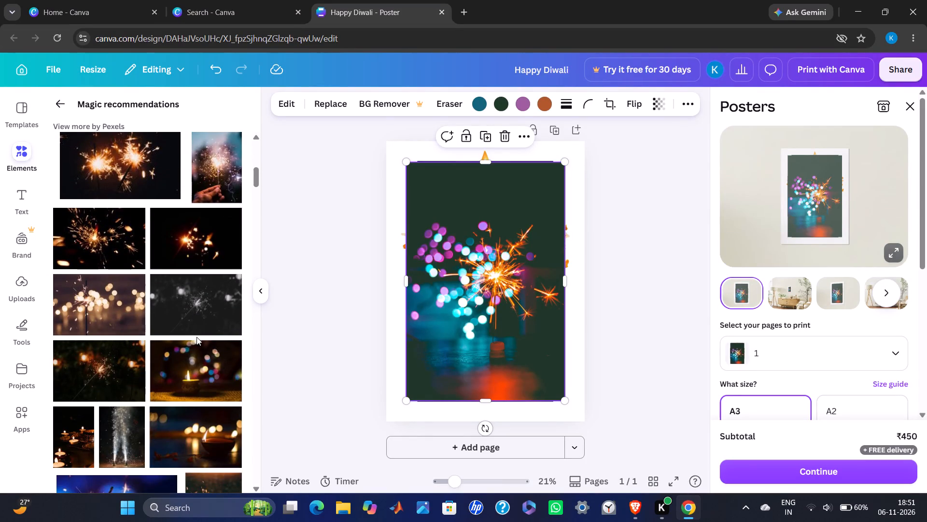
pyautogui.scroll(-1, 197, 337)
pyautogui.scroll(-1, 141, 407)
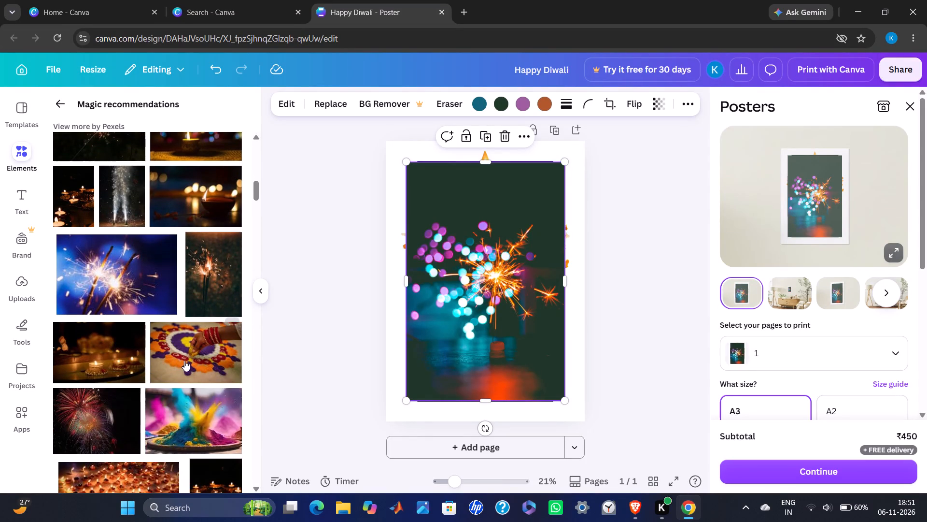
pyautogui.scroll(-2, 184, 361)
pyautogui.scroll(-2, 150, 396)
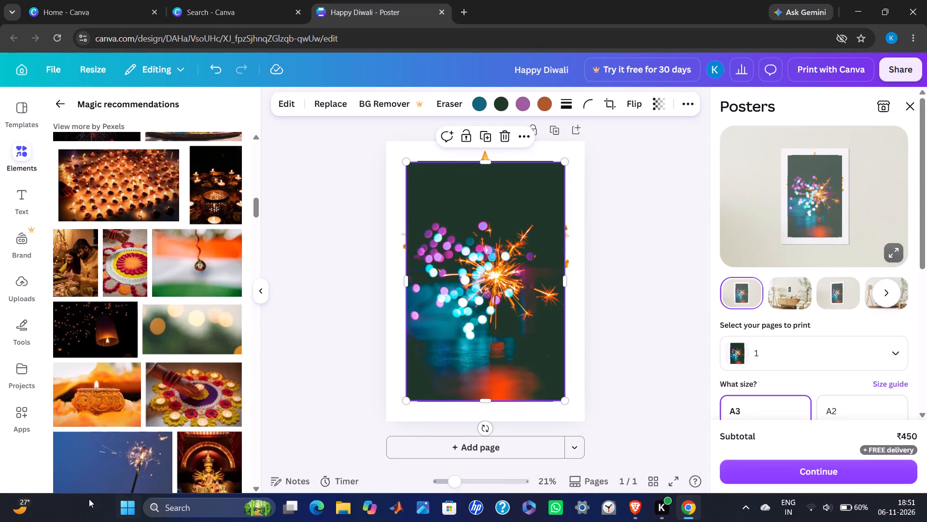
pyautogui.scroll(-1, 139, 315)
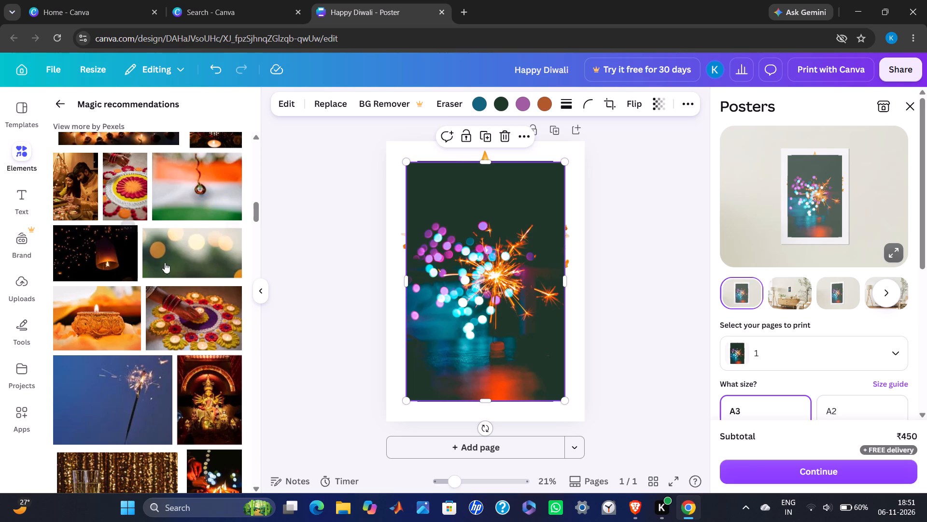
pyautogui.scroll(-1, 201, 278)
pyautogui.scroll(-1, 191, 326)
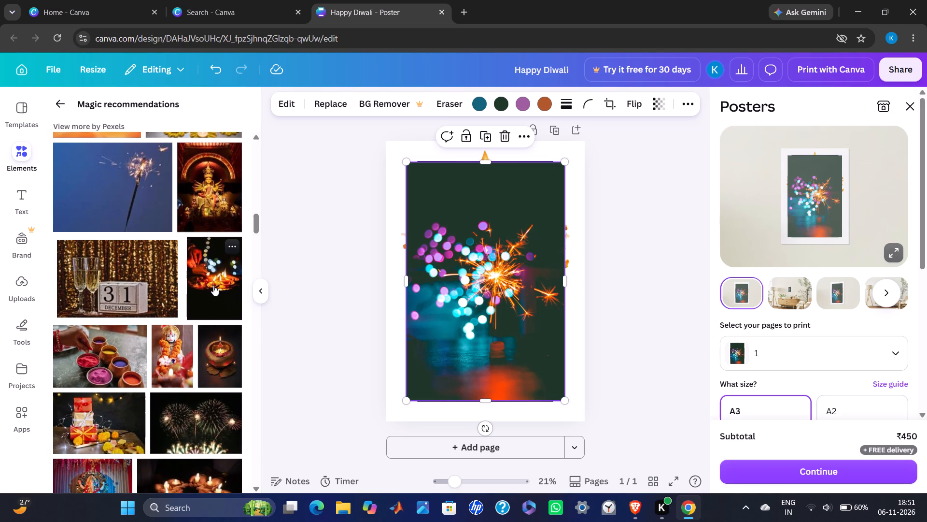
pyautogui.scroll(-2, 213, 285)
pyautogui.scroll(-1, 161, 300)
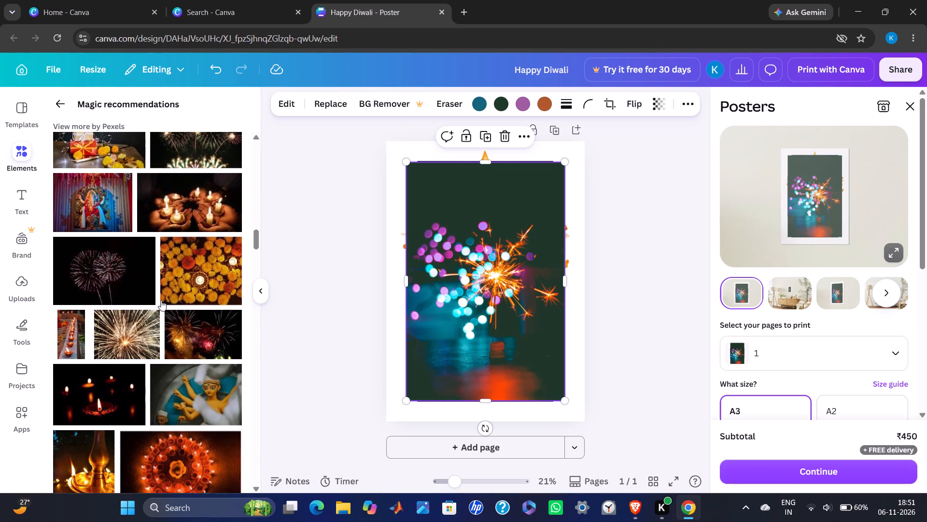
pyautogui.scroll(-1, 161, 300)
pyautogui.scroll(-3, 203, 227)
pyautogui.scroll(-2, 191, 287)
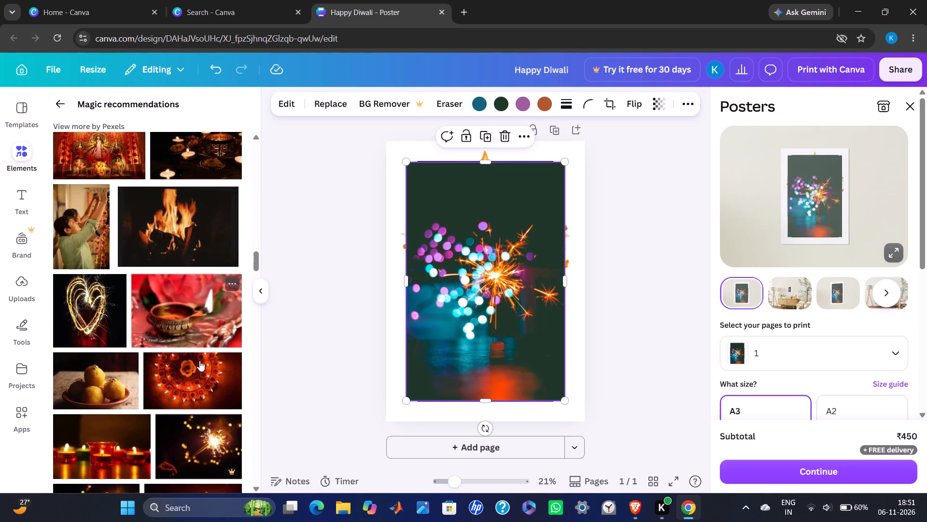
pyautogui.scroll(-1, 197, 371)
pyautogui.scroll(-1, 176, 261)
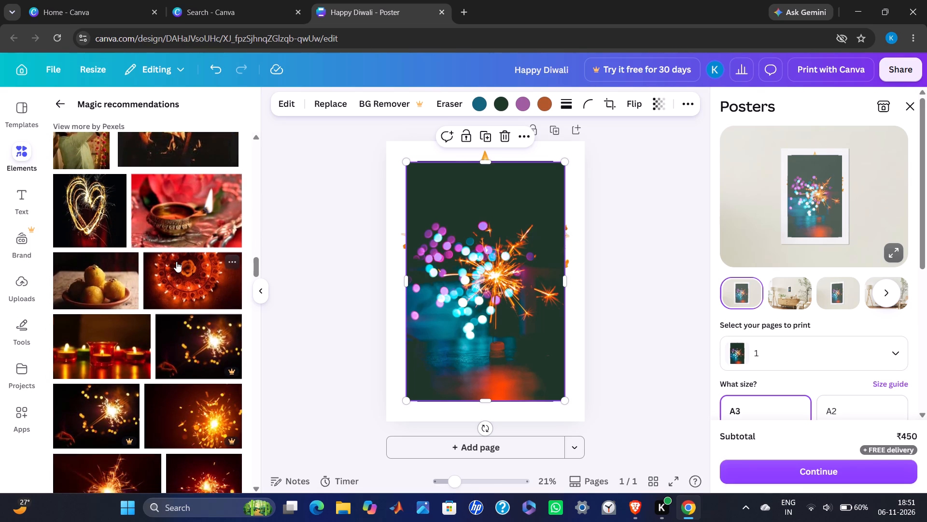
pyautogui.scroll(-2, 176, 261)
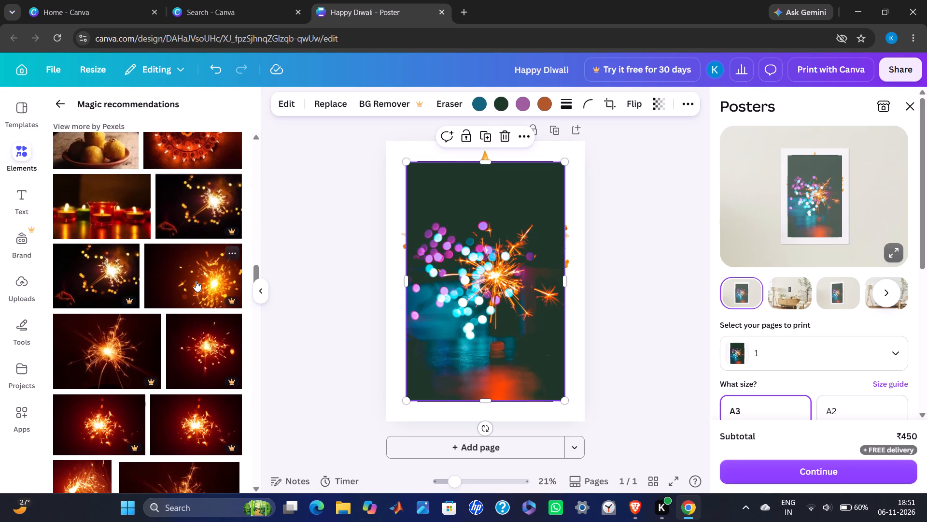
pyautogui.scroll(-1, 196, 281)
# Add the recommended portrait photo of hands lighting clay diyas with blue bokeh lights on black to the poster.
pyautogui.scroll(6, 196, 281)
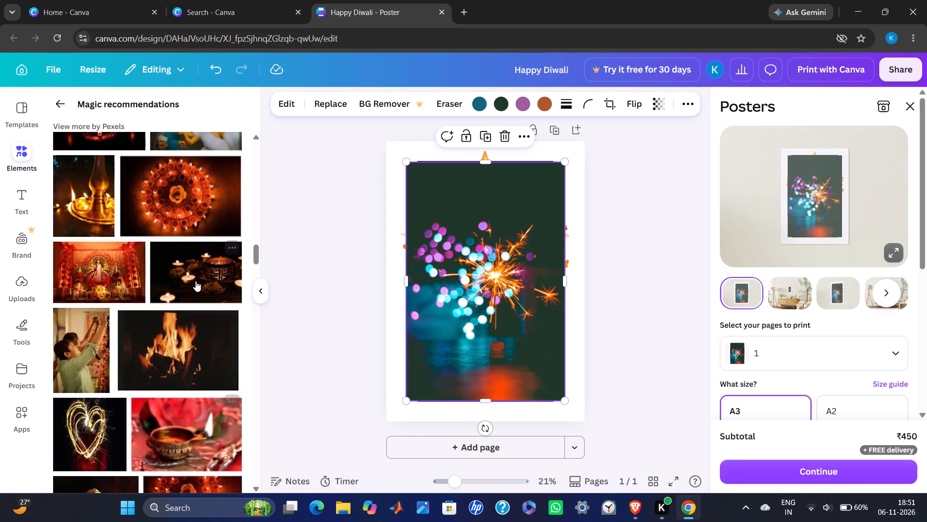
pyautogui.scroll(4, 196, 281)
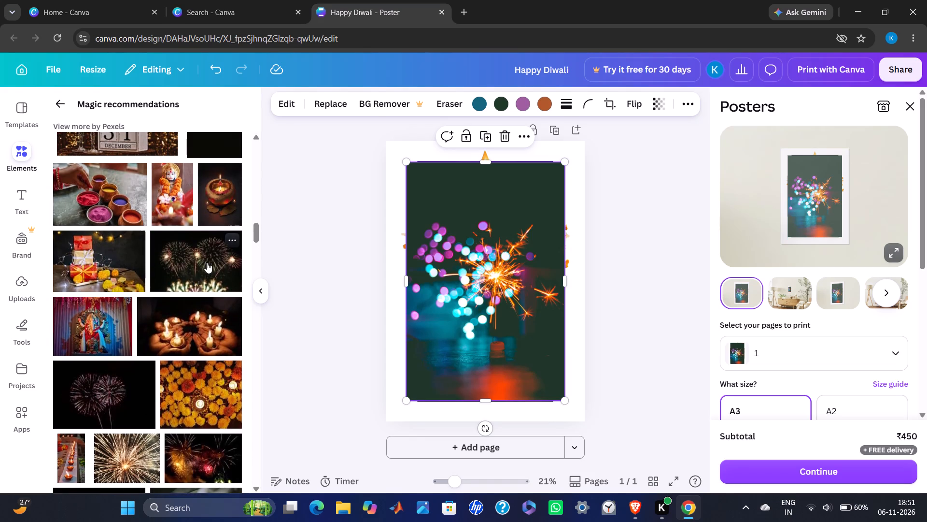
pyautogui.scroll(3, 207, 262)
pyautogui.scroll(2, 231, 386)
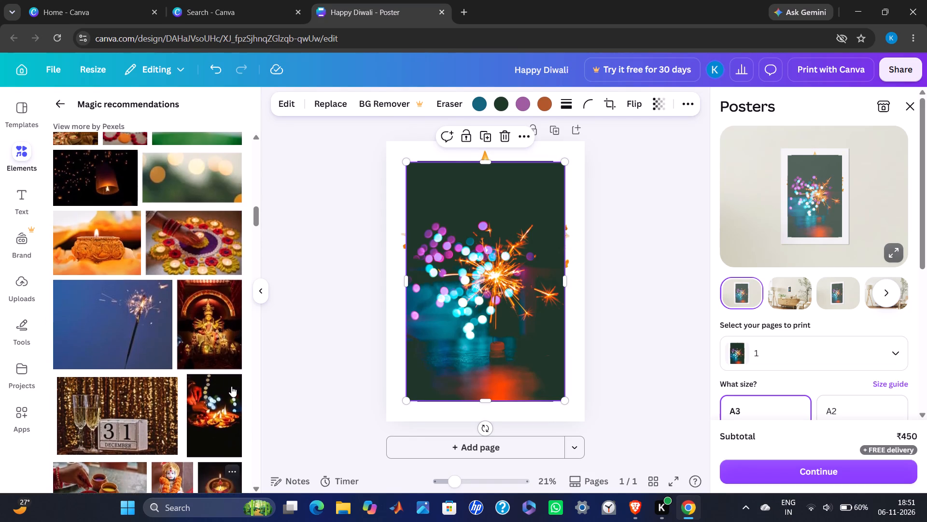
pyautogui.scroll(1, 220, 338)
pyautogui.click(215, 447)
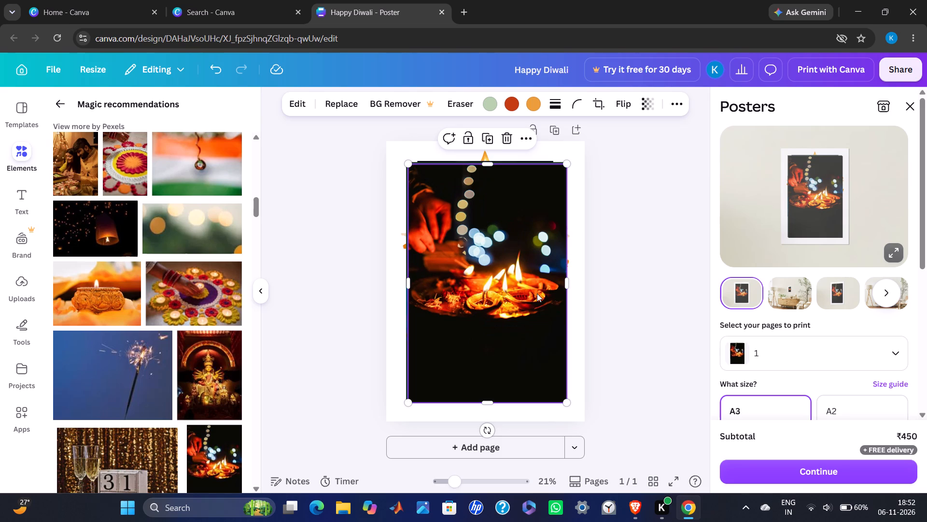
# Move the lit diyas photo down out of the way and delete the three sparkler photos from the poster.
pyautogui.moveTo(537, 293); pyautogui.dragTo(502, 396)
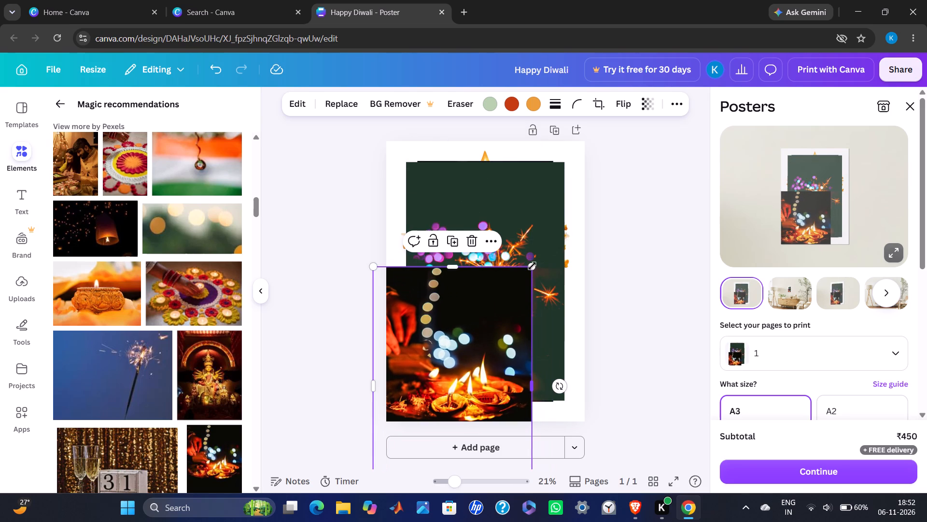
pyautogui.click(527, 215)
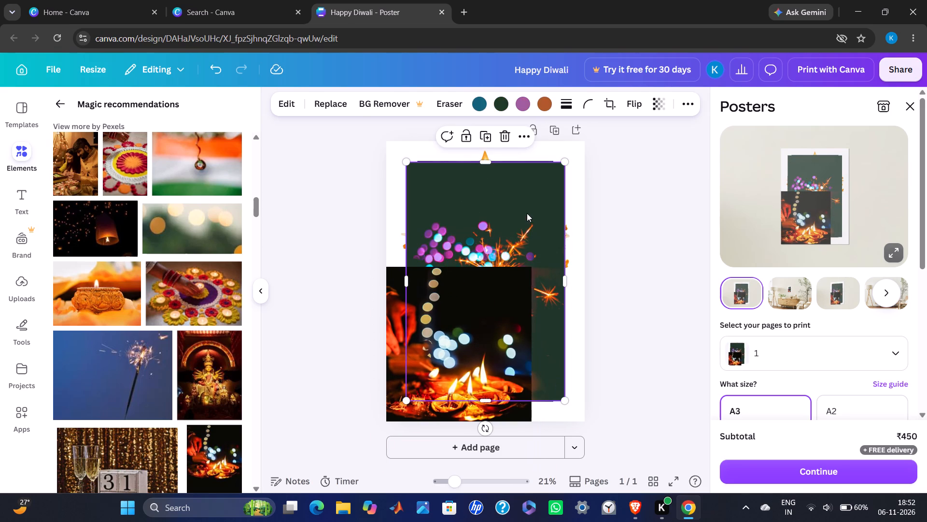
pyautogui.press('Delete')
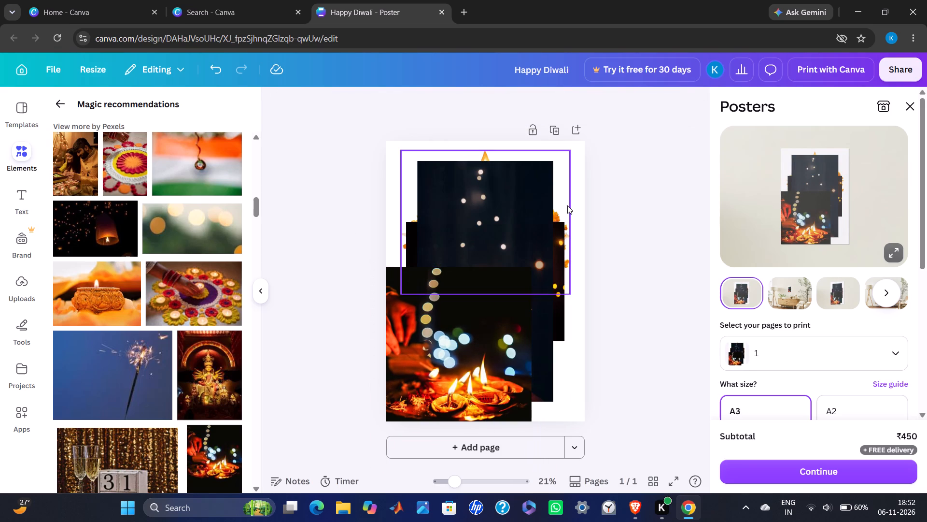
pyautogui.click(532, 237)
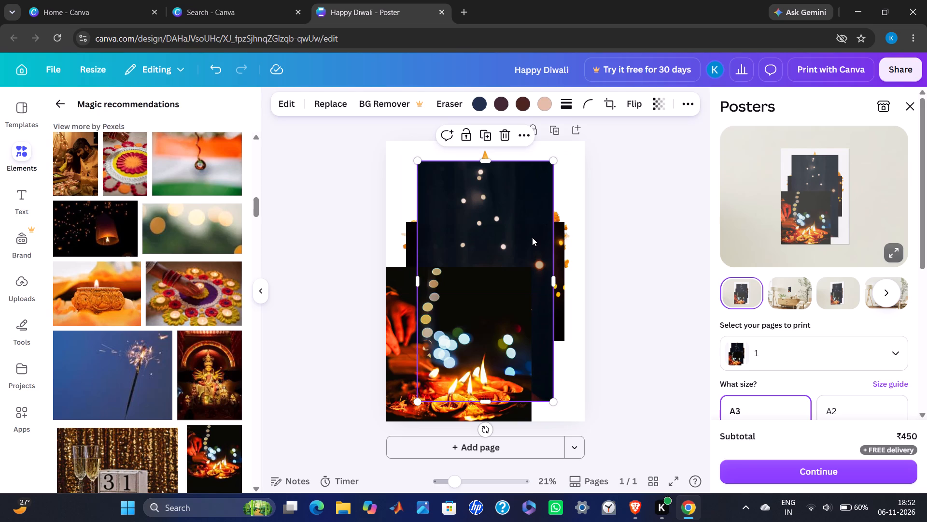
pyautogui.press('Delete')
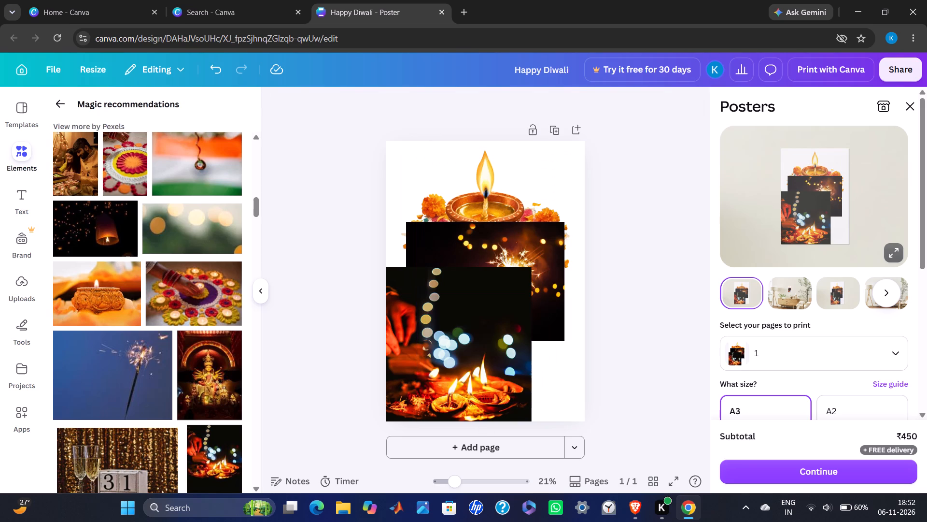
pyautogui.click(558, 228)
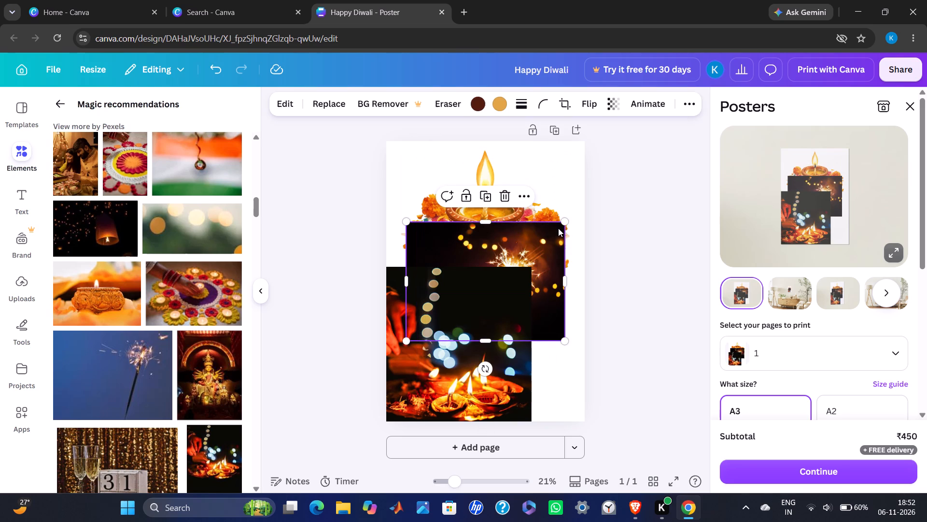
pyautogui.press('Delete')
# Bring the diya rangoli graphic to the front and shrink it to about two-thirds of its width.
pyautogui.rightClick(521, 212)
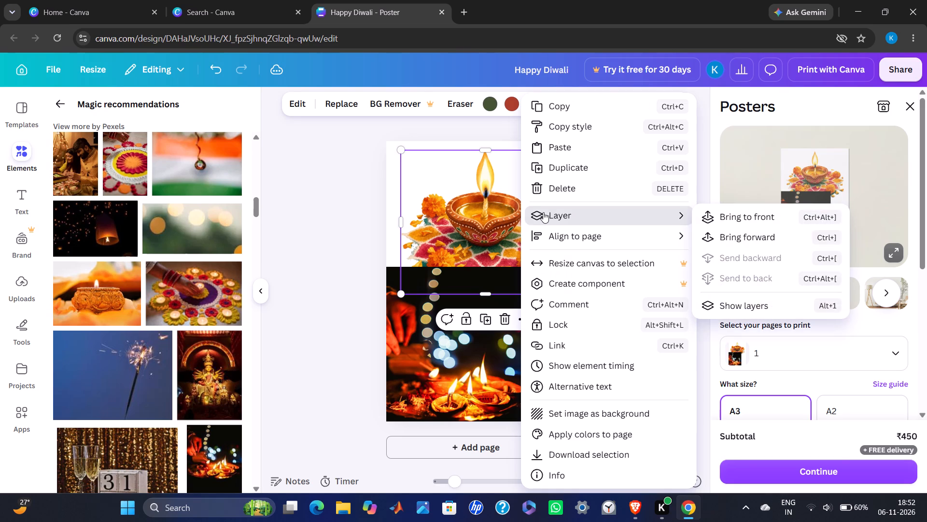
pyautogui.click(543, 212)
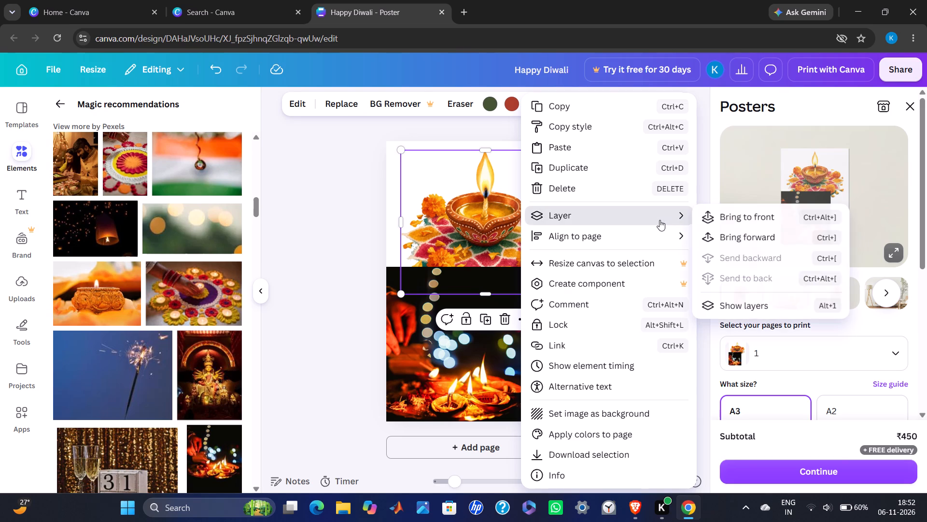
pyautogui.click(739, 221)
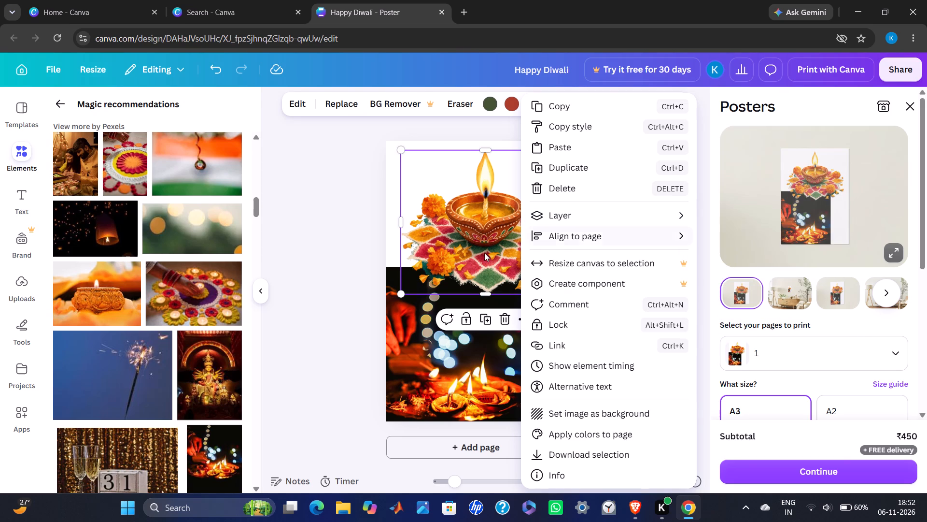
pyautogui.click(458, 352)
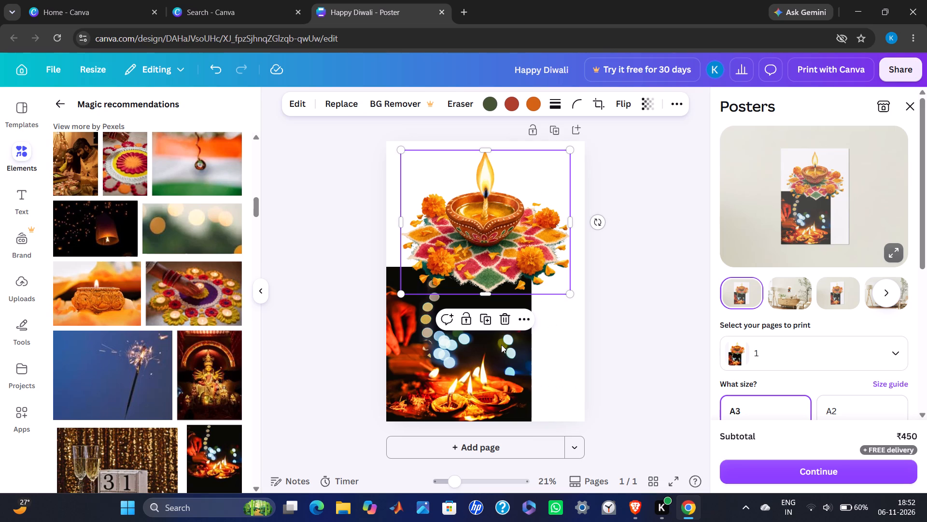
pyautogui.moveTo(565, 289); pyautogui.dragTo(511, 247)
# Move the lit diyas photo to the page's top, enlarge it to full page height, and widen it to the right page edge.
pyautogui.click(498, 305)
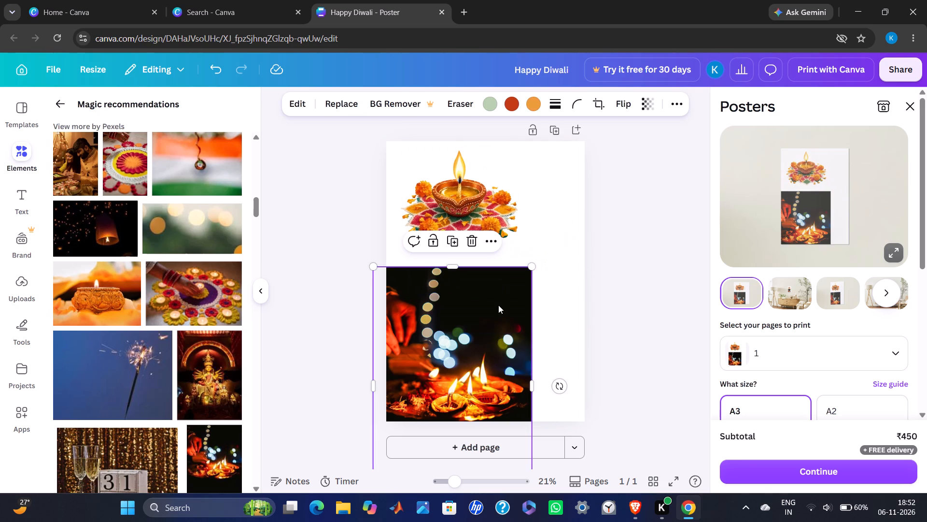
pyautogui.moveTo(482, 318); pyautogui.dragTo(520, 191)
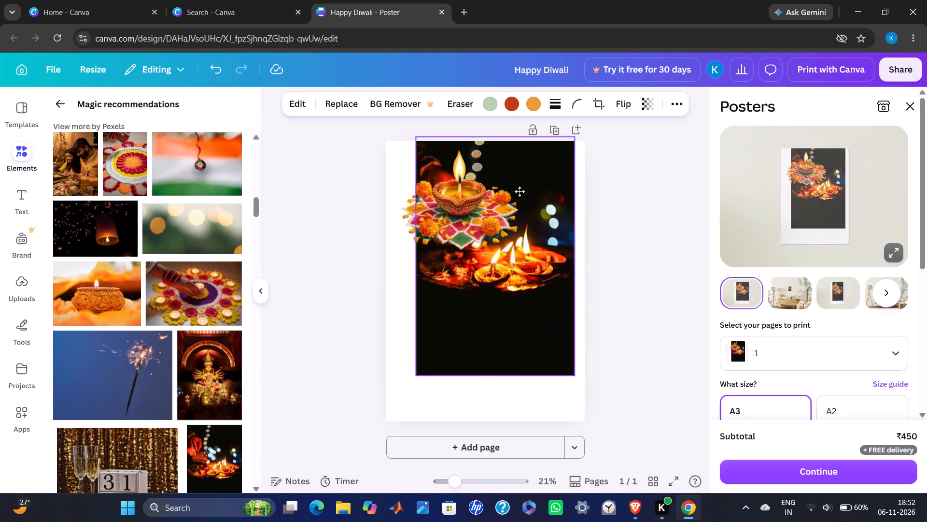
pyautogui.moveTo(520, 191); pyautogui.dragTo(495, 195)
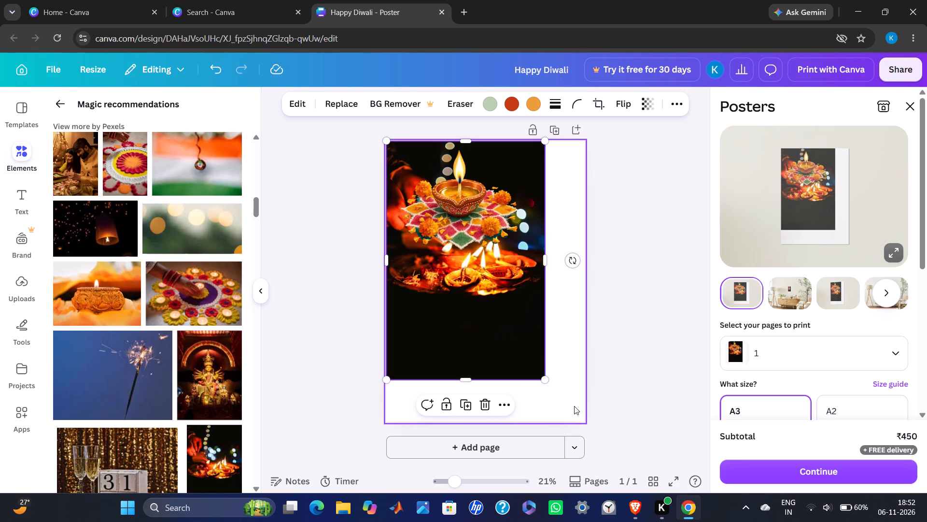
pyautogui.moveTo(545, 380); pyautogui.dragTo(562, 402)
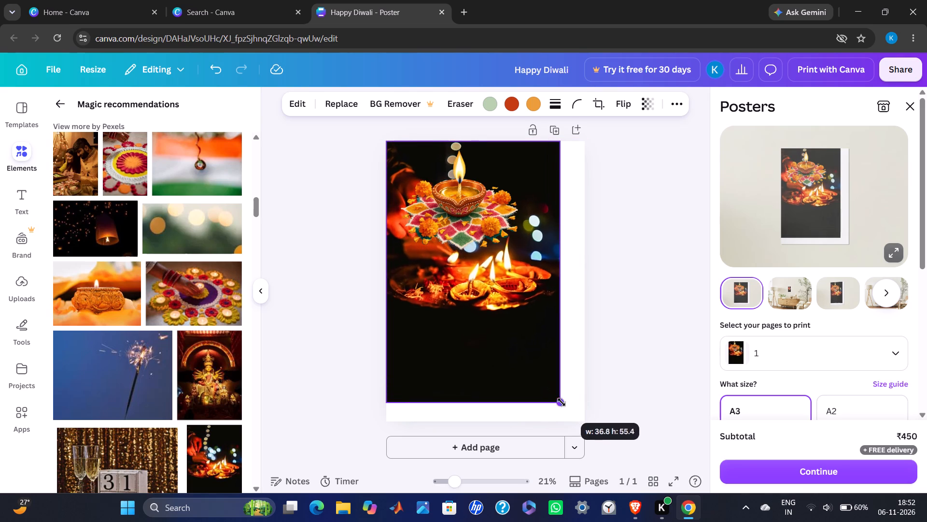
pyautogui.moveTo(562, 402); pyautogui.dragTo(581, 418)
pyautogui.click(522, 391)
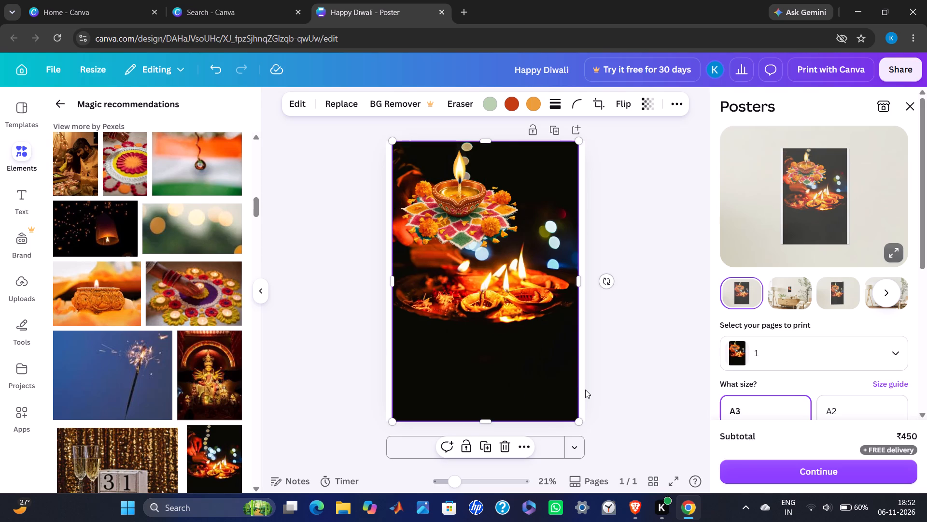
pyautogui.moveTo(578, 367); pyautogui.dragTo(582, 367)
pyautogui.moveTo(582, 367); pyautogui.dragTo(585, 367)
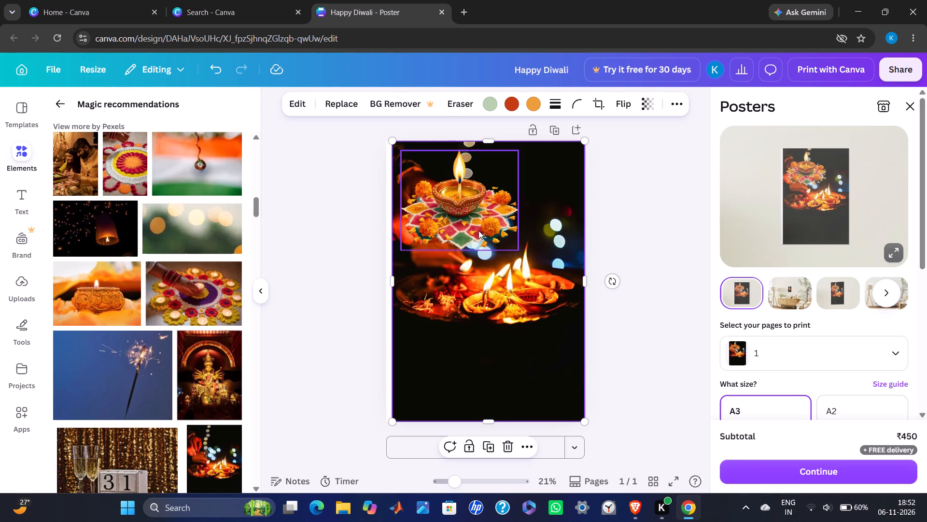
# Shrink the diya rangoli graphic to a small accent and place it in the poster's bottom-left corner.
pyautogui.moveTo(472, 222); pyautogui.dragTo(517, 390)
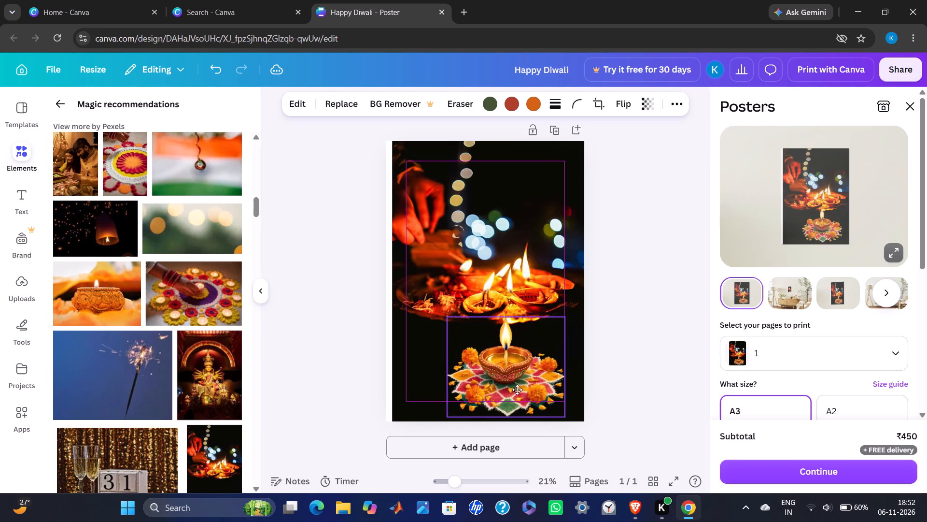
pyautogui.moveTo(517, 390); pyautogui.dragTo(505, 377)
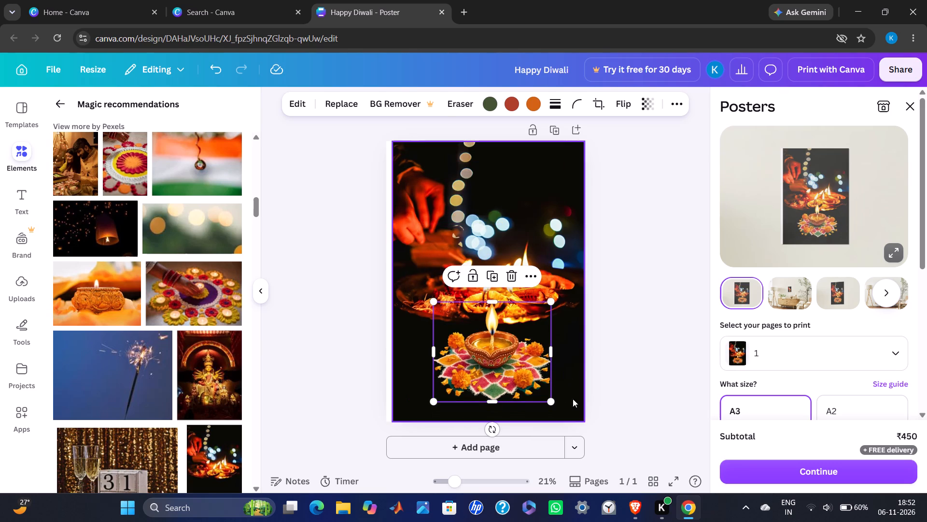
pyautogui.moveTo(550, 401); pyautogui.dragTo(518, 354)
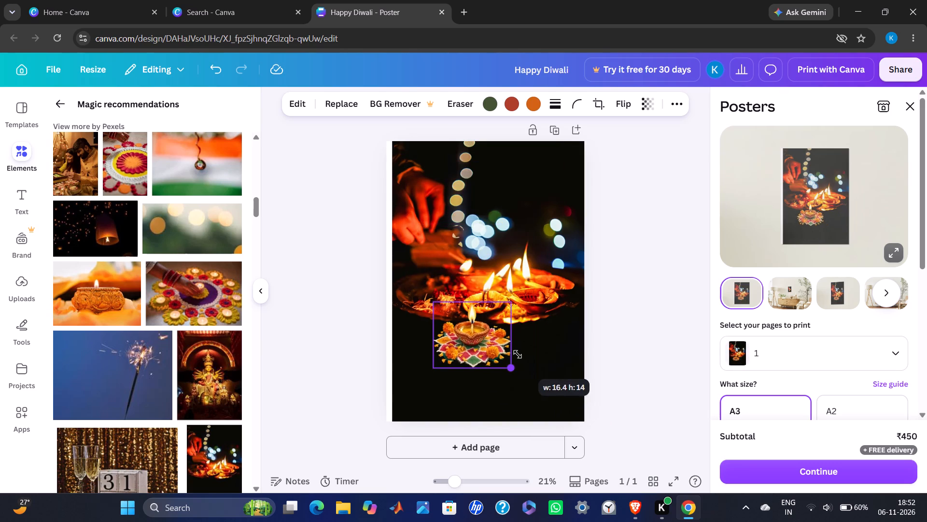
pyautogui.moveTo(518, 354); pyautogui.dragTo(498, 339)
pyautogui.moveTo(469, 328); pyautogui.dragTo(429, 400)
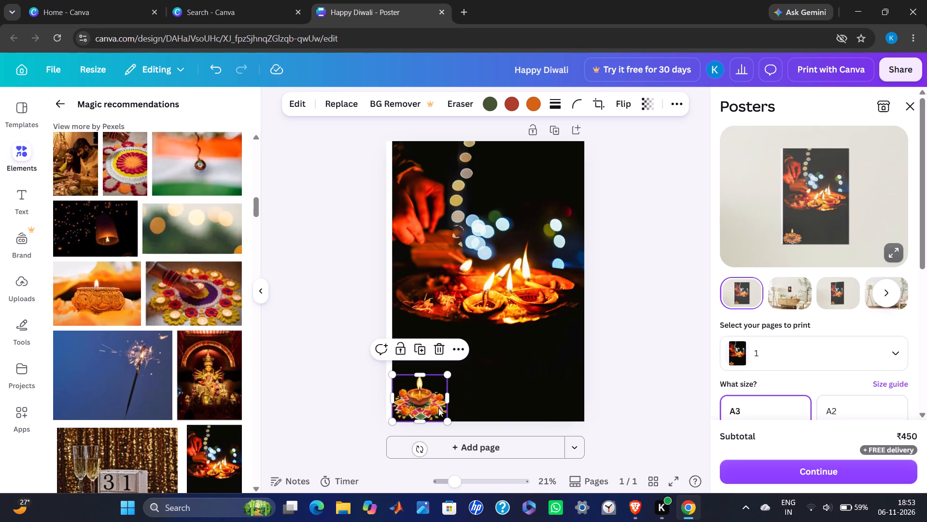
pyautogui.moveTo(446, 418); pyautogui.dragTo(435, 408)
pyautogui.click(416, 391)
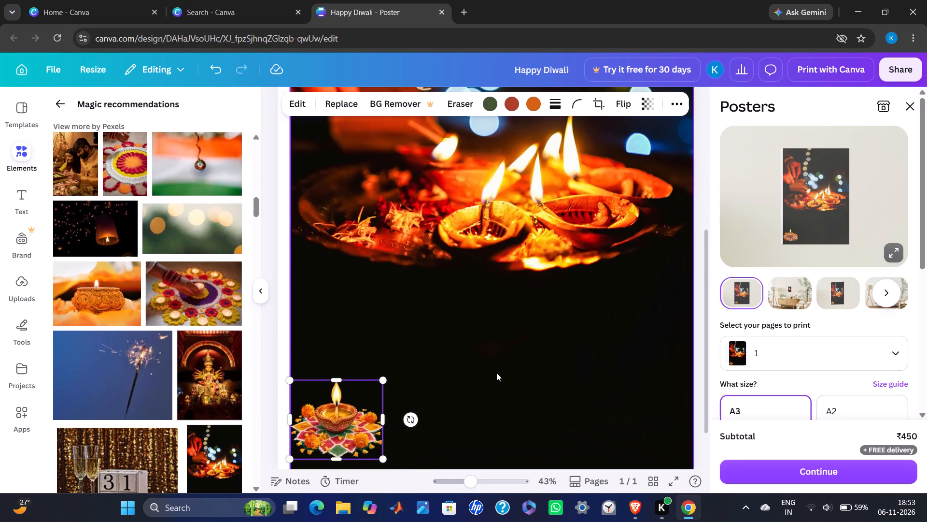
# Shrink the diya rangoli graphic to about three-quarters of its width and set it against the page's left edge, just above the bottom.
pyautogui.moveTo(385, 460); pyautogui.dragTo(383, 457)
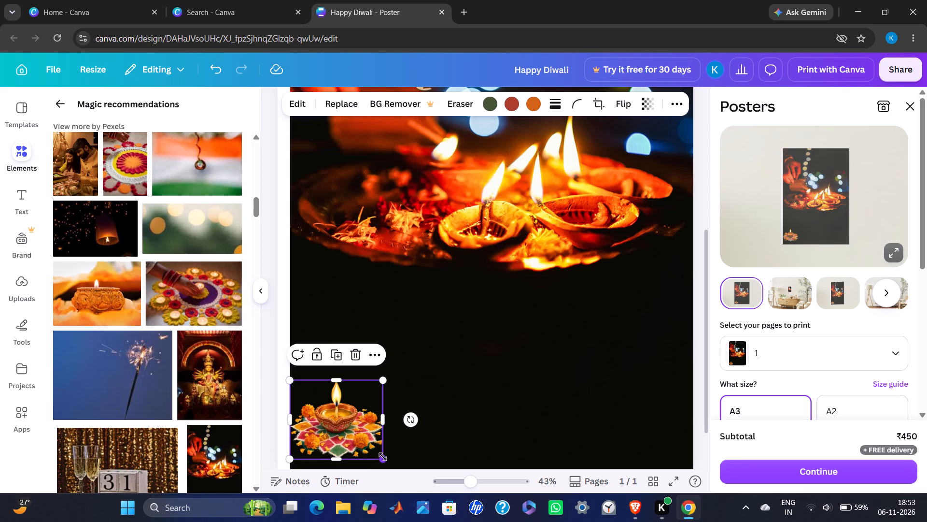
pyautogui.moveTo(383, 457); pyautogui.dragTo(367, 437)
pyautogui.moveTo(337, 413); pyautogui.dragTo(340, 423)
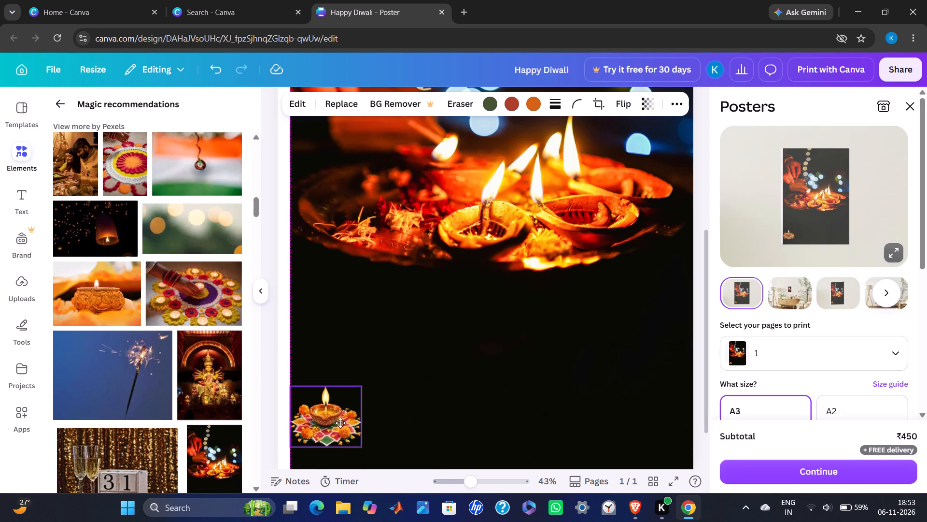
pyautogui.moveTo(340, 423); pyautogui.dragTo(341, 438)
pyautogui.scroll(-1, 477, 389)
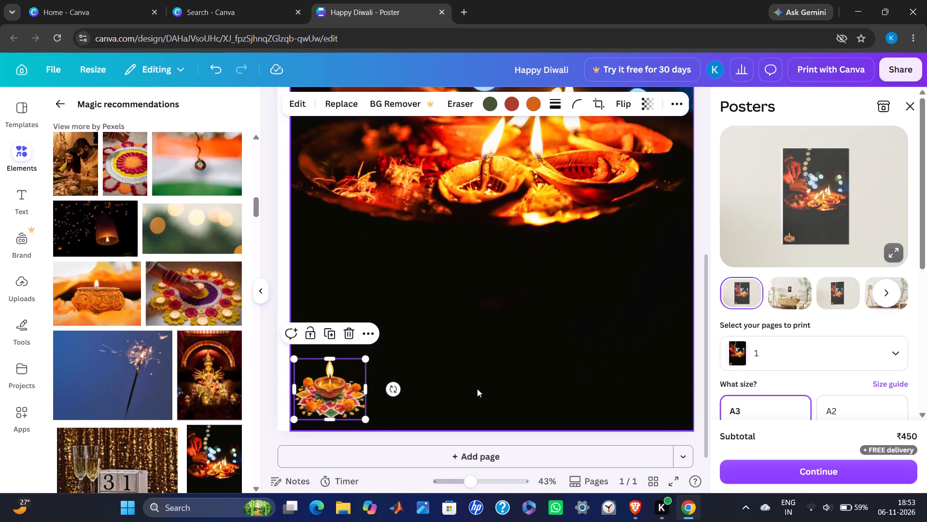
pyautogui.moveTo(336, 392); pyautogui.dragTo(333, 403)
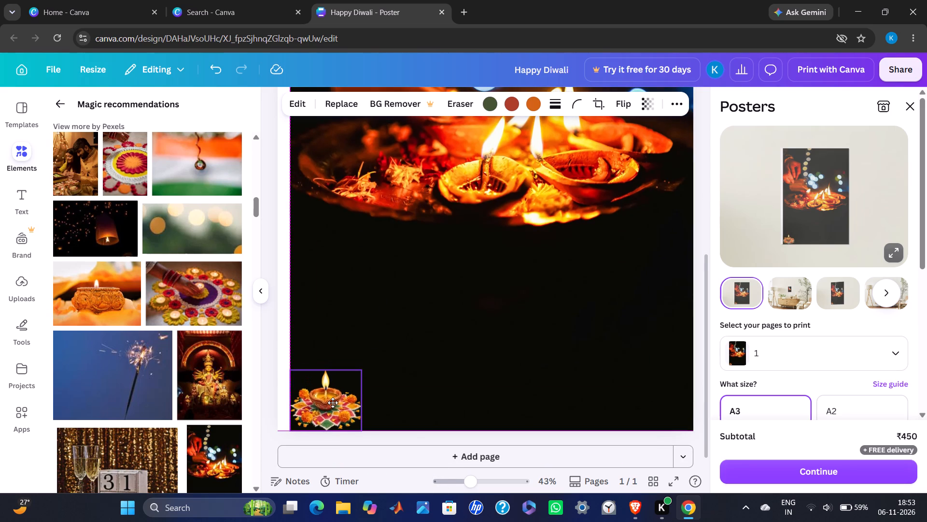
pyautogui.moveTo(333, 403); pyautogui.dragTo(333, 397)
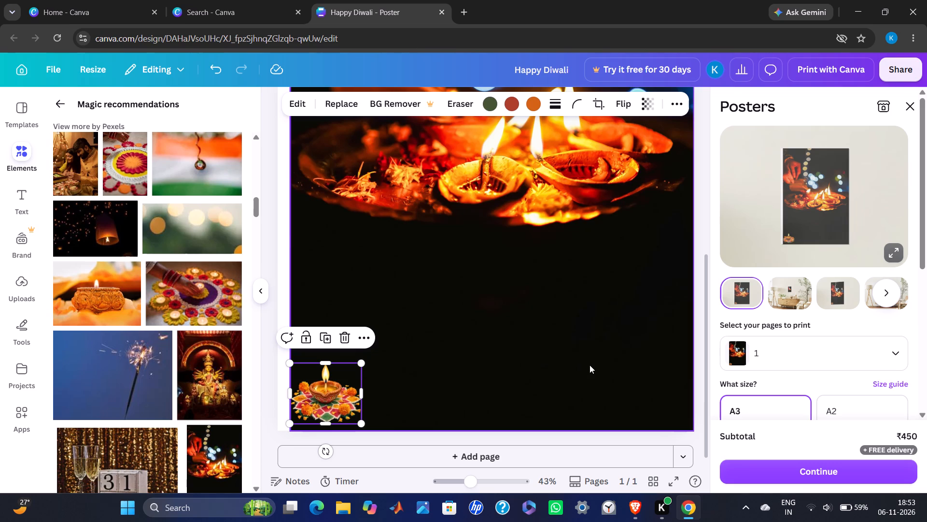
# Duplicate the diya rangoli graphic and place the copy in the poster's bottom-right corner, level with the original.
pyautogui.click(325, 340)
pyautogui.moveTo(338, 402); pyautogui.dragTo(405, 395)
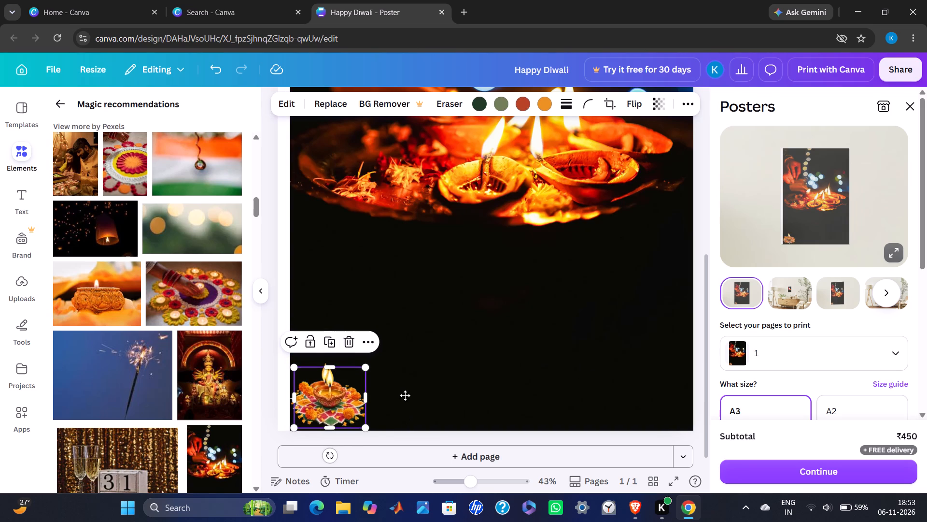
pyautogui.moveTo(405, 395); pyautogui.dragTo(661, 395)
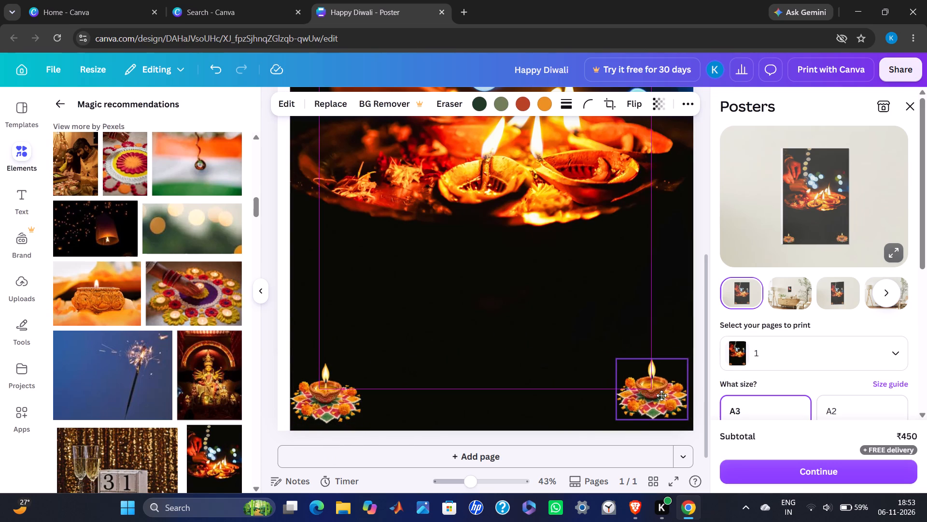
pyautogui.moveTo(661, 395); pyautogui.dragTo(660, 398)
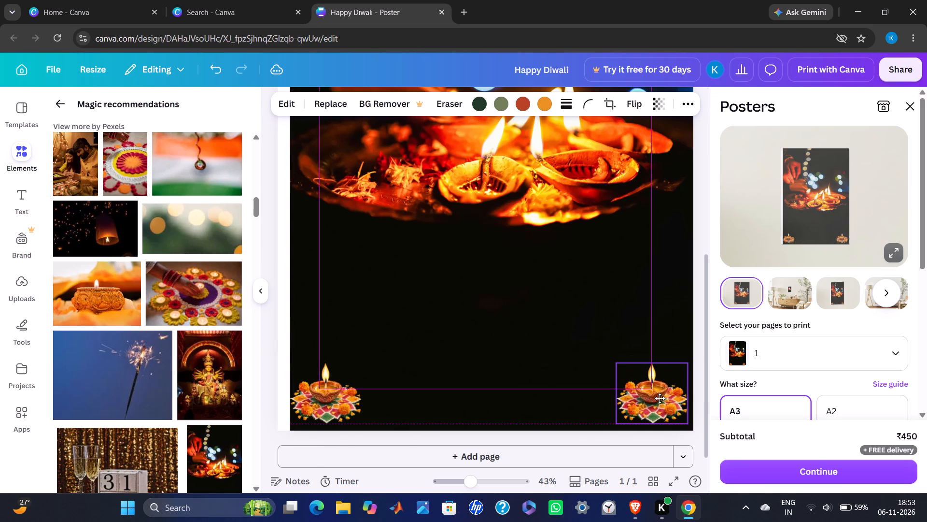
pyautogui.moveTo(660, 398); pyautogui.dragTo(662, 401)
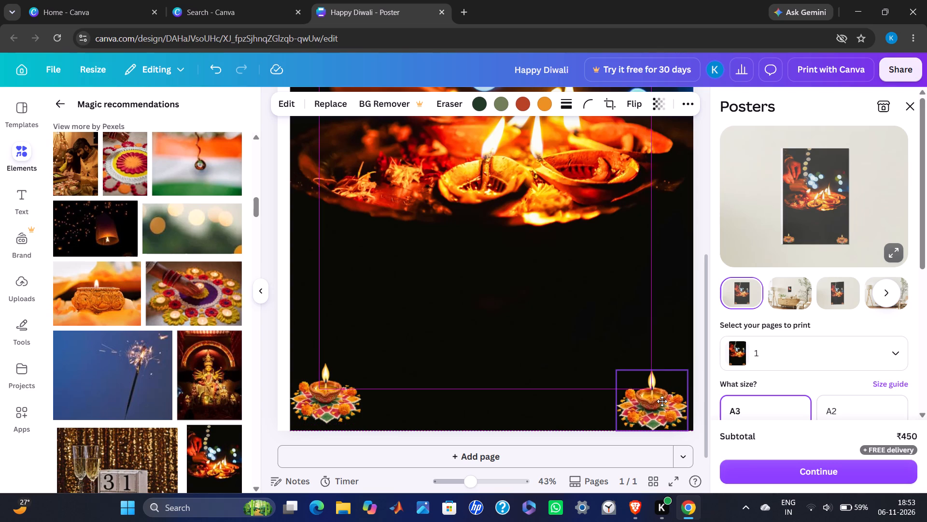
pyautogui.moveTo(662, 401); pyautogui.dragTo(663, 401)
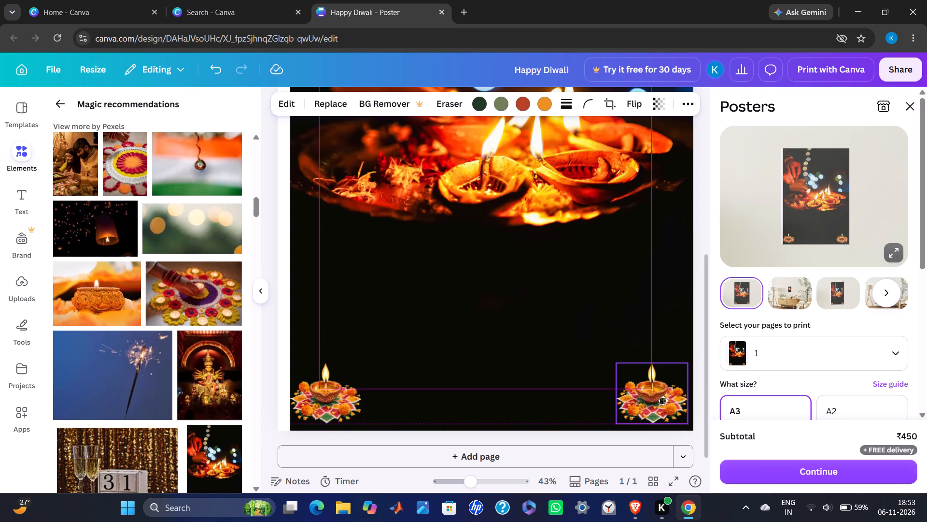
pyautogui.moveTo(663, 401); pyautogui.dragTo(663, 401)
pyautogui.click(663, 401)
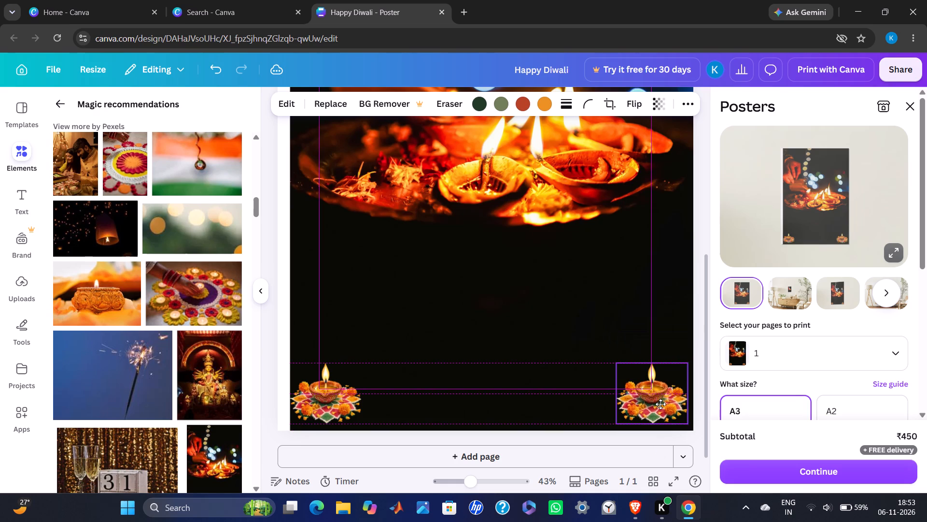
pyautogui.click(339, 389)
pyautogui.click(517, 365)
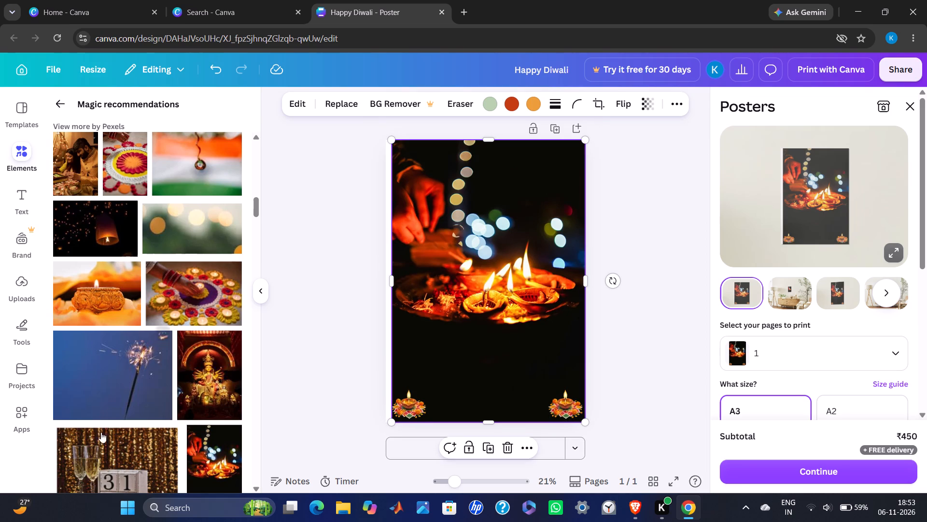
# Browse the magic recommendations photos for another Diwali image suited to the poster.
pyautogui.scroll(-2, 115, 309)
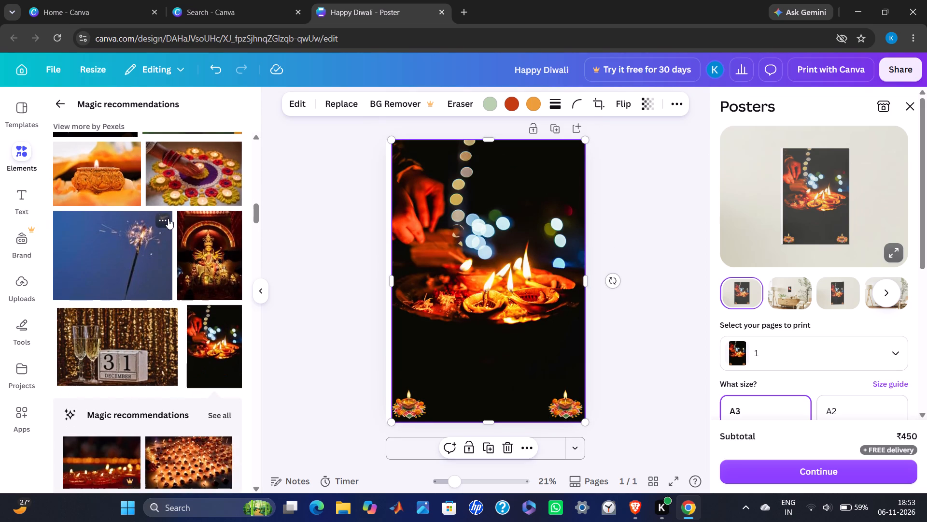
pyautogui.scroll(1, 168, 218)
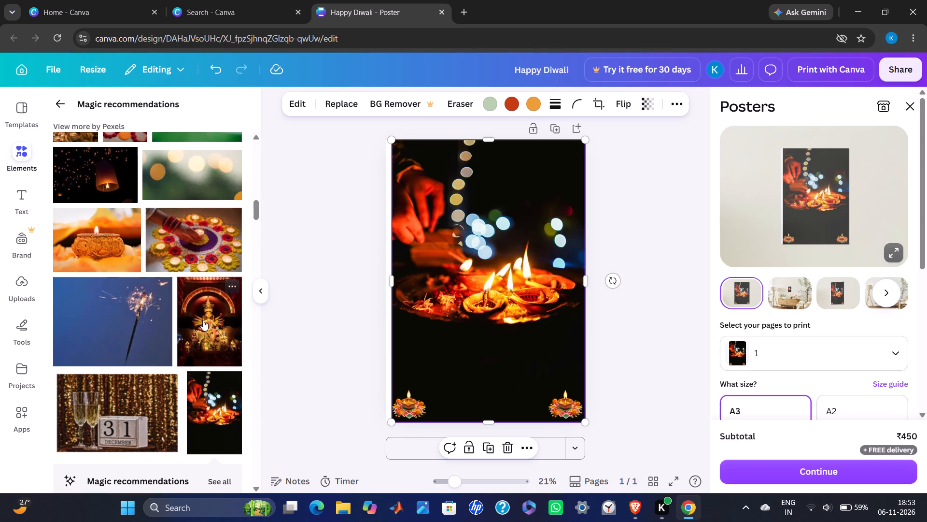
pyautogui.scroll(5, 203, 320)
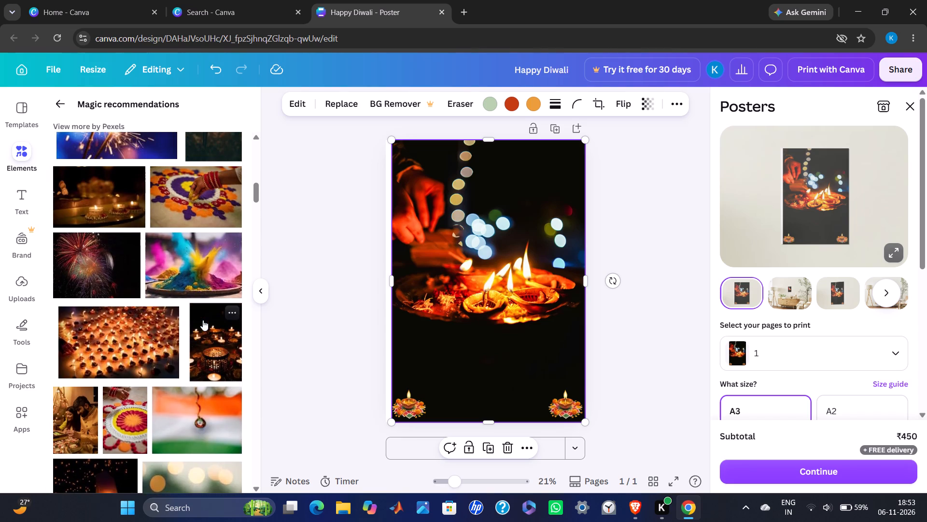
pyautogui.scroll(1, 203, 320)
pyautogui.click(516, 225)
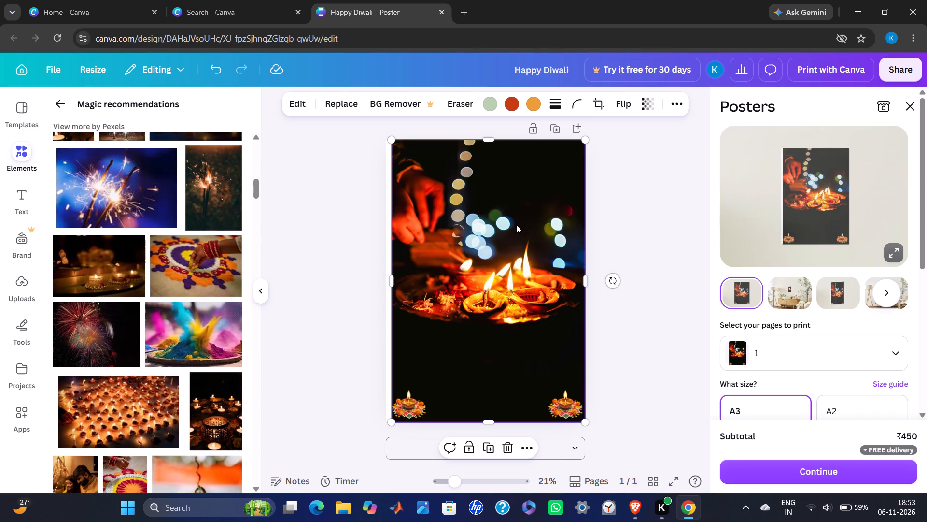
pyautogui.scroll(4, 158, 320)
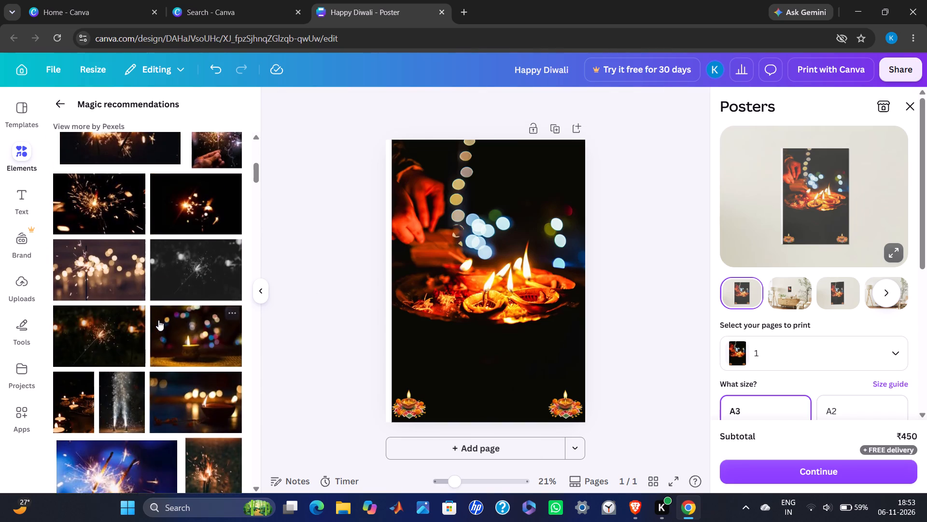
pyautogui.scroll(4, 158, 320)
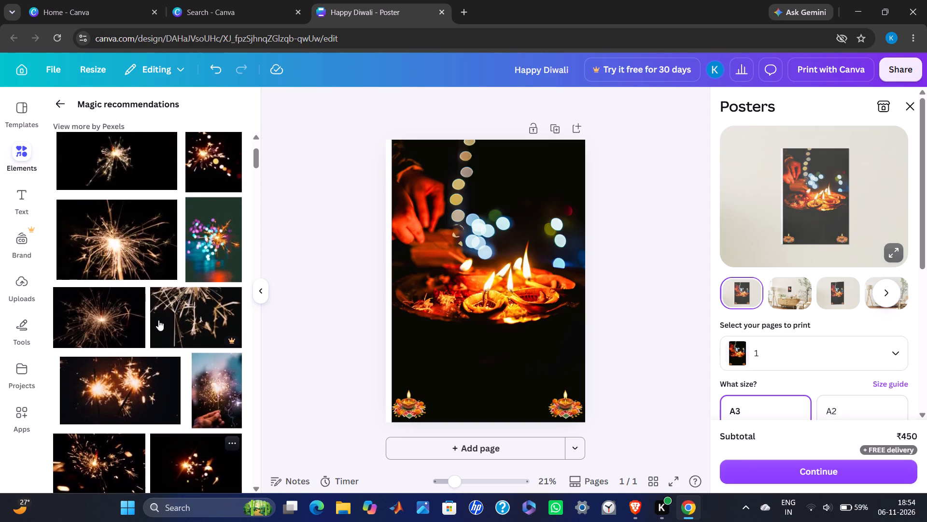
pyautogui.scroll(2, 158, 320)
pyautogui.scroll(-1, 185, 386)
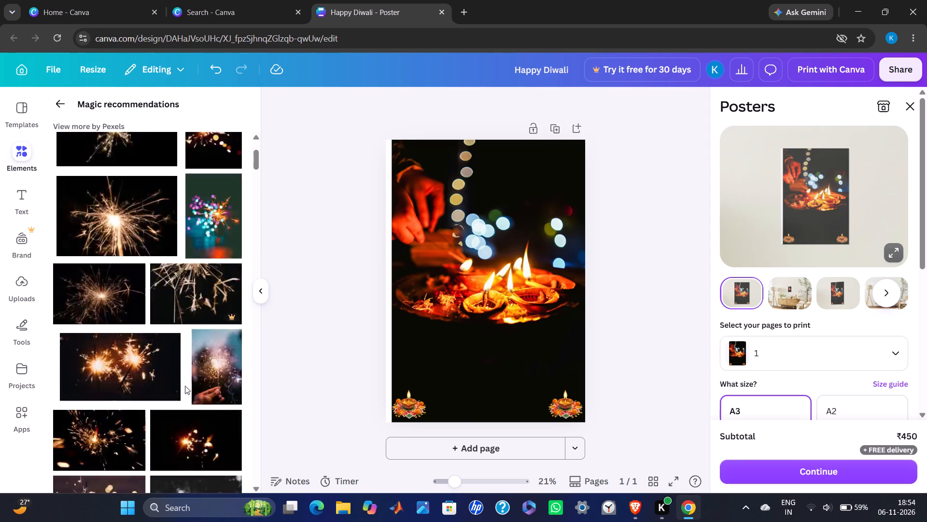
pyautogui.scroll(-4, 185, 386)
pyautogui.scroll(-2, 138, 315)
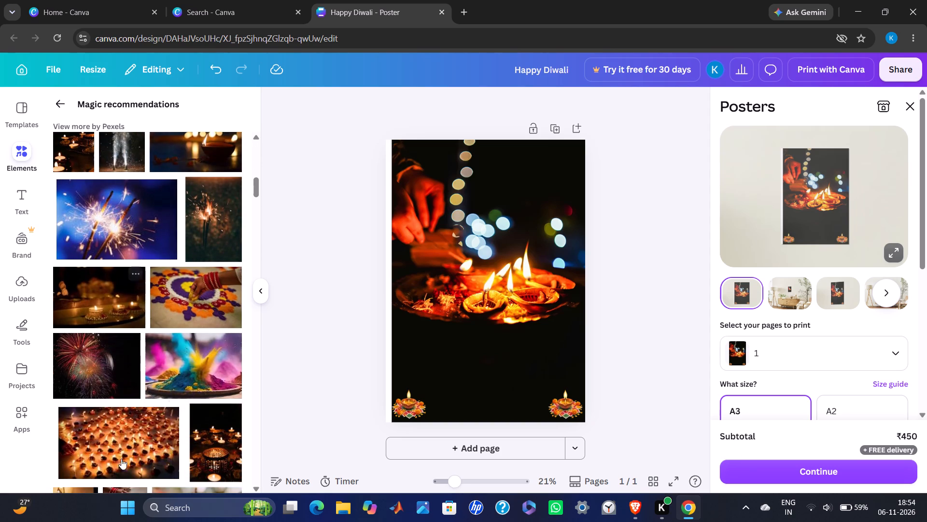
pyautogui.scroll(-8, 146, 287)
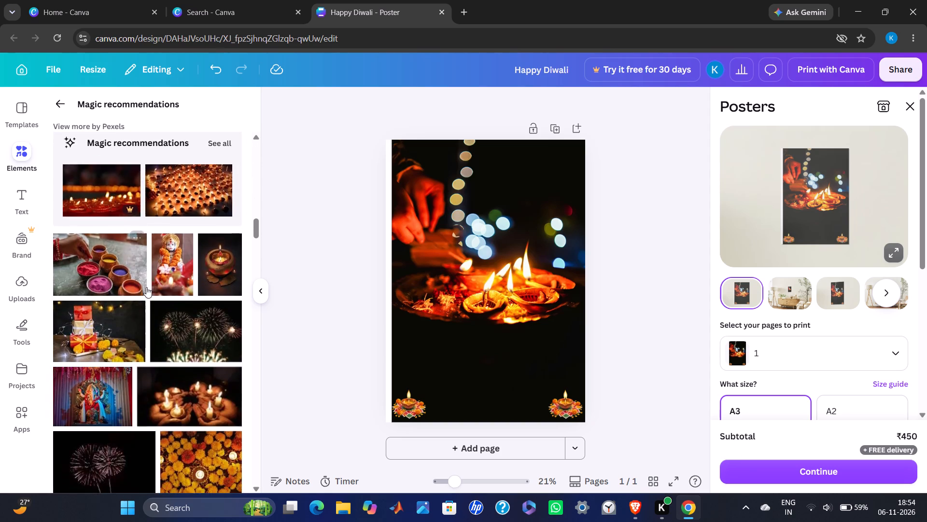
pyautogui.scroll(-5, 146, 287)
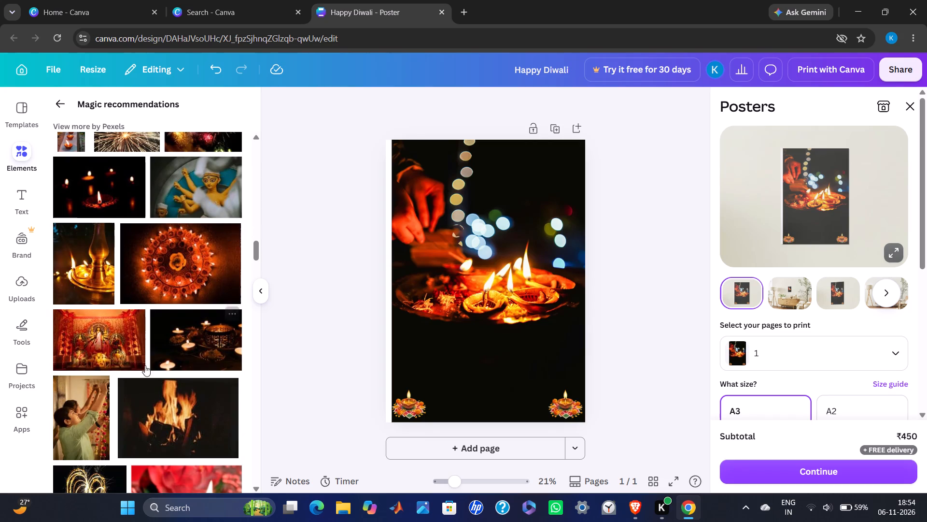
pyautogui.scroll(1, 196, 225)
pyautogui.scroll(-1, 206, 388)
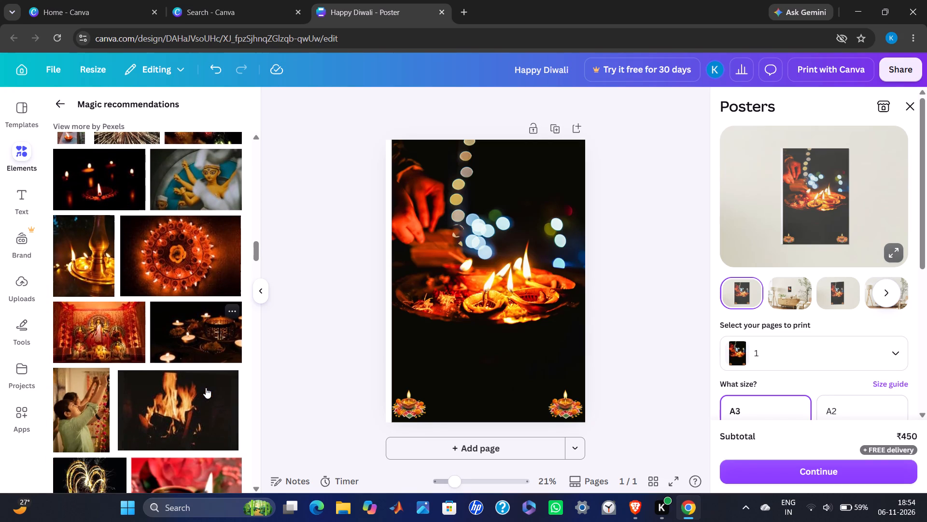
pyautogui.scroll(-1, 206, 388)
pyautogui.scroll(-2, 179, 297)
pyautogui.scroll(-1, 126, 300)
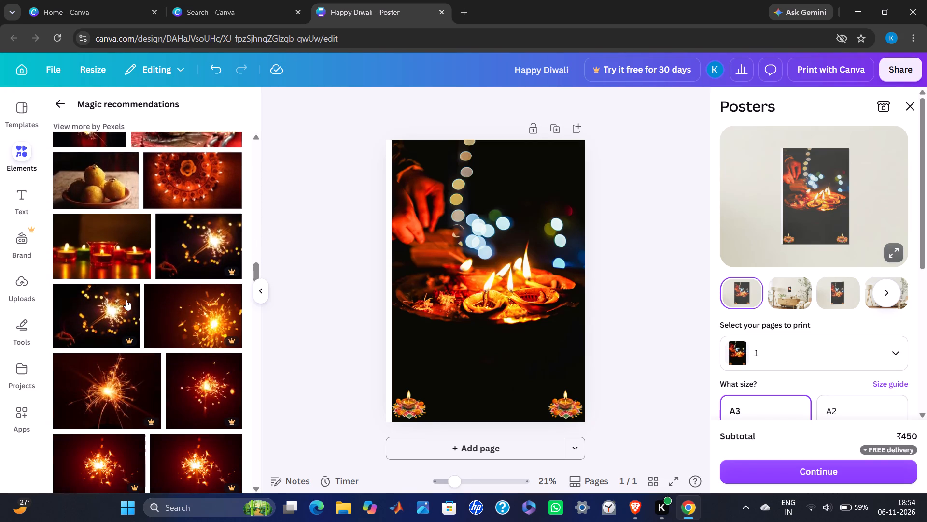
pyautogui.scroll(-1, 126, 300)
pyautogui.scroll(-5, 129, 357)
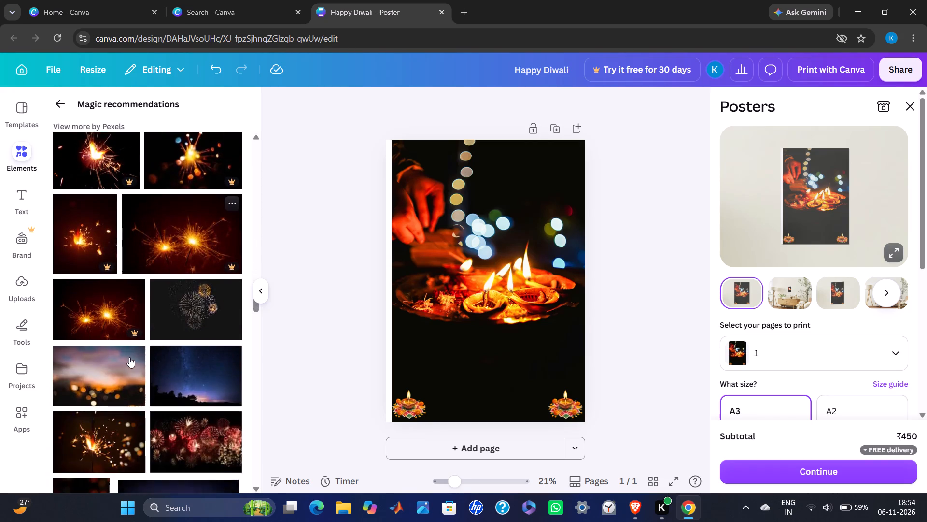
pyautogui.scroll(-3, 129, 357)
pyautogui.scroll(1, 170, 269)
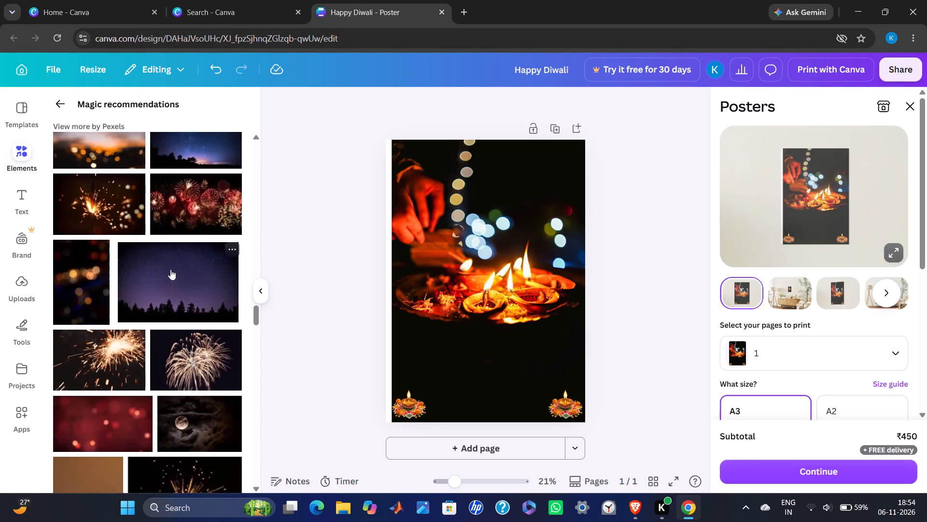
pyautogui.scroll(1, 170, 269)
pyautogui.scroll(-4, 190, 362)
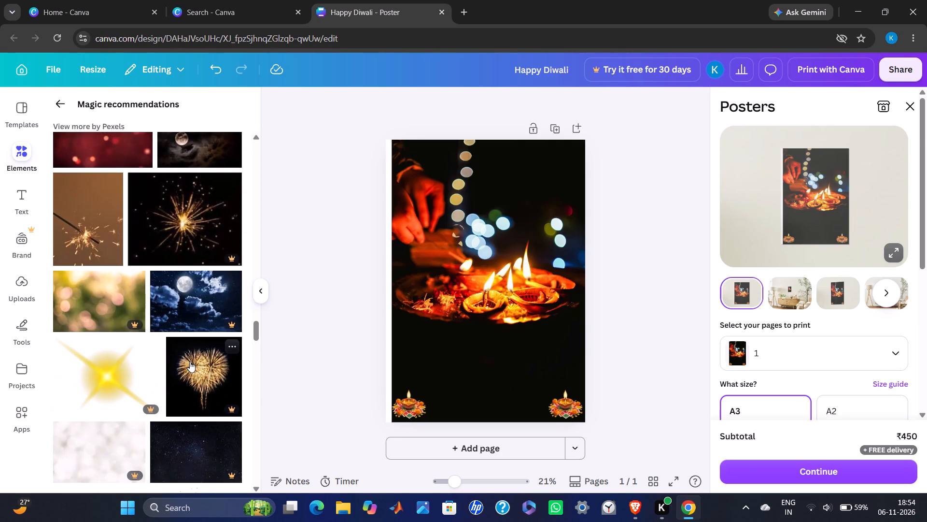
pyautogui.scroll(-1, 190, 362)
pyautogui.scroll(12, 190, 362)
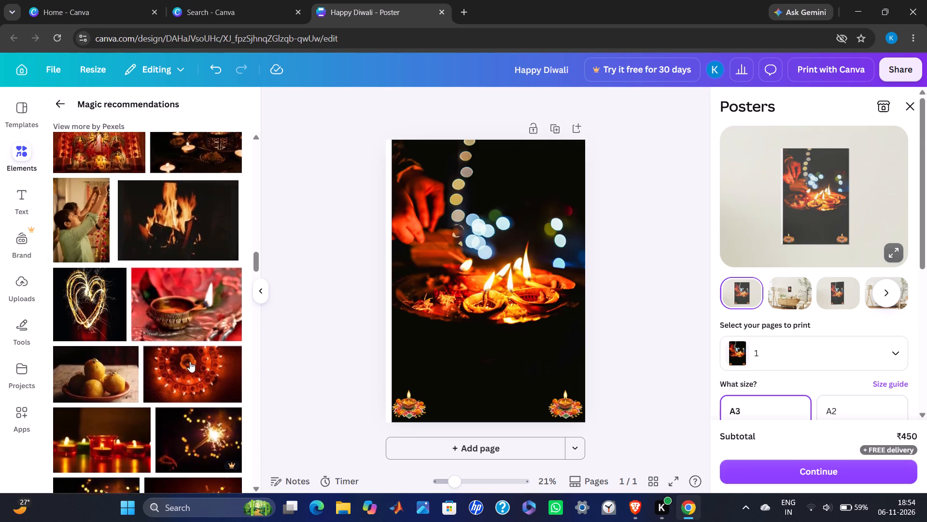
pyautogui.scroll(1, 190, 362)
pyautogui.scroll(4, 203, 421)
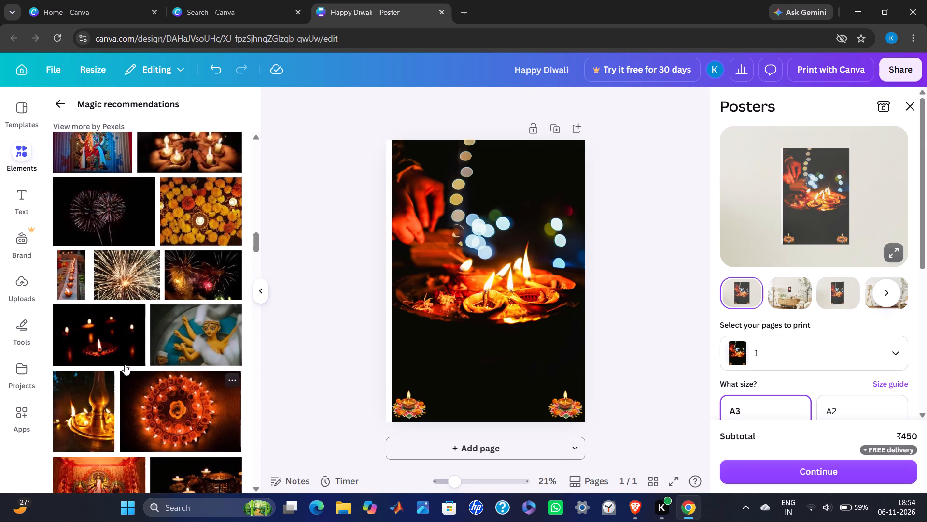
pyautogui.scroll(12, 149, 288)
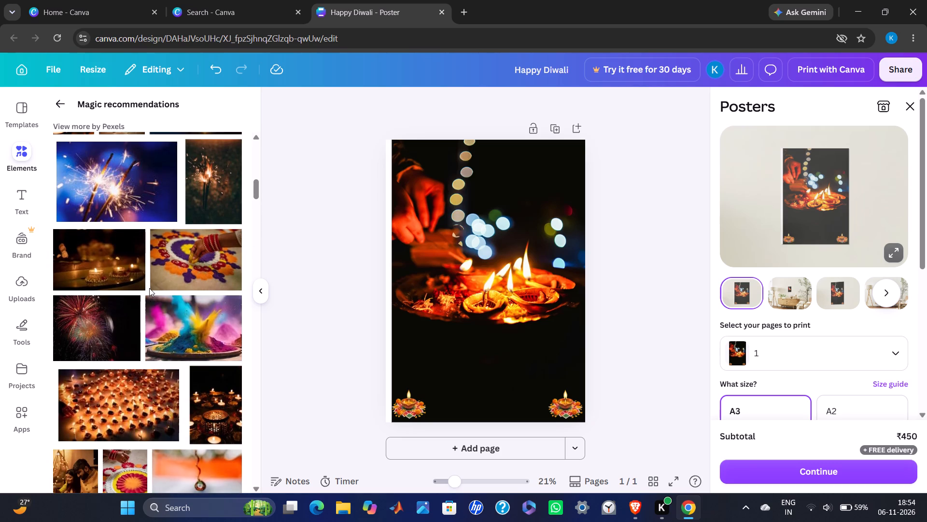
pyautogui.scroll(-1, 149, 288)
pyautogui.scroll(3, 149, 288)
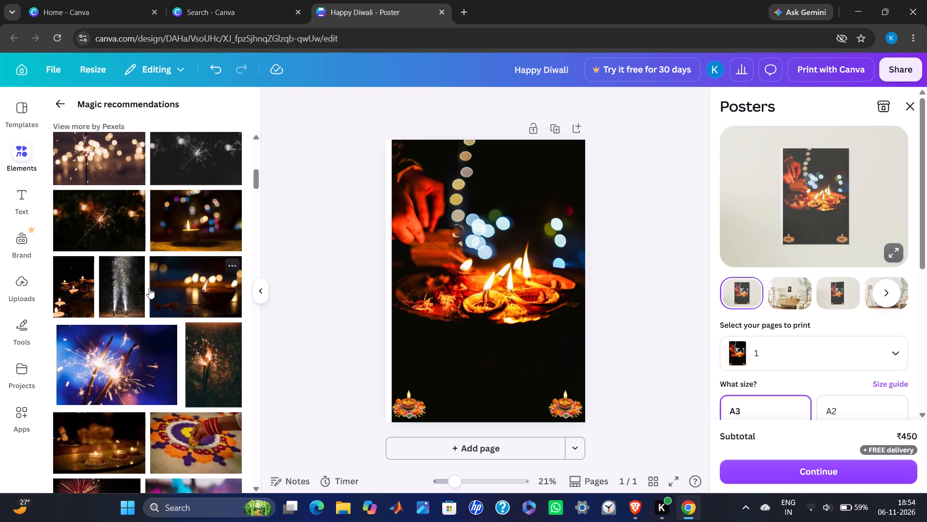
pyautogui.scroll(8, 149, 288)
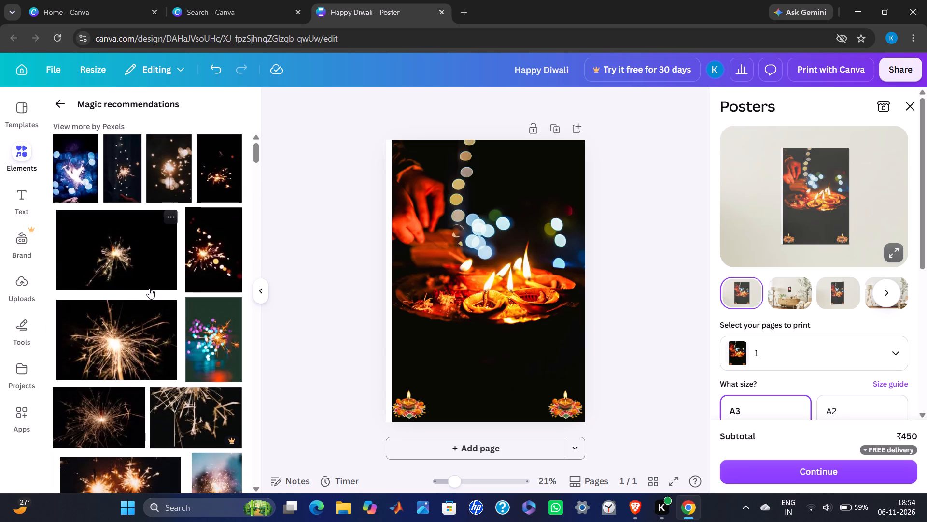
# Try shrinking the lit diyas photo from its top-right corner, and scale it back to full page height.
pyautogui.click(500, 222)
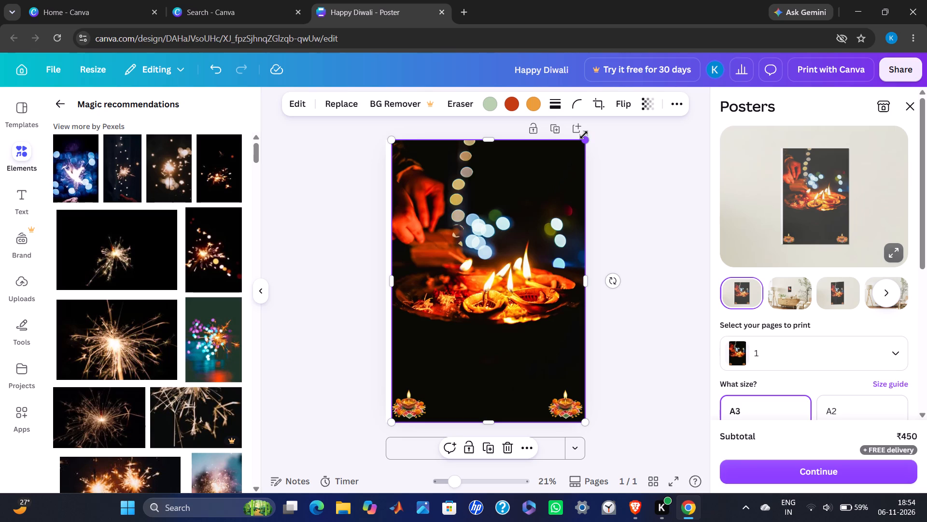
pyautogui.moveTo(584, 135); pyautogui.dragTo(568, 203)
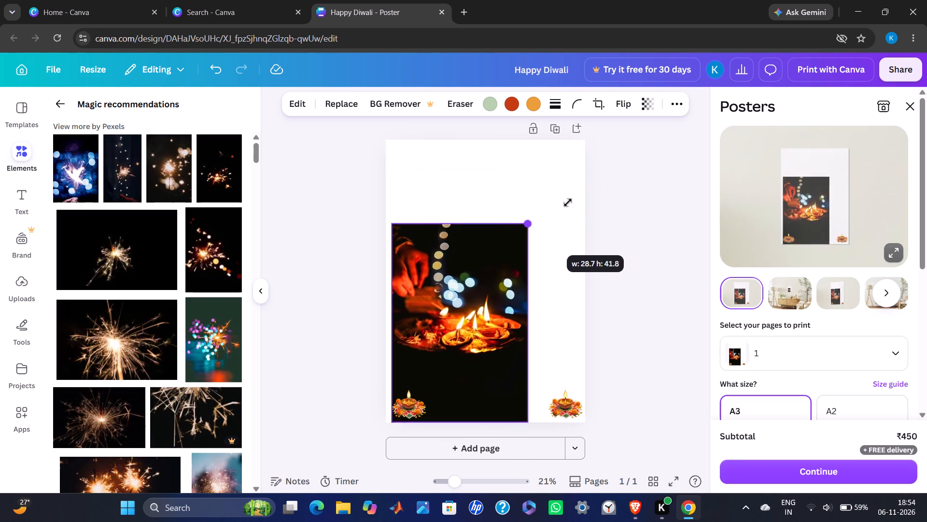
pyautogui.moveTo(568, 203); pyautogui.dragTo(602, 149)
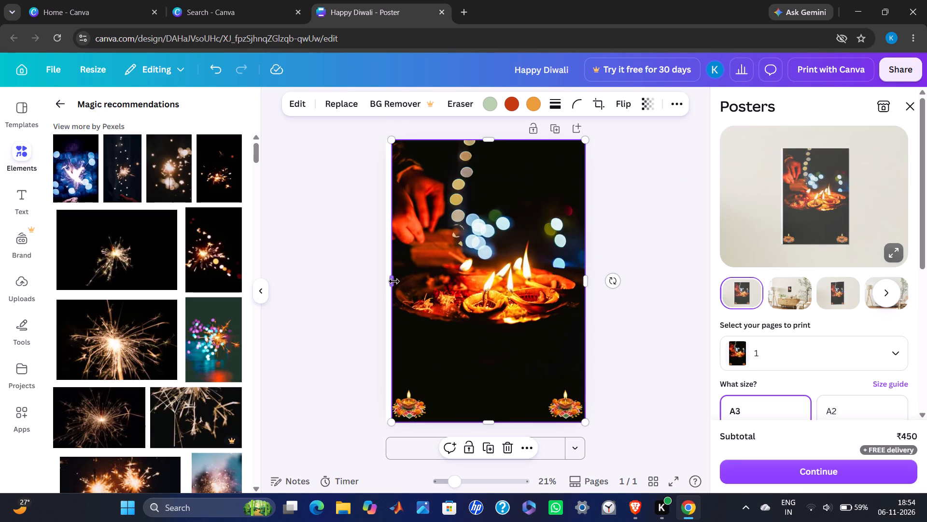
# Stretch the lit diyas photo's left side out to the poster's left edge so it fills the full page width.
pyautogui.moveTo(394, 281); pyautogui.dragTo(389, 283)
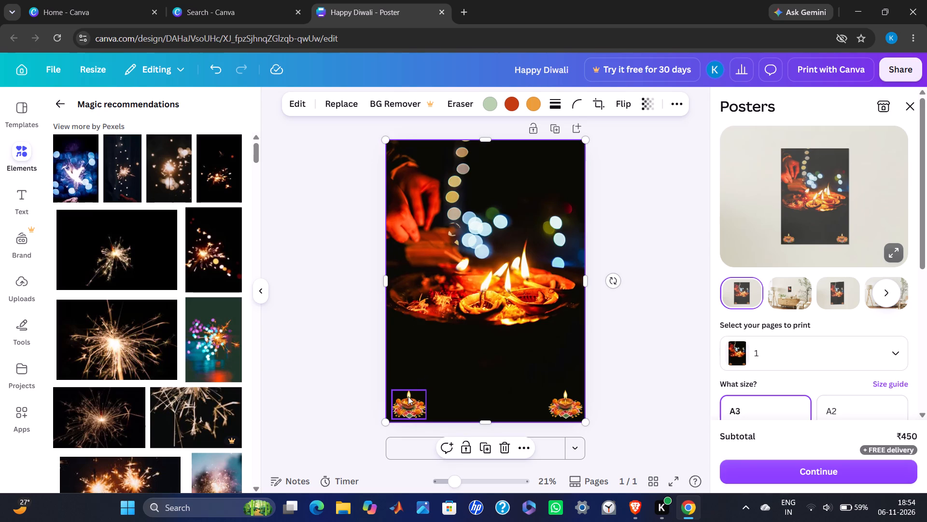
# Move the bottom-left diya rangoli graphic slightly closer to the poster's left edge.
pyautogui.click(414, 408)
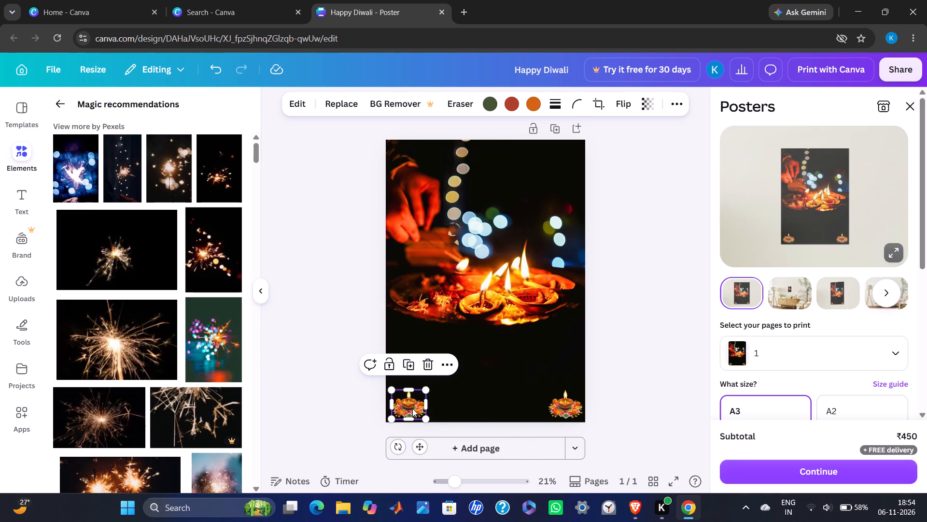
pyautogui.click(471, 390)
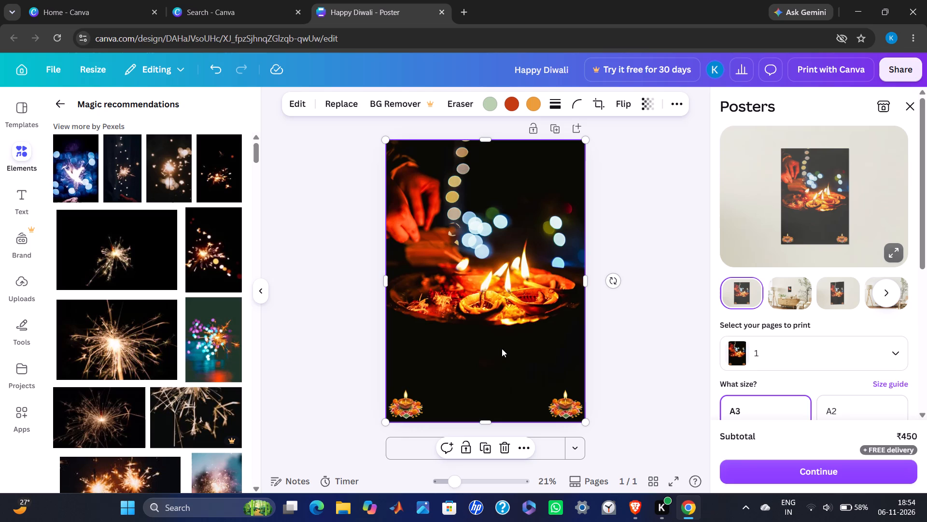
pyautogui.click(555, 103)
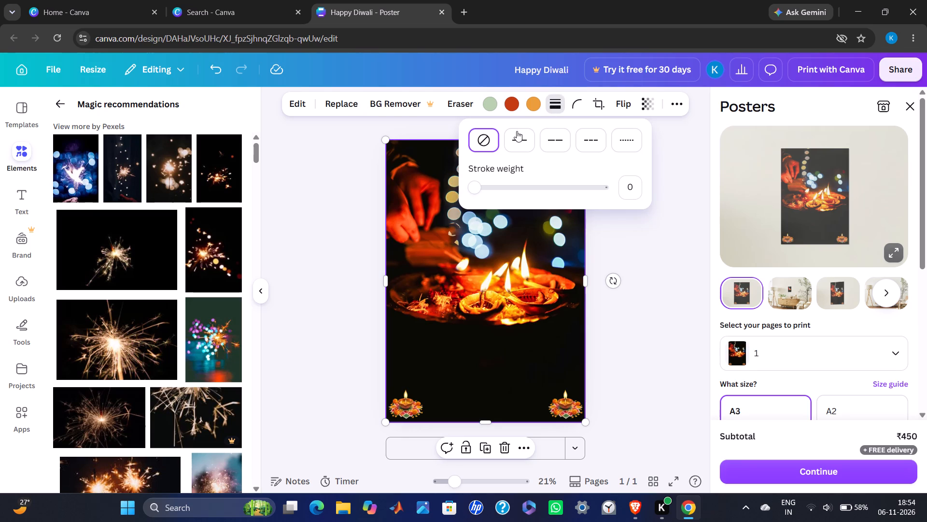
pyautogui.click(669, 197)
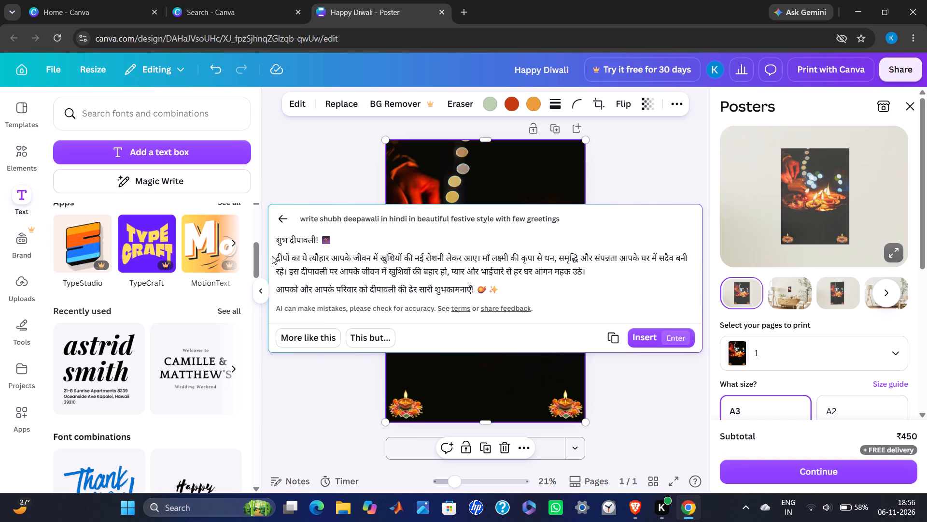
# Insert the generated Hindi Deepawali greeting into the poster.
pyautogui.click(644, 335)
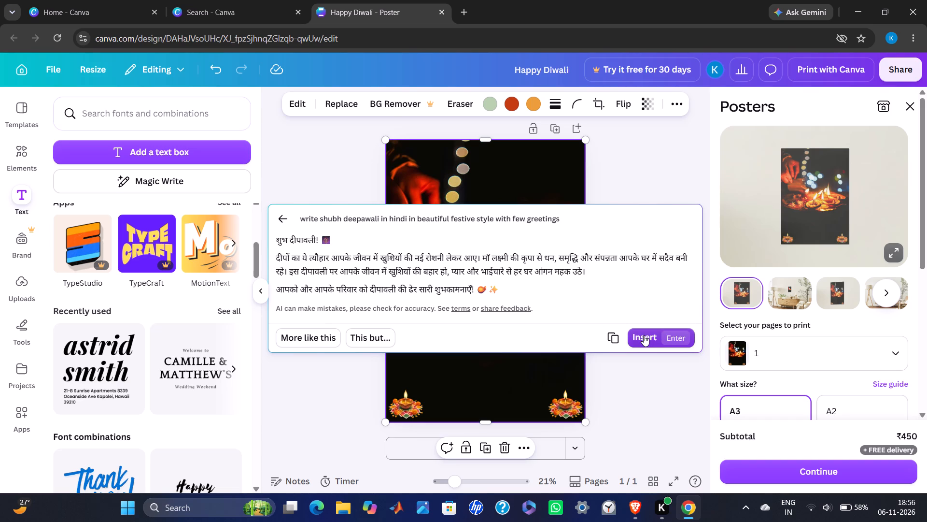
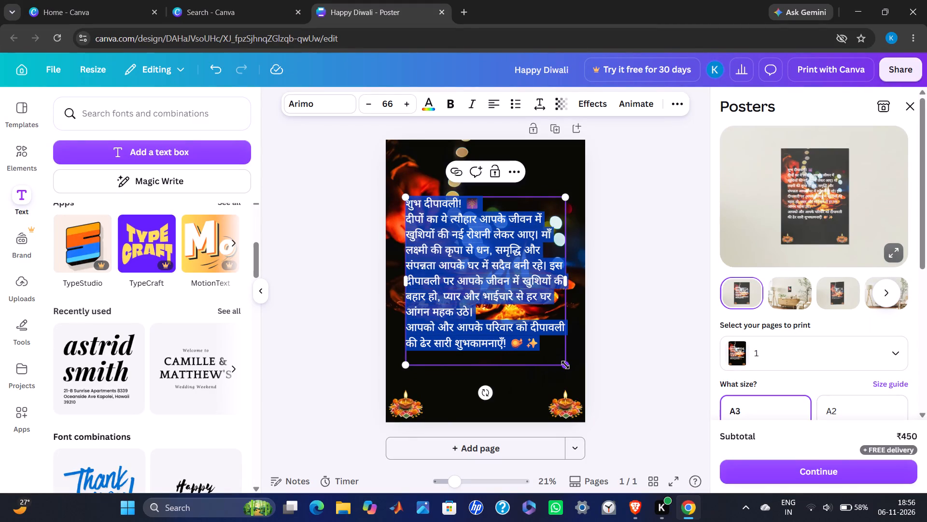
# Shrink the Hindi greeting text box proportionally to about font size 51.4.
pyautogui.moveTo(565, 365); pyautogui.dragTo(527, 332)
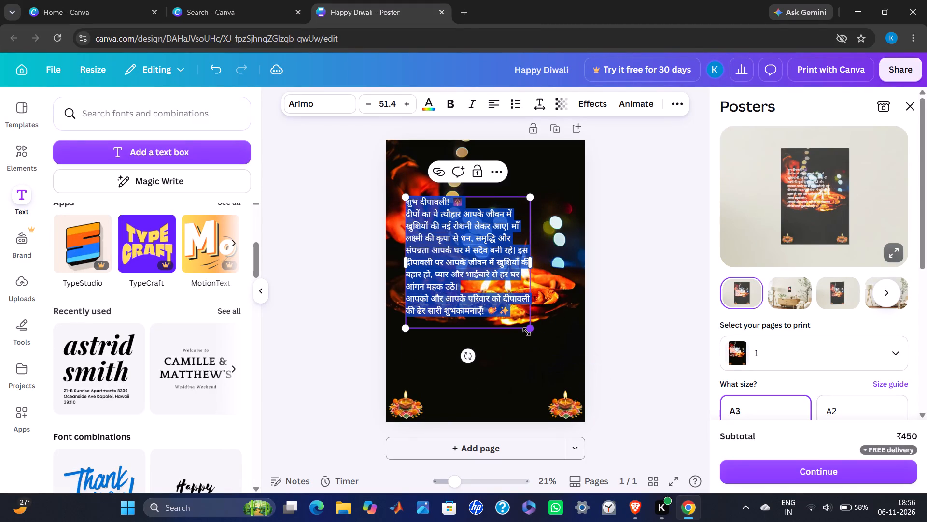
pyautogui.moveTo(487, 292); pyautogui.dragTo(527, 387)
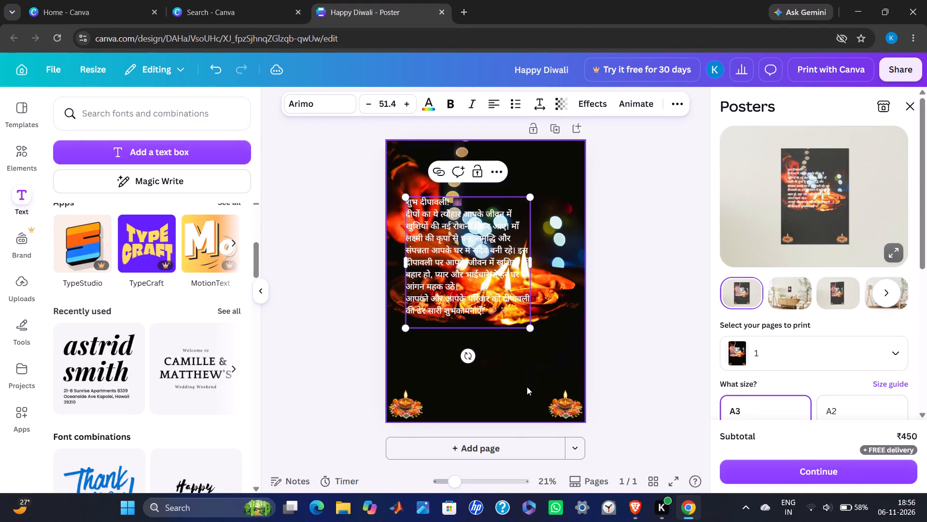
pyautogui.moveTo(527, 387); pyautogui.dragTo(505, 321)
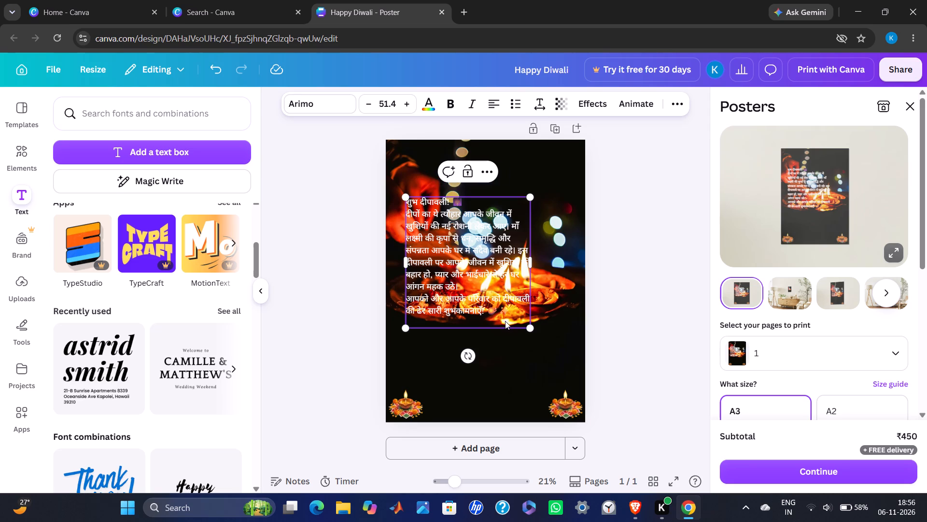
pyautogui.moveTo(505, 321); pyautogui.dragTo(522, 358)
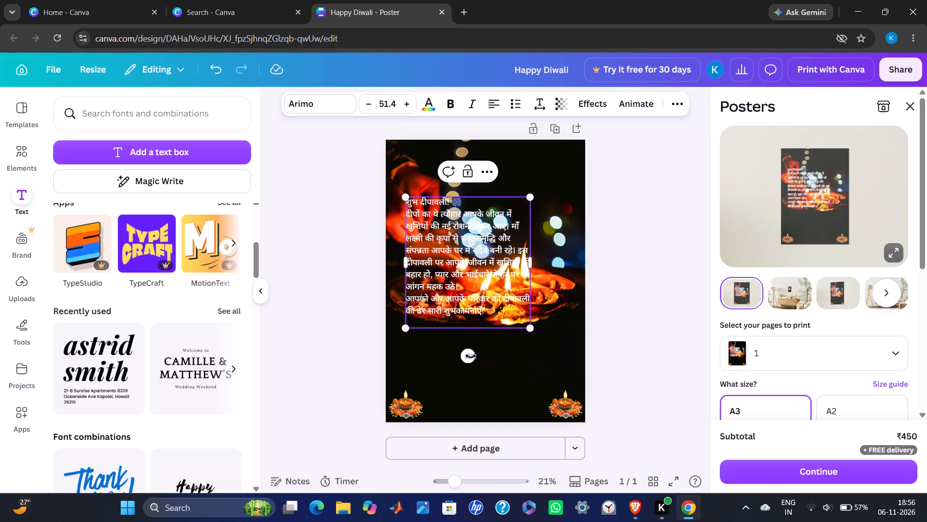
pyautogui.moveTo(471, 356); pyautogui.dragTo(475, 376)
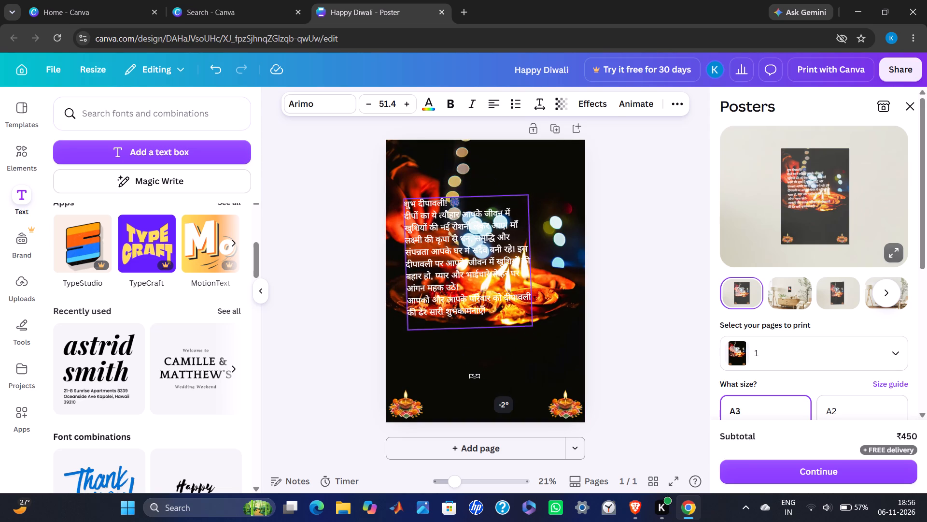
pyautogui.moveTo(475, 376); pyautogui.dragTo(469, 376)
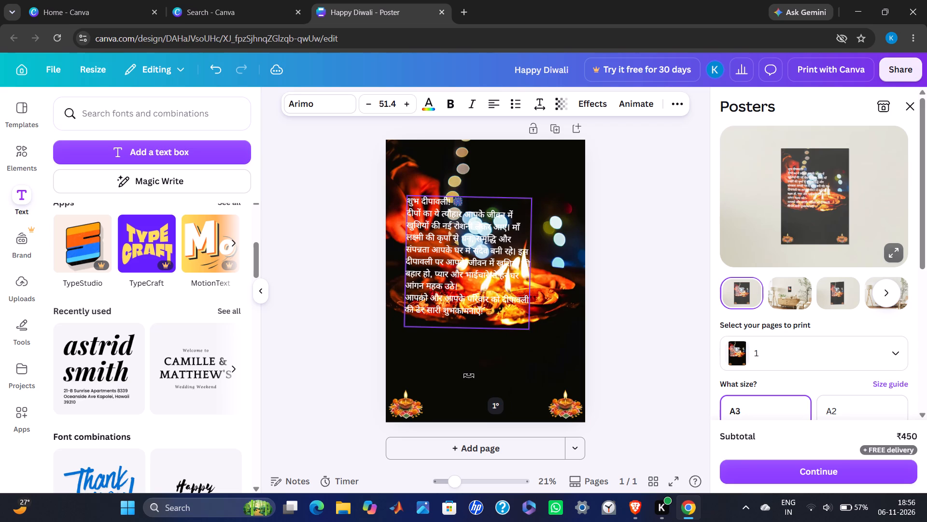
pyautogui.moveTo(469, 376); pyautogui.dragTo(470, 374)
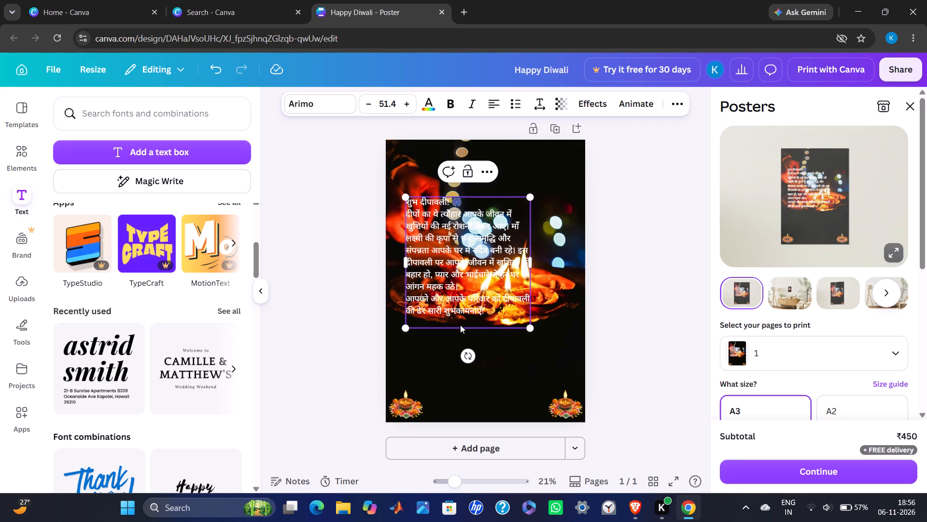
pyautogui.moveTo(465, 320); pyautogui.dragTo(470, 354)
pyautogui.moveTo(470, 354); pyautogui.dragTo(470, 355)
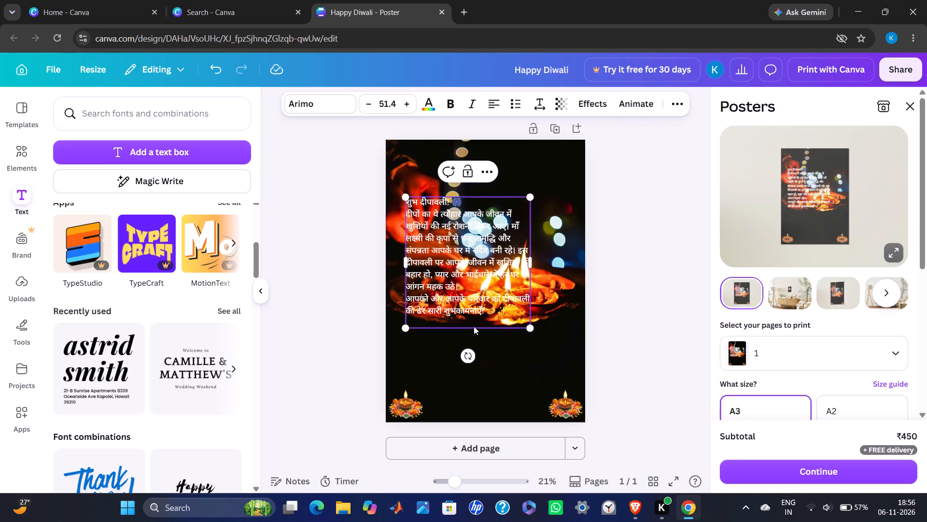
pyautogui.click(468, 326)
# Move the Hindi greeting down to the lower part of the poster, between the two diya rangoli graphics.
pyautogui.moveTo(470, 329); pyautogui.dragTo(476, 355)
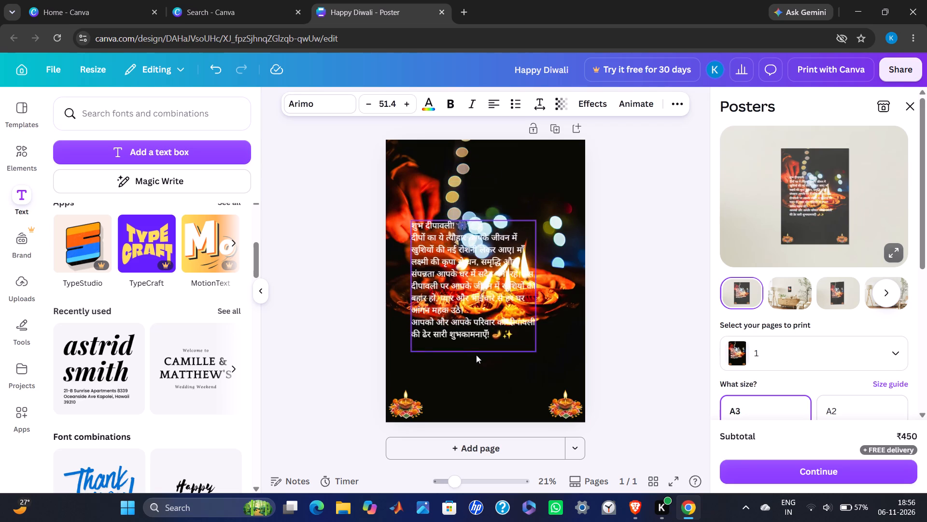
pyautogui.moveTo(476, 355); pyautogui.dragTo(488, 385)
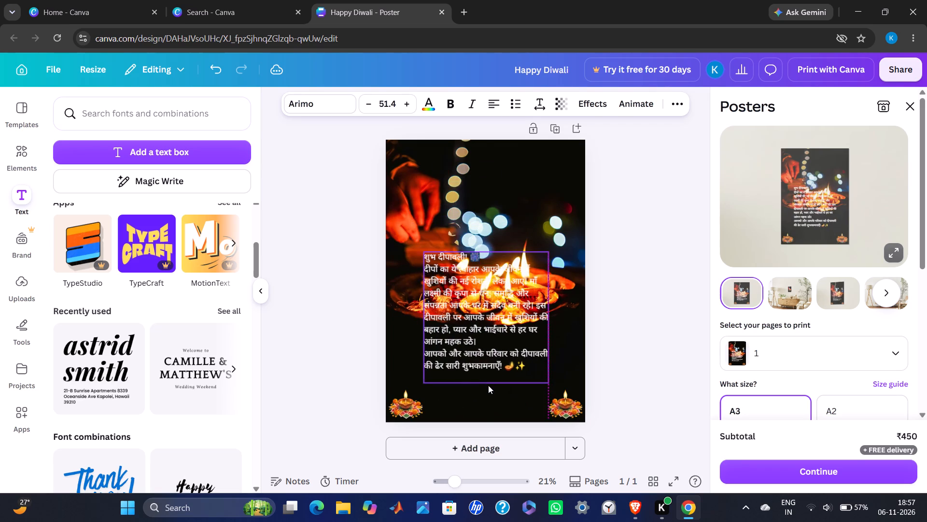
pyautogui.moveTo(488, 385); pyautogui.dragTo(489, 404)
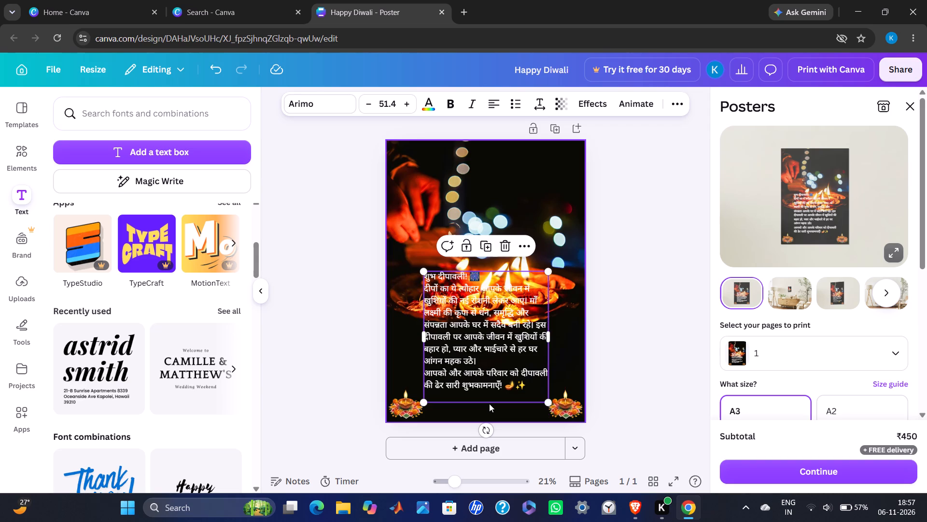
# Try several gradient colours on the Hindi greeting, settling on solid red #ff3131 as its text colour.
pyautogui.click(428, 104)
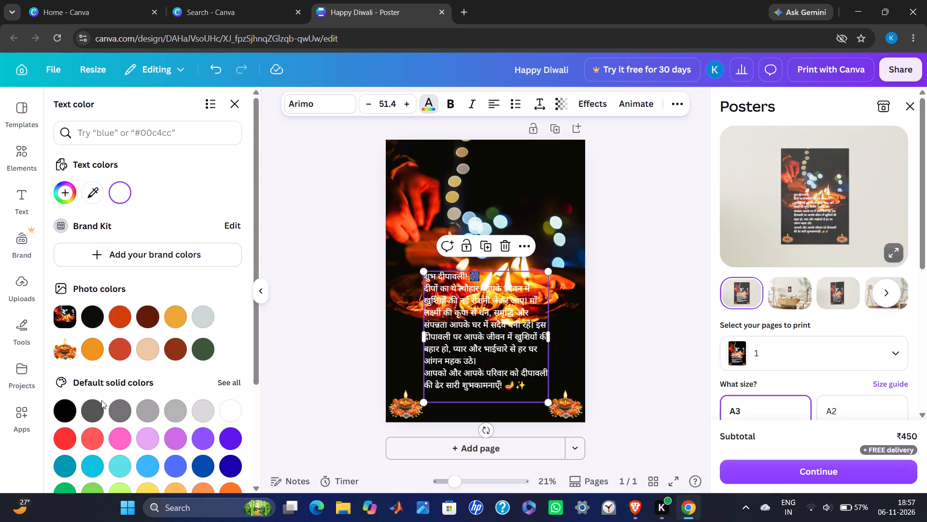
pyautogui.scroll(-4, 98, 426)
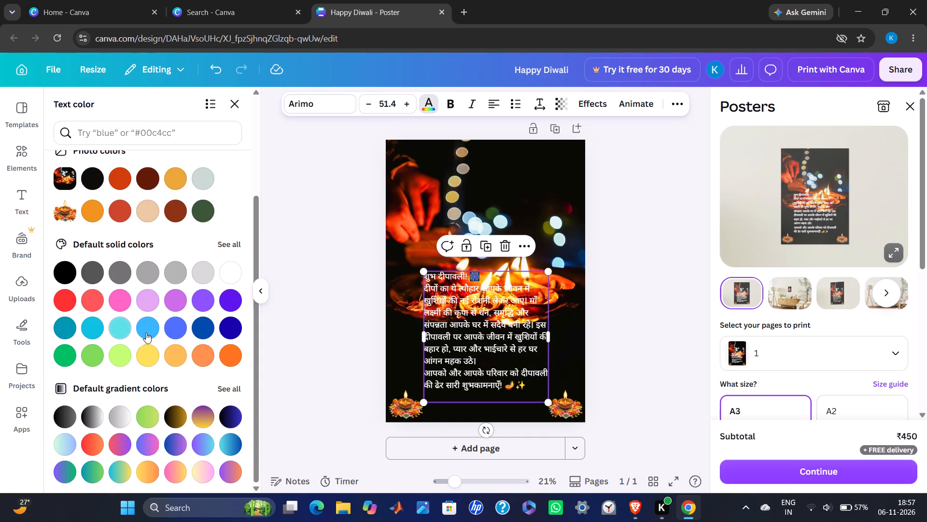
pyautogui.click(148, 422)
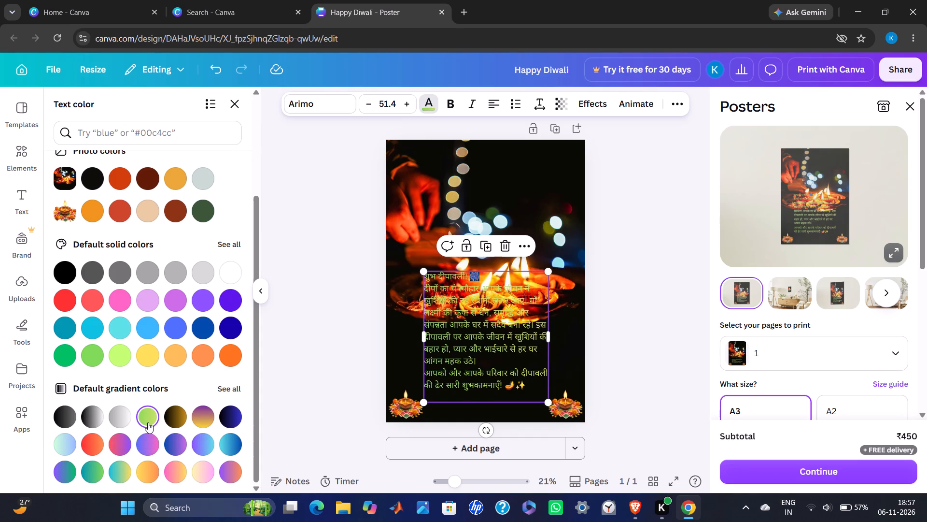
pyautogui.click(147, 473)
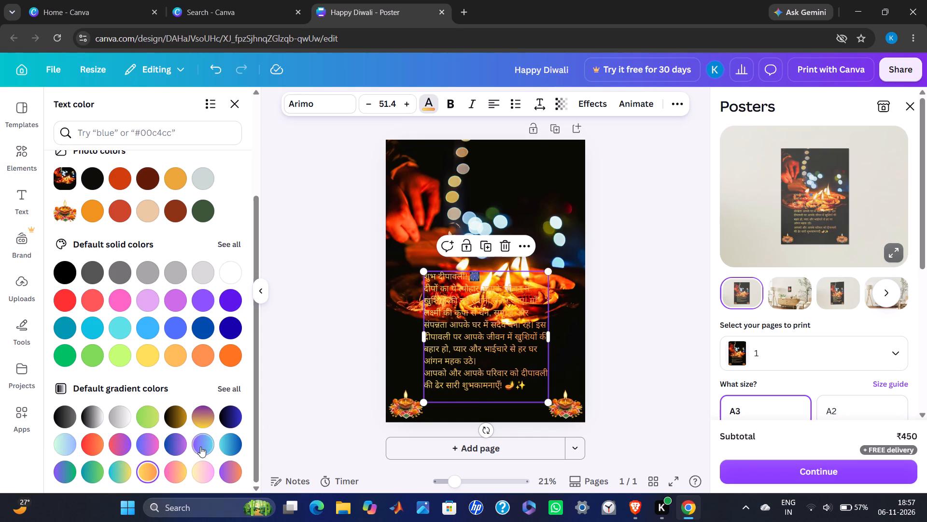
pyautogui.click(200, 447)
pyautogui.click(240, 444)
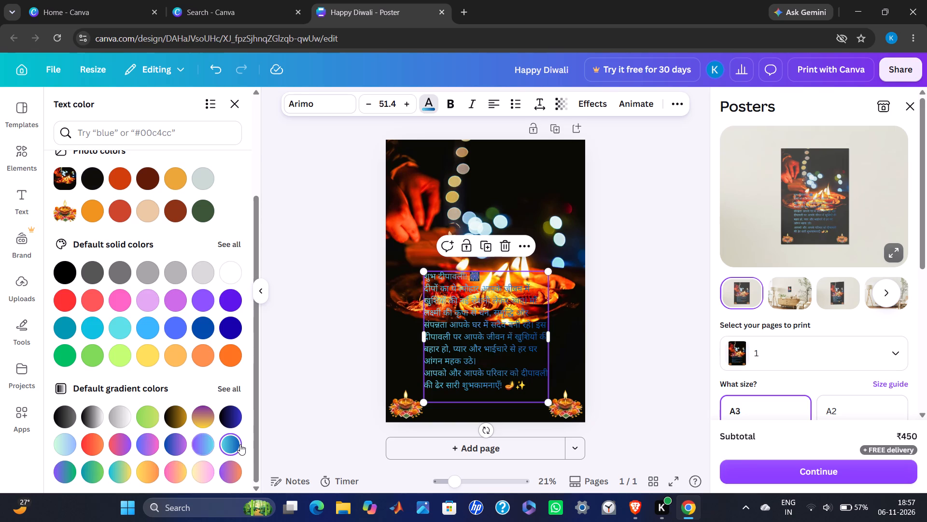
pyautogui.click(67, 476)
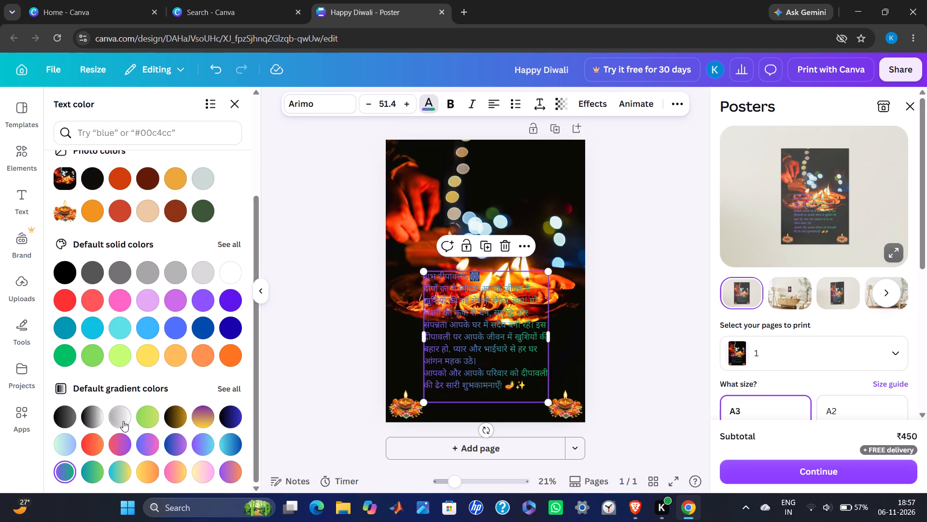
pyautogui.scroll(1, 123, 421)
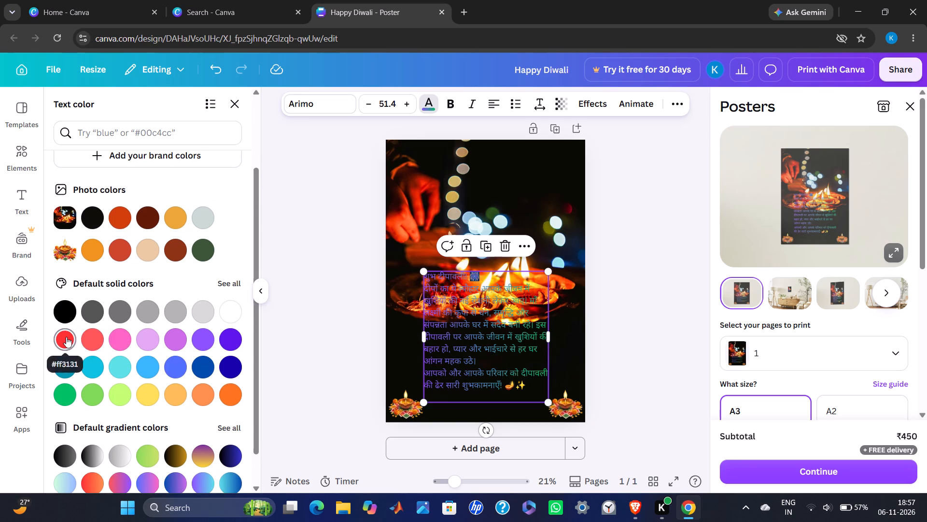
pyautogui.click(66, 337)
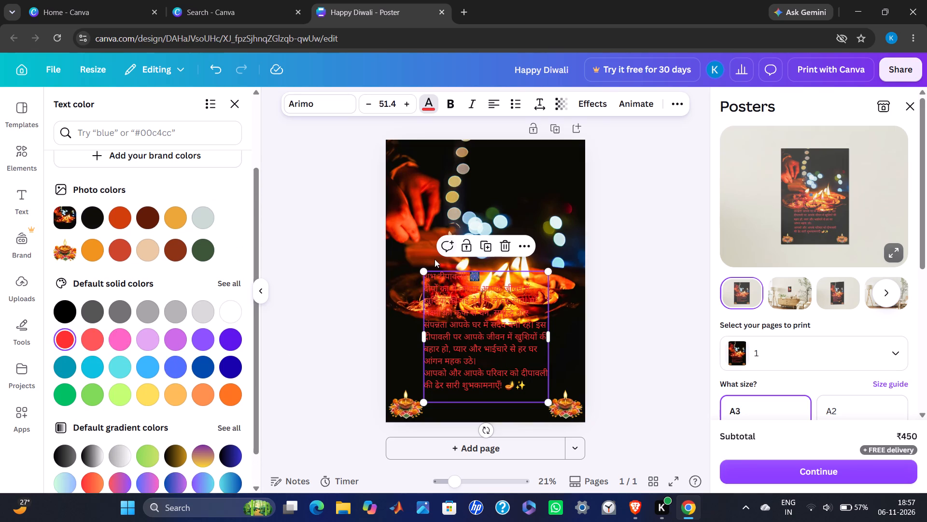
# Shrink the Hindi greeting to about font size 34.6 and place it in the dark area below the lit diyas.
pyautogui.moveTo(422, 271); pyautogui.dragTo(463, 365)
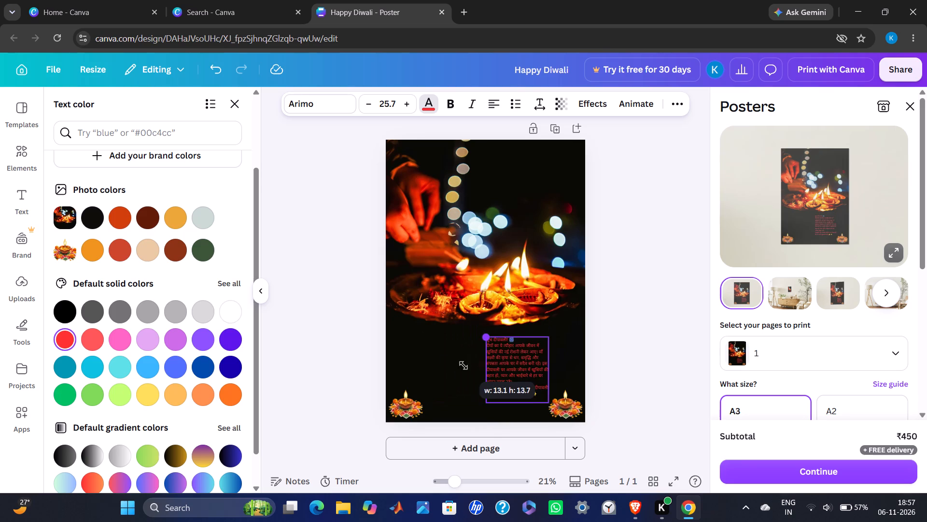
pyautogui.moveTo(463, 365); pyautogui.dragTo(421, 354)
pyautogui.moveTo(510, 358); pyautogui.dragTo(484, 370)
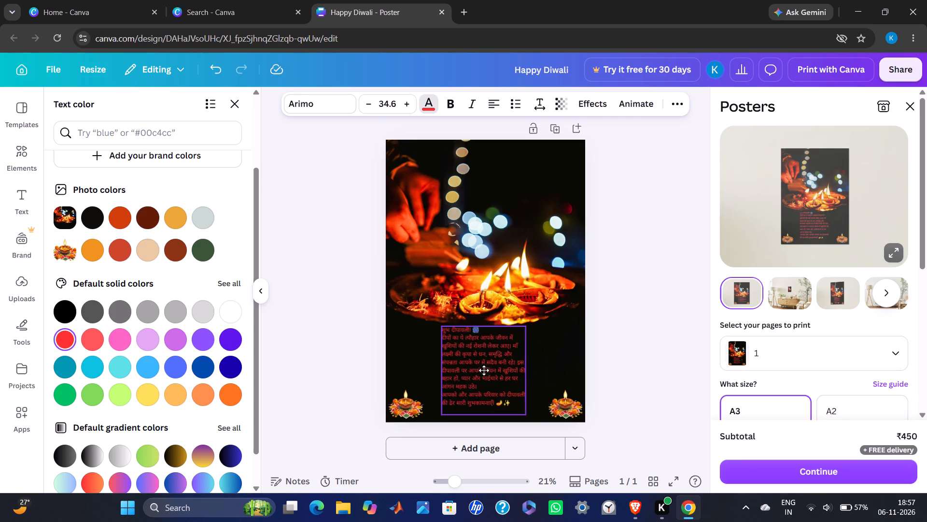
pyautogui.moveTo(484, 370); pyautogui.dragTo(488, 366)
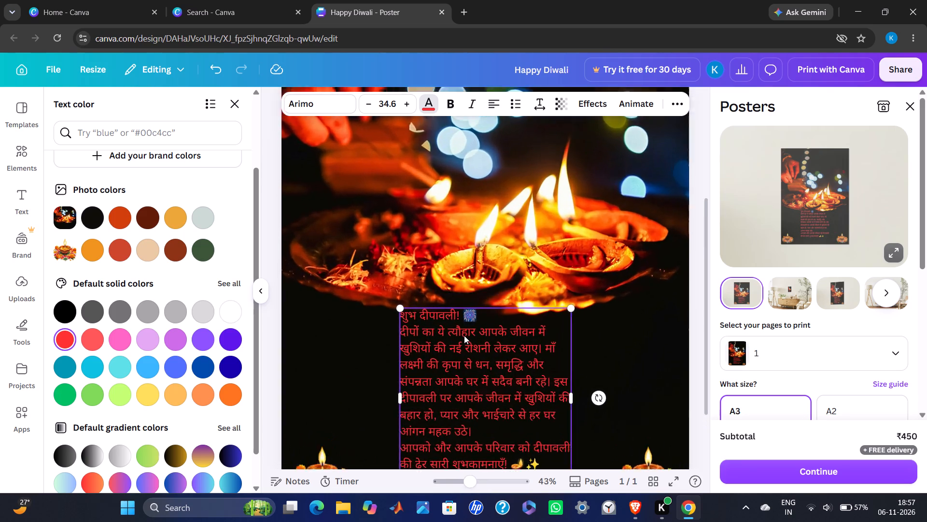
# Widen the greeting's text box on both sides and position it centrally just above the two diya rangoli graphics.
pyautogui.scroll(-1, 464, 335)
pyautogui.scroll(1, 464, 335)
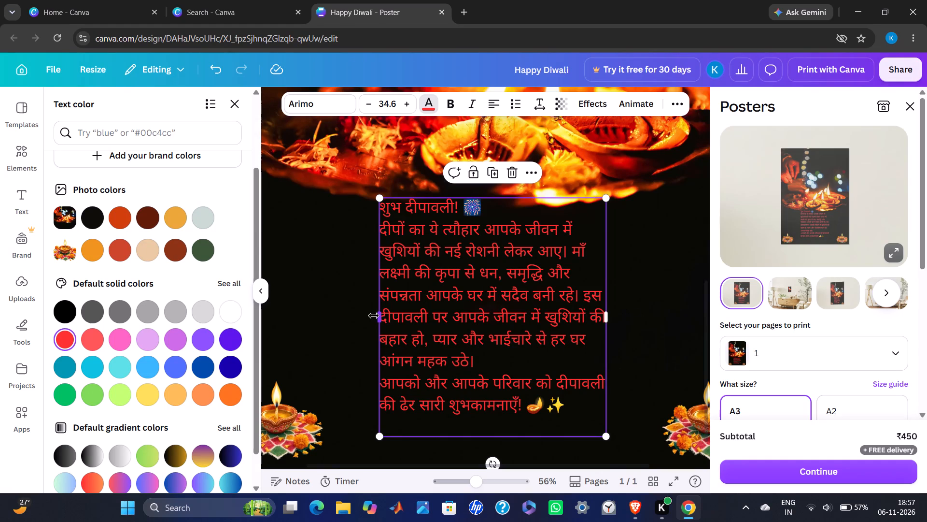
pyautogui.moveTo(375, 316); pyautogui.dragTo(266, 325)
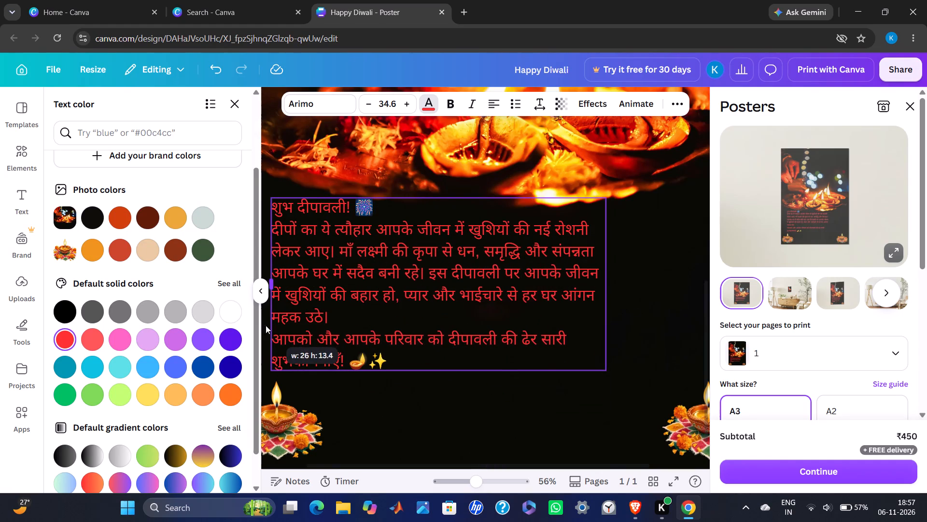
pyautogui.moveTo(607, 280); pyautogui.dragTo(640, 284)
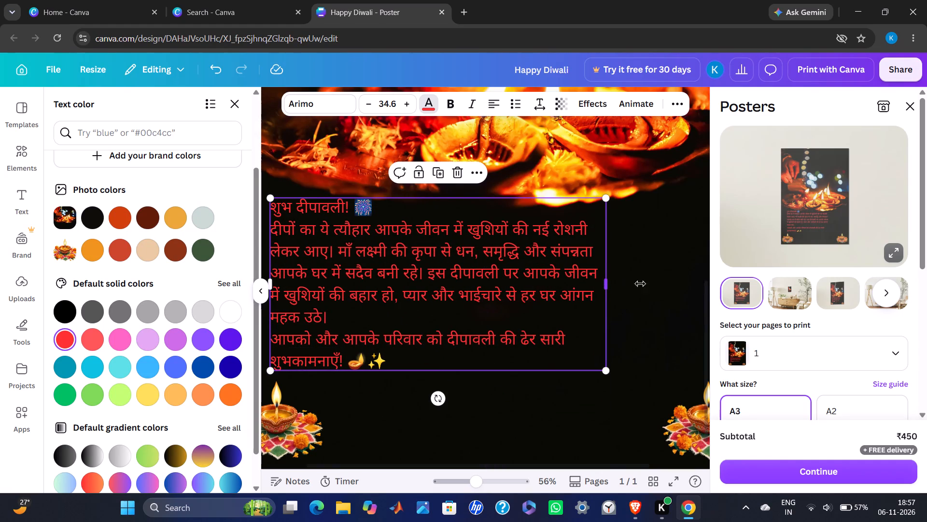
pyautogui.moveTo(640, 284); pyautogui.dragTo(681, 282)
pyautogui.moveTo(464, 278); pyautogui.dragTo(493, 315)
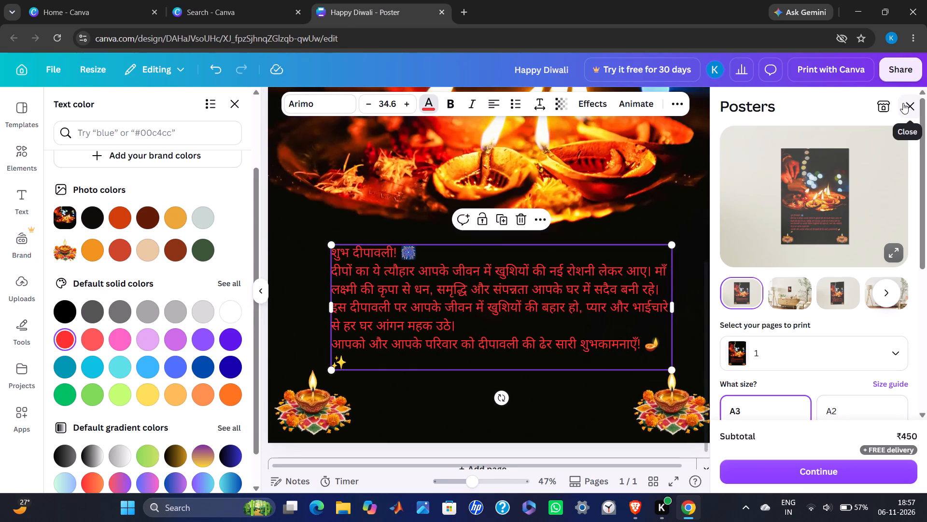
# Close the poster print ordering preview.
pyautogui.click(903, 103)
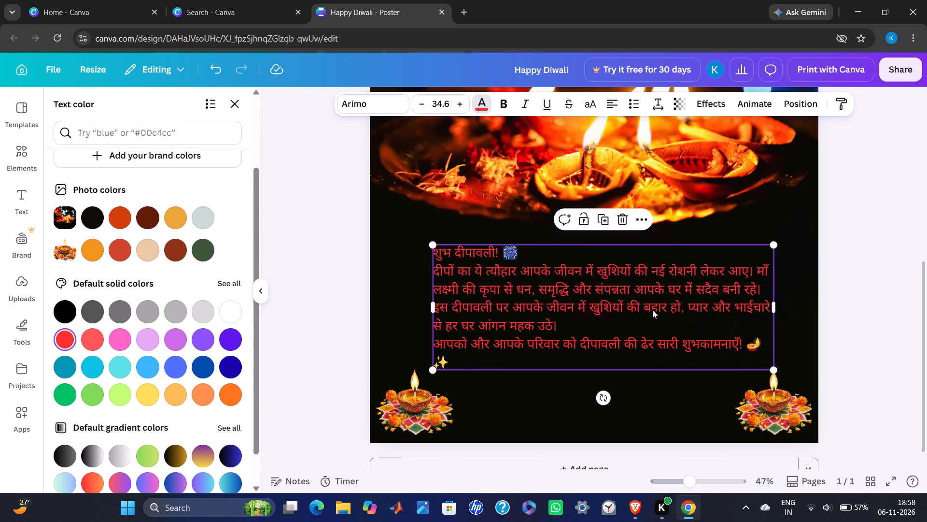
# Indent the greeting's first line "शुभ दीपावली!" with leading spaces until it sits near the middle of the text box.
pyautogui.click(440, 253)
pyautogui.click(451, 252)
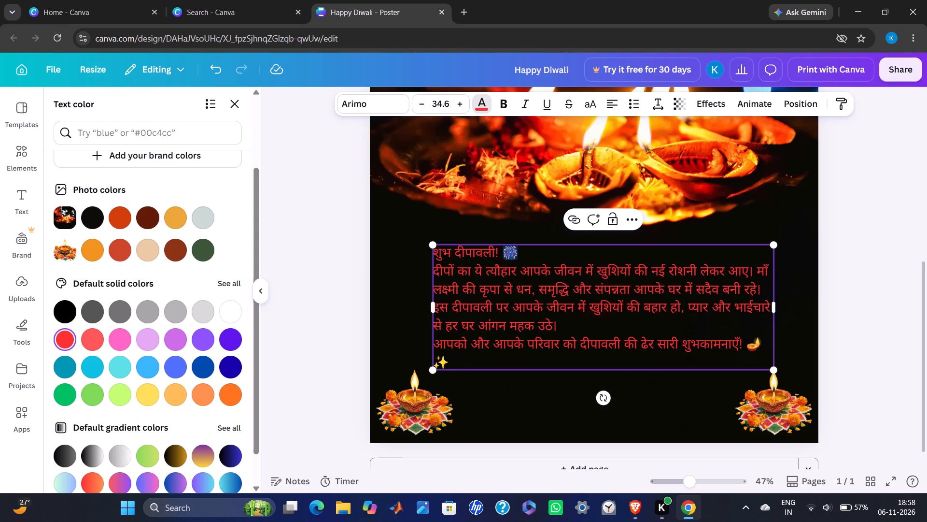
pyautogui.press('Left')
pyautogui.press('Left')
pyautogui.press('Left')
pyautogui.press('Left')
pyautogui.press('Left')
pyautogui.press('Left')
pyautogui.press('Left')
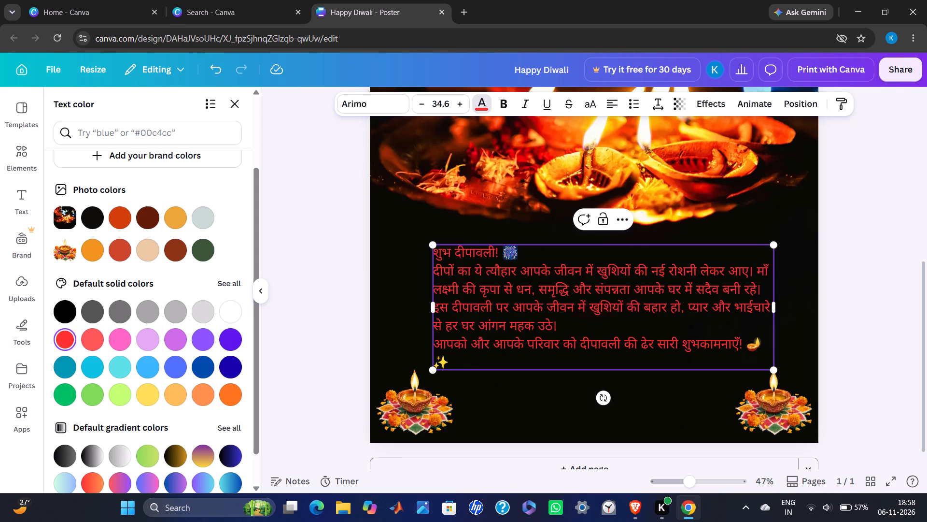
pyautogui.click(433, 253)
pyautogui.press('space')
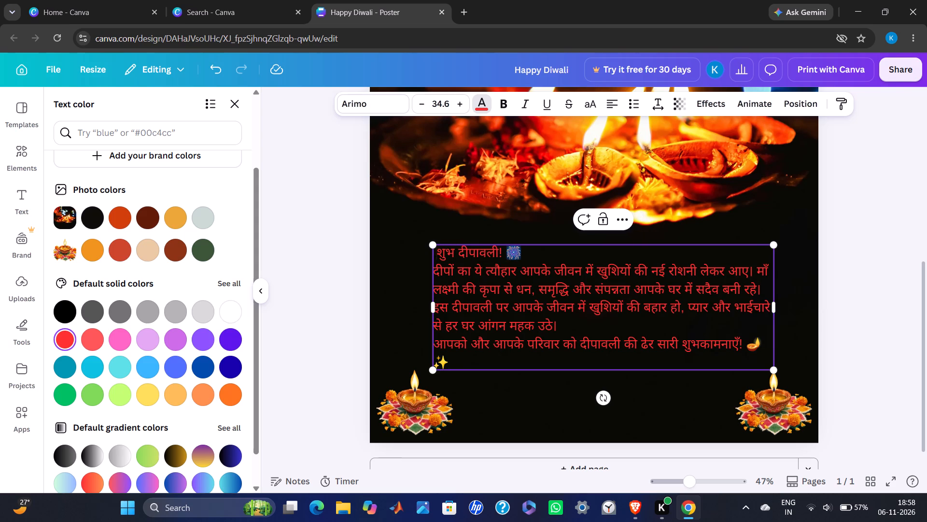
pyautogui.press('space')
pyautogui.press('space')
pyautogui.press('space')
pyautogui.press('space')
pyautogui.press('space')
pyautogui.press('space')
pyautogui.press('space')
pyautogui.press('space')
pyautogui.press('space')
pyautogui.press('space')
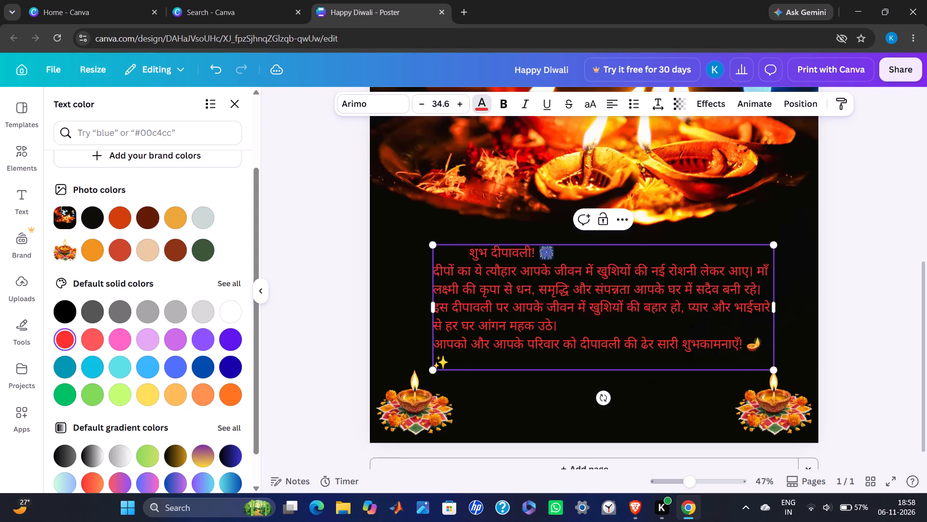
pyautogui.press('space')
pyautogui.press('space')
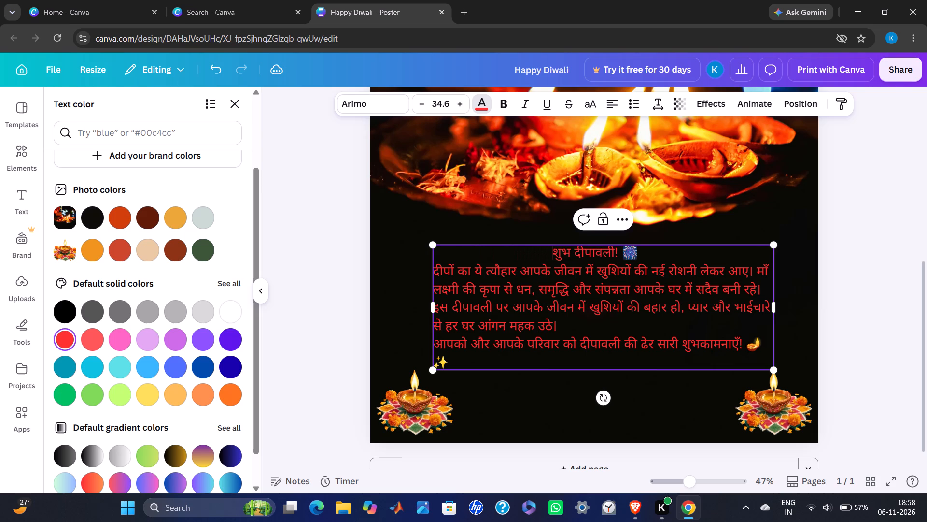
pyautogui.press('space')
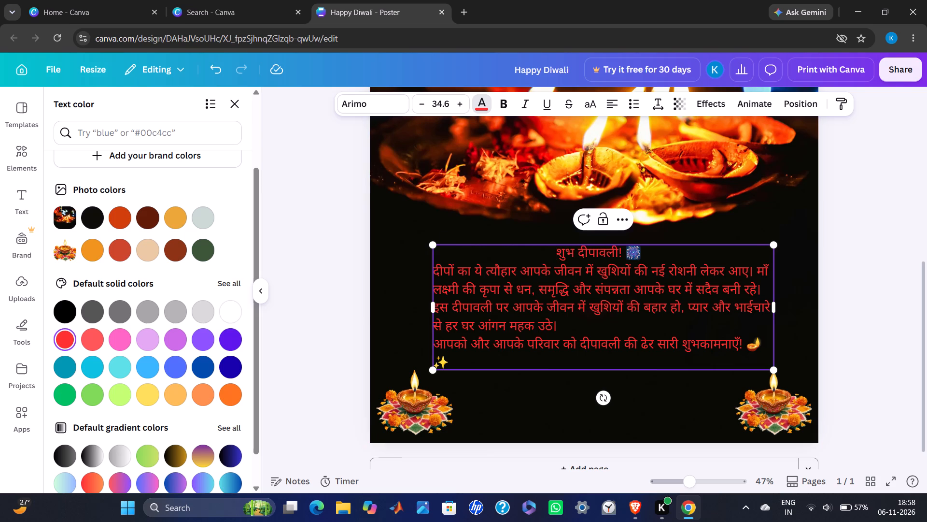
# Widen the greeting's text box on both sides to nearly the poster's full width and move it slightly lower, above the diya rangolis.
pyautogui.moveTo(431, 311); pyautogui.dragTo(392, 314)
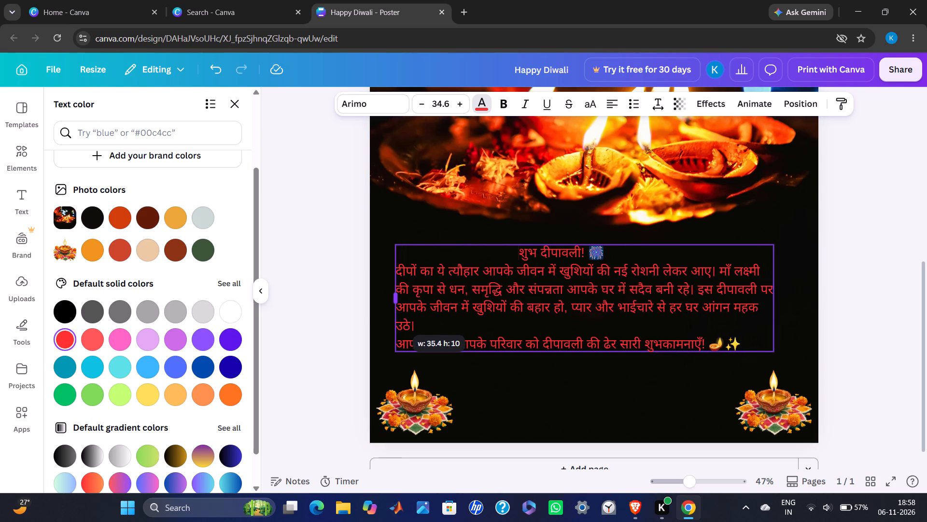
pyautogui.moveTo(392, 314); pyautogui.dragTo(382, 316)
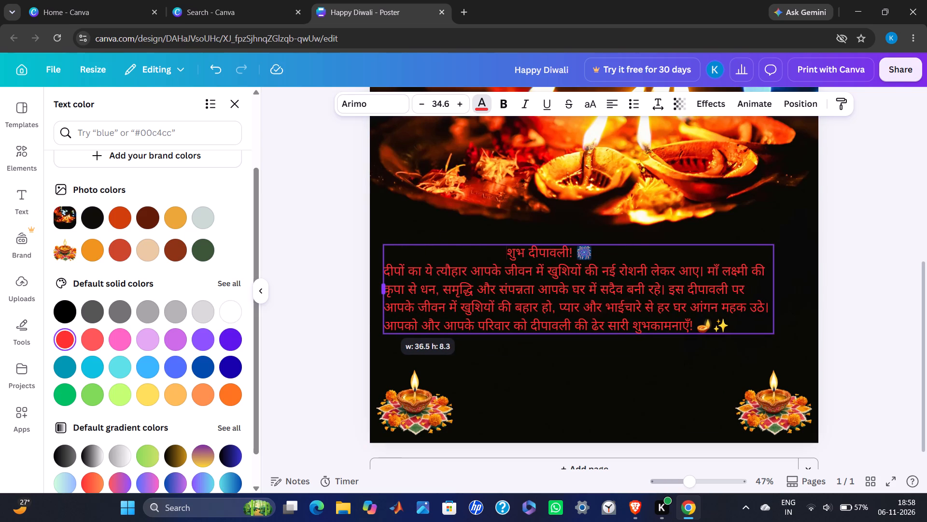
pyautogui.moveTo(382, 316); pyautogui.dragTo(377, 319)
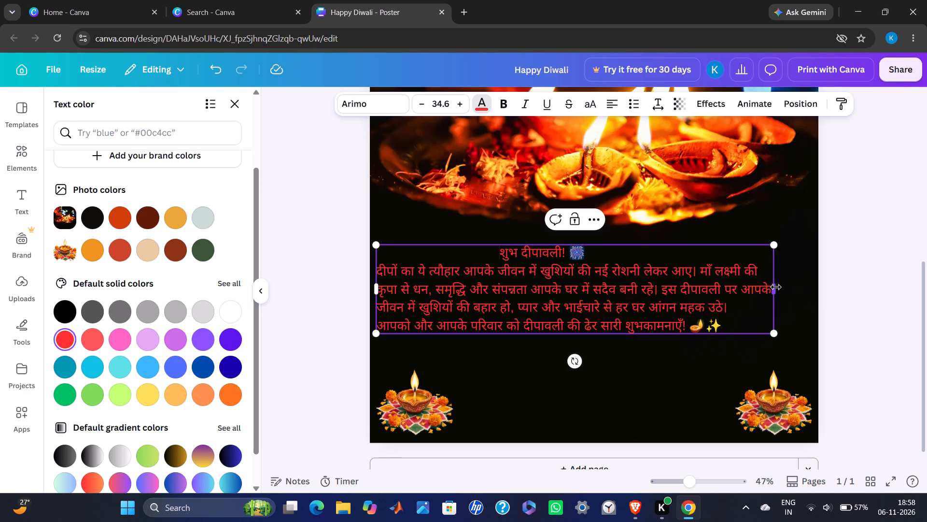
pyautogui.moveTo(776, 287); pyautogui.dragTo(816, 290)
pyautogui.moveTo(632, 315); pyautogui.dragTo(652, 329)
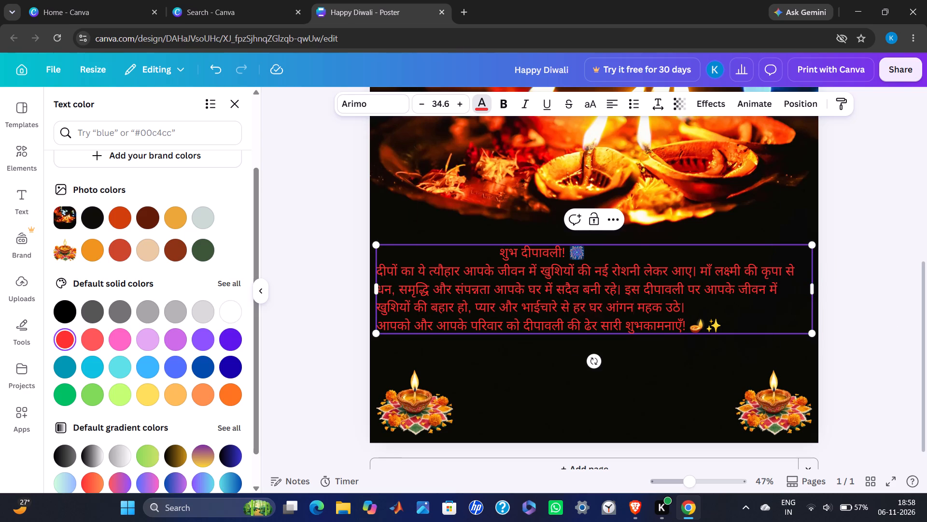
pyautogui.moveTo(652, 329); pyautogui.dragTo(661, 335)
pyautogui.moveTo(661, 335); pyautogui.dragTo(666, 355)
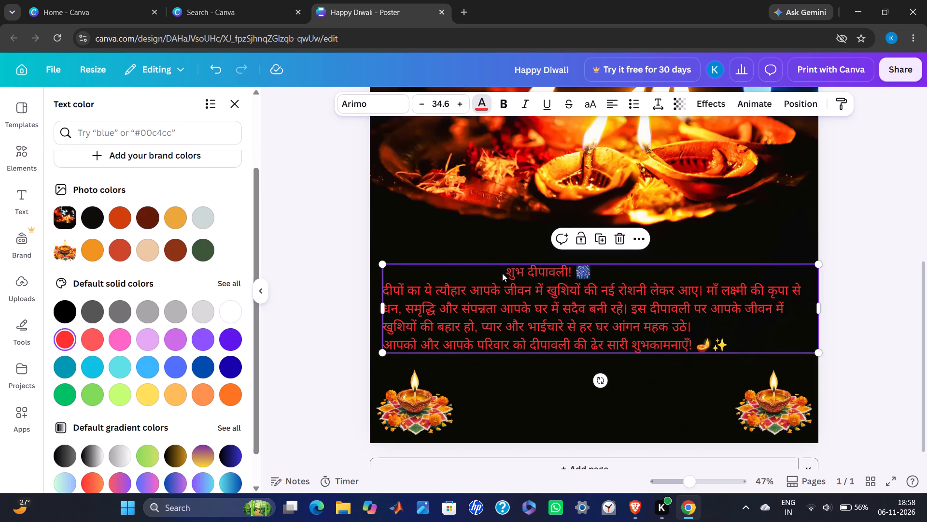
# Indent the greeting's first line "शुभ दीपावली!" with more leading spaces so it sits near the middle of the widened text box.
pyautogui.click(502, 273)
pyautogui.press('space')
pyautogui.press('space')
pyautogui.press('space')
pyautogui.press('space')
pyautogui.press('space')
pyautogui.press('space')
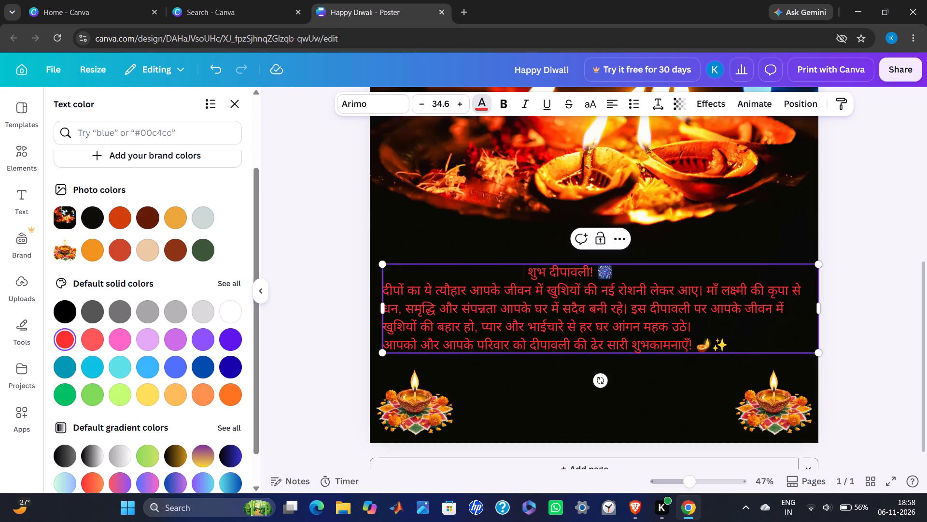
pyautogui.press('space')
pyautogui.press('space')
pyautogui.press('space')
pyautogui.press('space')
pyautogui.press('space')
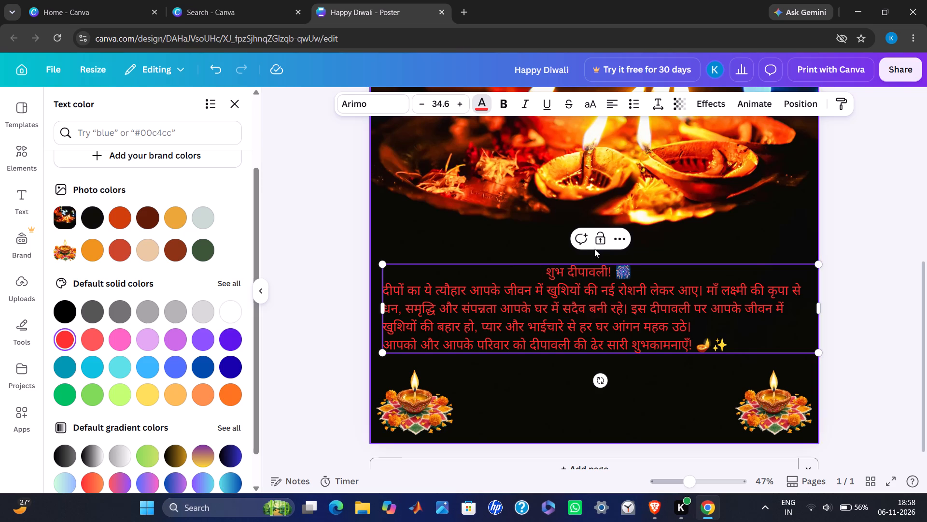
pyautogui.click(590, 302)
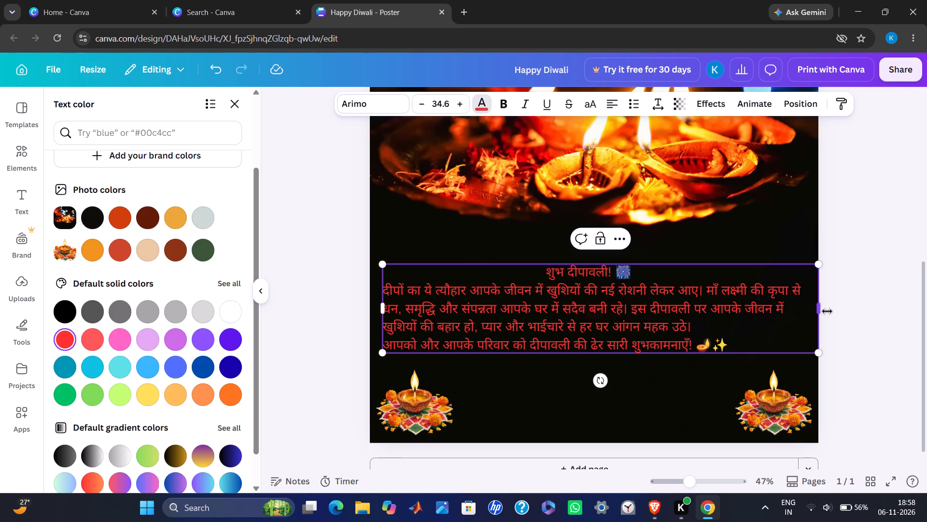
# Narrow the greeting's text box slightly from its right edge and re-centre it just above the two diya rangoli graphics.
pyautogui.moveTo(820, 314); pyautogui.dragTo(811, 315)
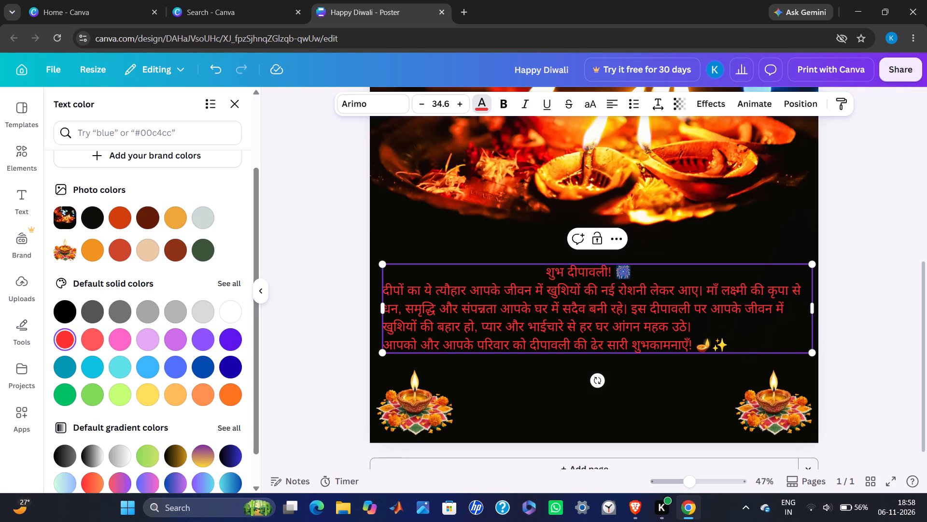
pyautogui.moveTo(815, 307); pyautogui.dragTo(812, 308)
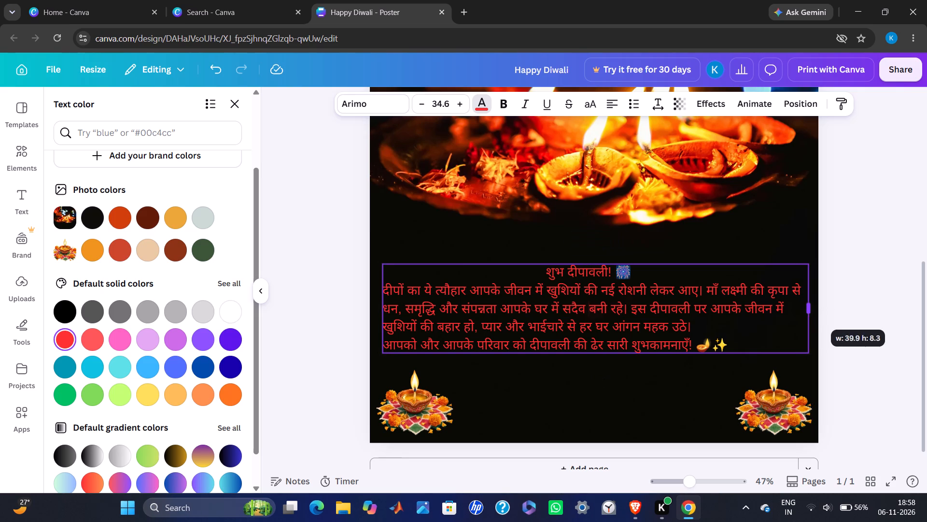
pyautogui.moveTo(812, 308); pyautogui.dragTo(807, 310)
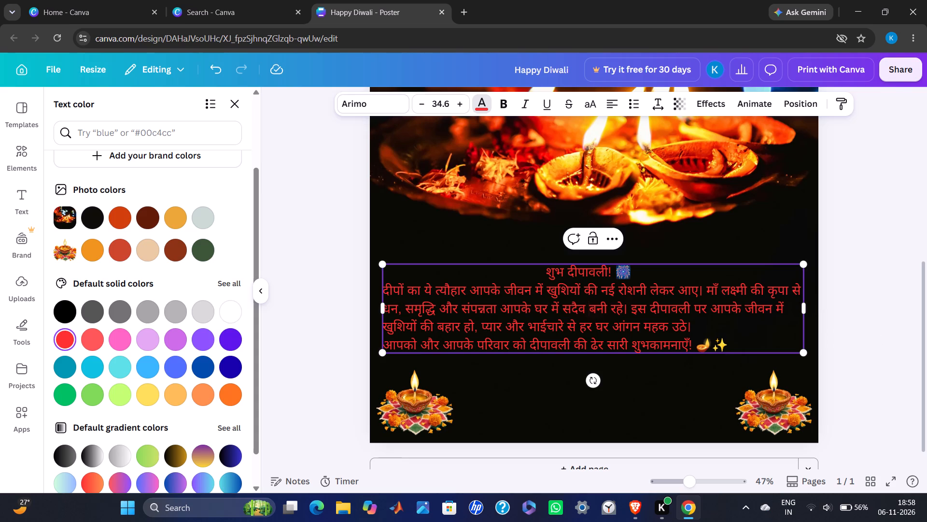
pyautogui.moveTo(594, 355); pyautogui.dragTo(603, 356)
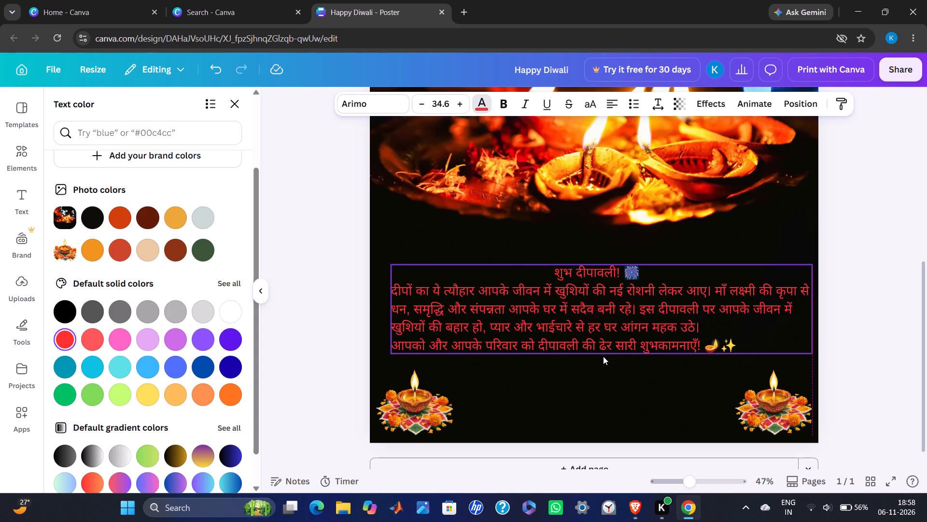
pyautogui.moveTo(603, 356); pyautogui.dragTo(600, 357)
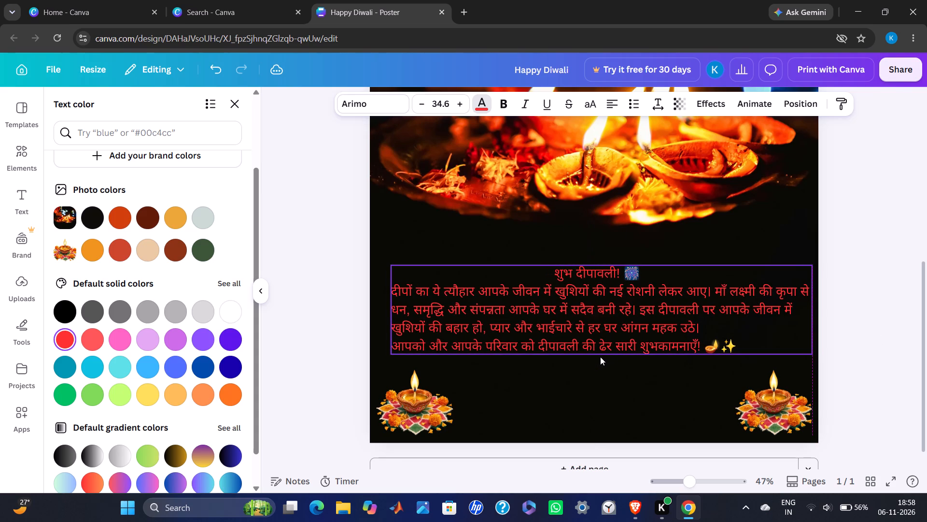
pyautogui.moveTo(600, 357); pyautogui.dragTo(599, 357)
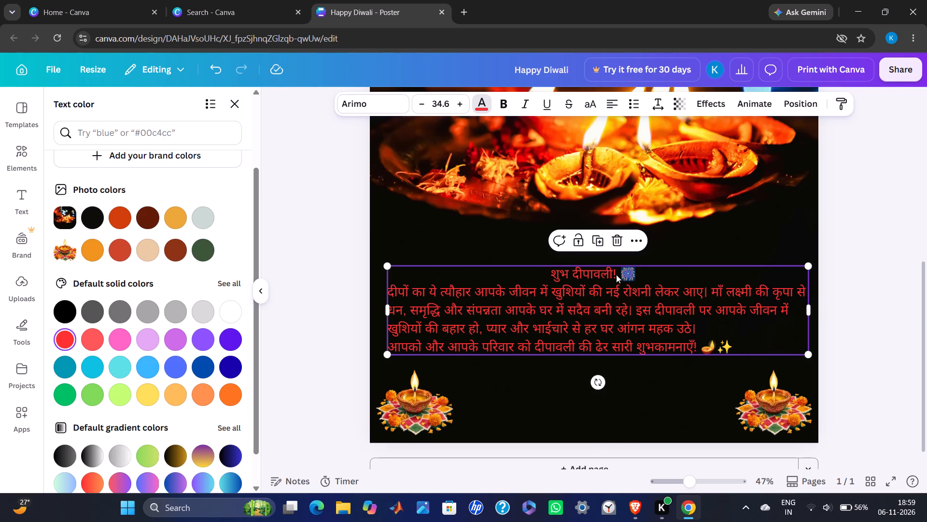
pyautogui.moveTo(549, 275); pyautogui.dragTo(577, 275)
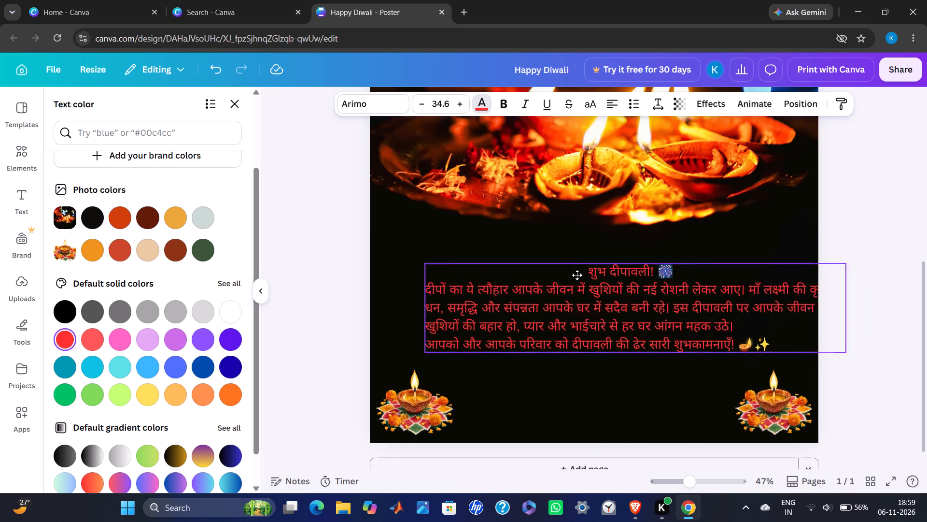
pyautogui.moveTo(577, 275); pyautogui.dragTo(547, 281)
pyautogui.click(660, 385)
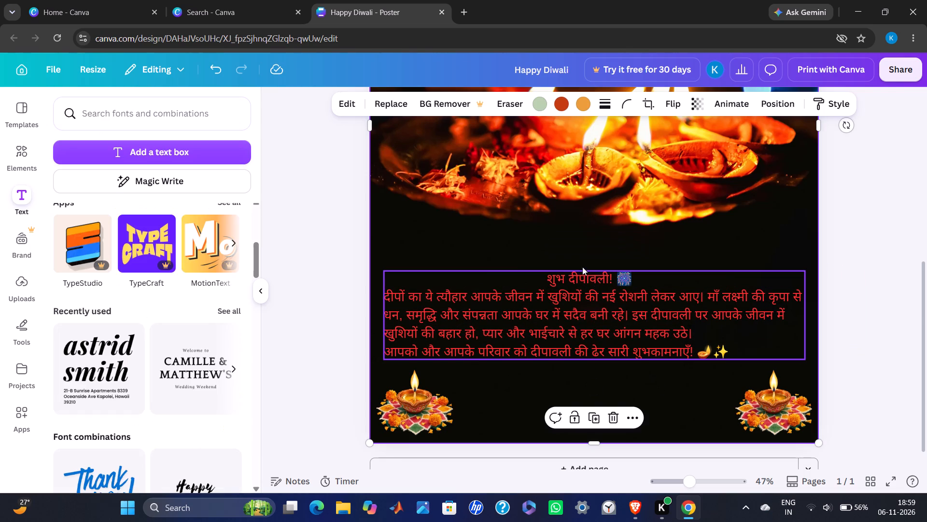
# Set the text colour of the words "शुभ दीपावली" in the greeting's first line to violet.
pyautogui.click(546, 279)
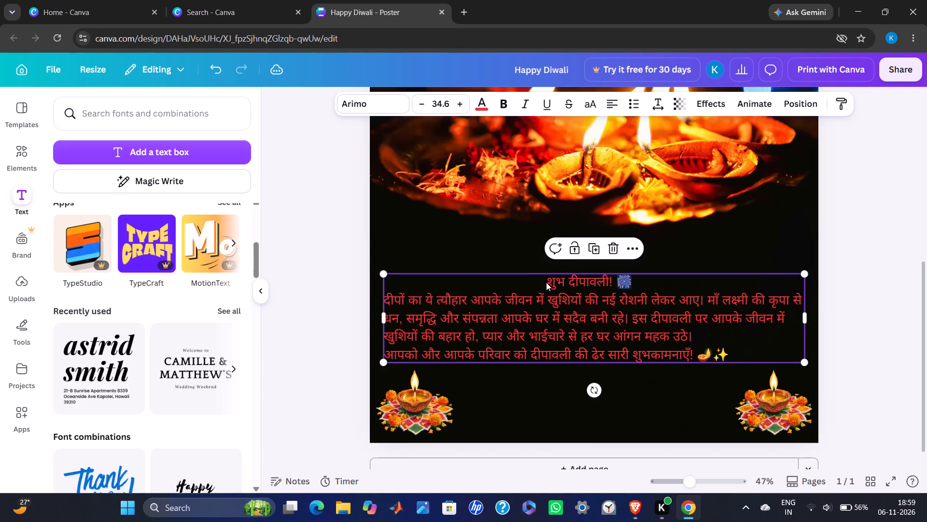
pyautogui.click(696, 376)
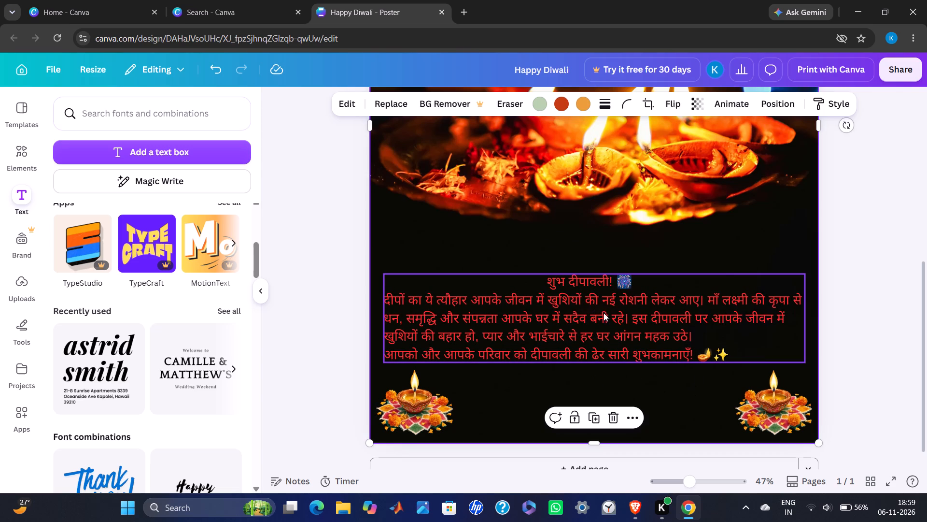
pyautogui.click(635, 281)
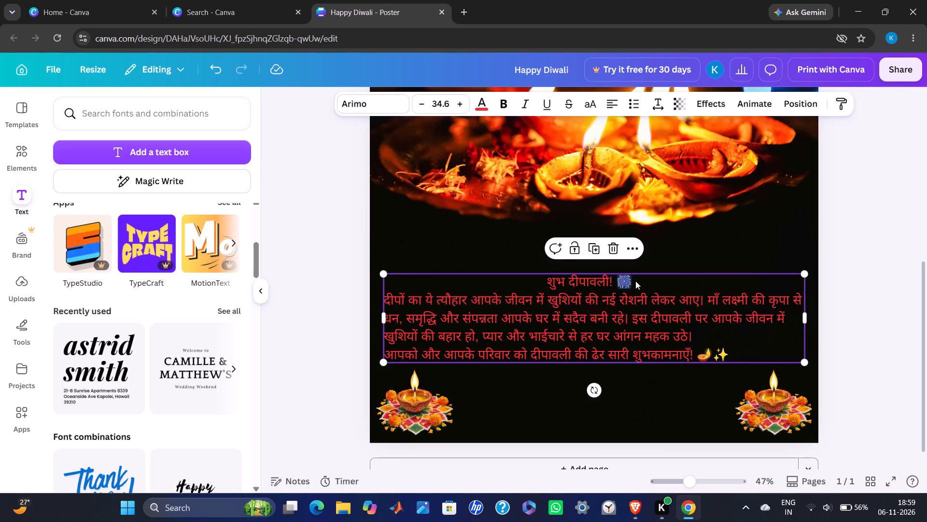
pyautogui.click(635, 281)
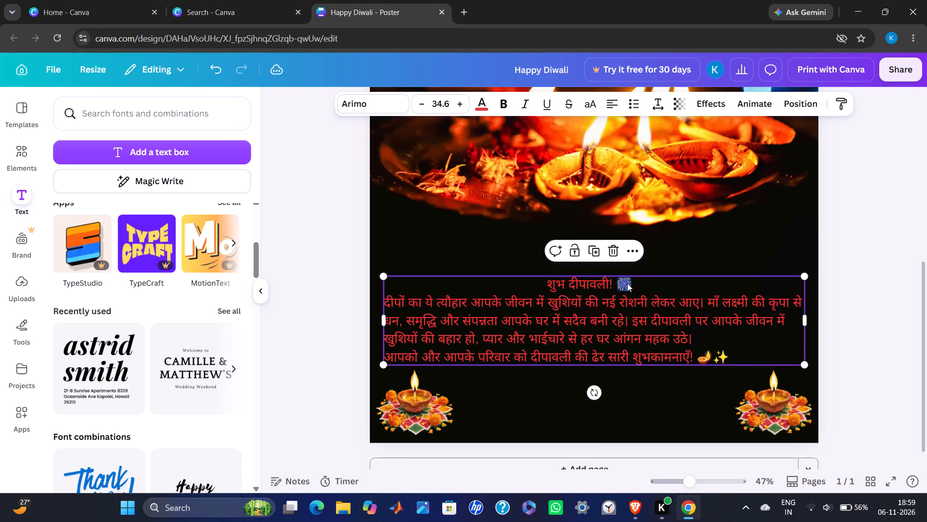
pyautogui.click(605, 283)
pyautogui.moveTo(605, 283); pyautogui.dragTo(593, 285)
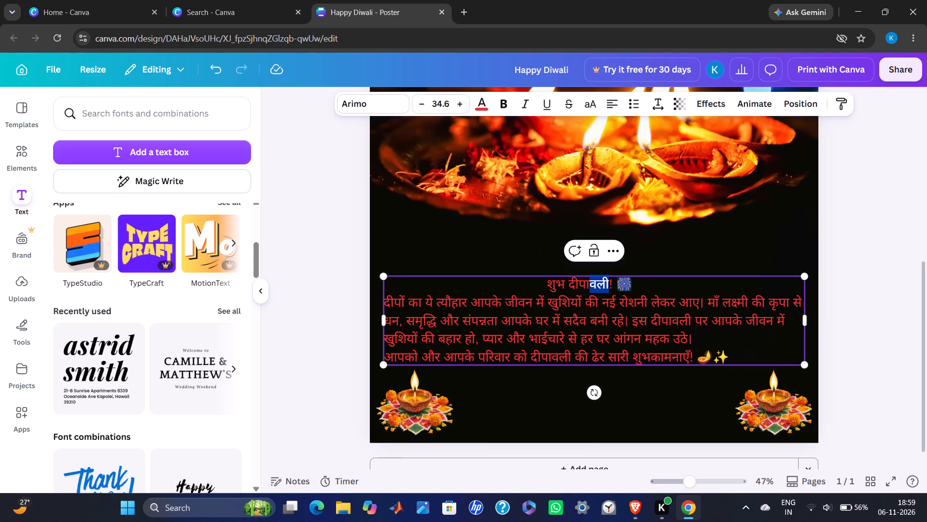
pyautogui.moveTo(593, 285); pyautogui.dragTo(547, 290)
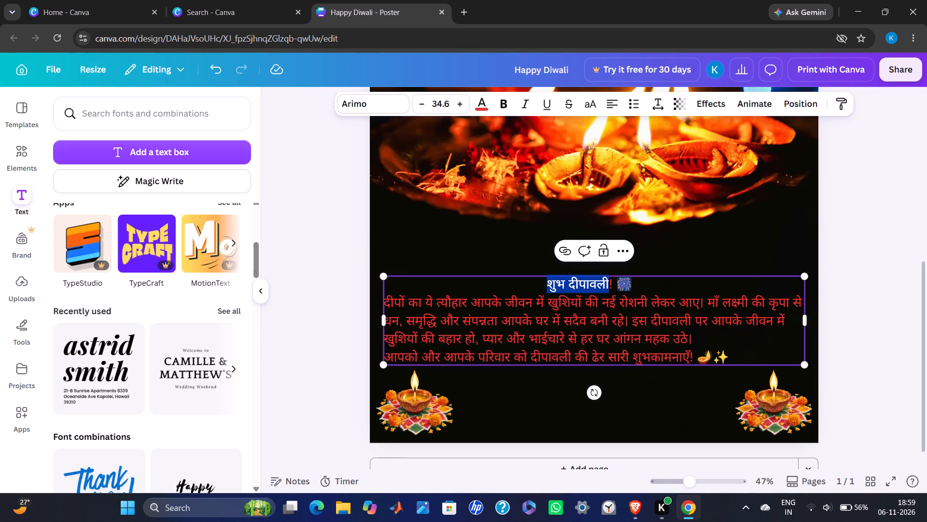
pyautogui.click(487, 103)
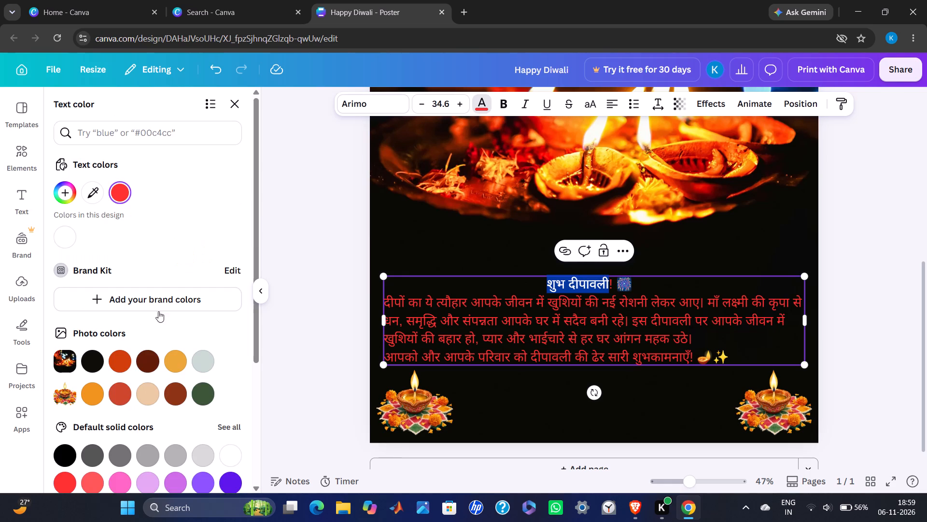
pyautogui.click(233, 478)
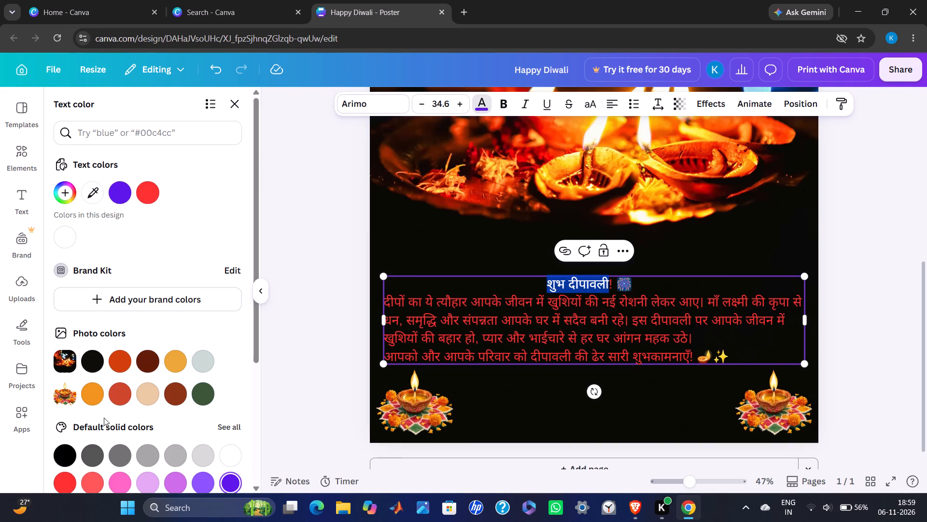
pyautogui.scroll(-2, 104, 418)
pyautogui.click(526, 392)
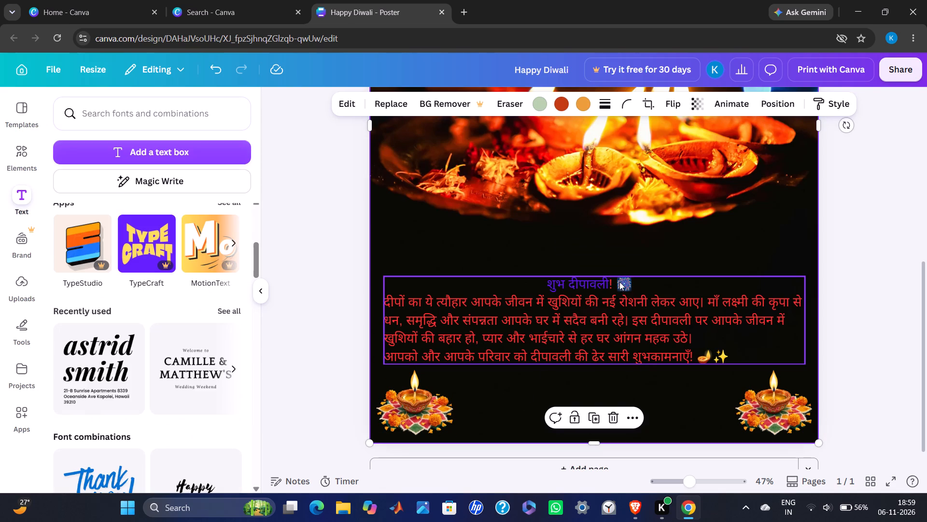
# Recolour the greeting's entire first line "शुभ दीपावली!", including its firework emoji, to a light aqua from the full set of default solid colours.
pyautogui.click(548, 284)
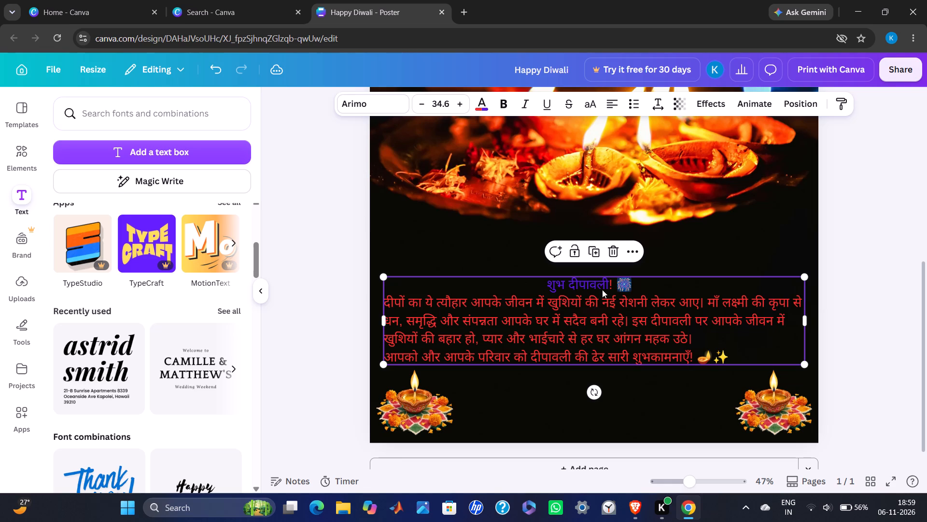
pyautogui.click(638, 286)
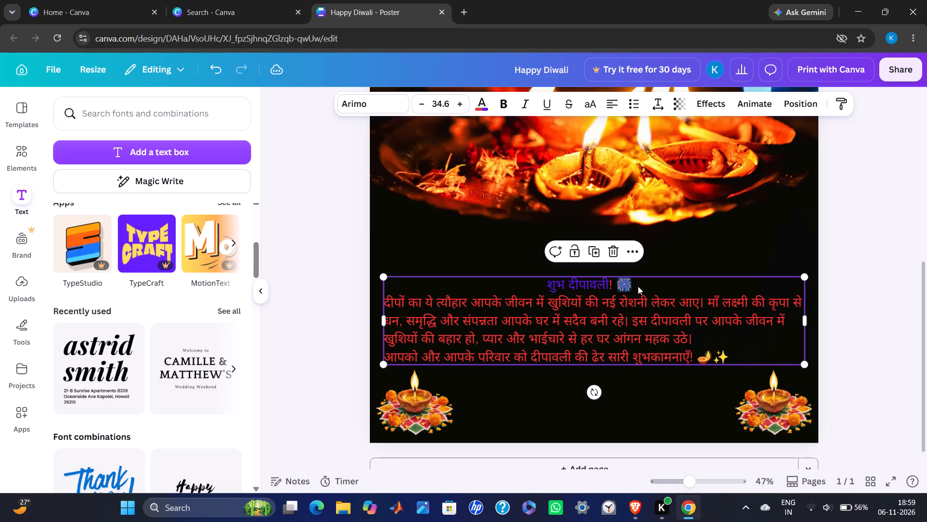
pyautogui.click(634, 286)
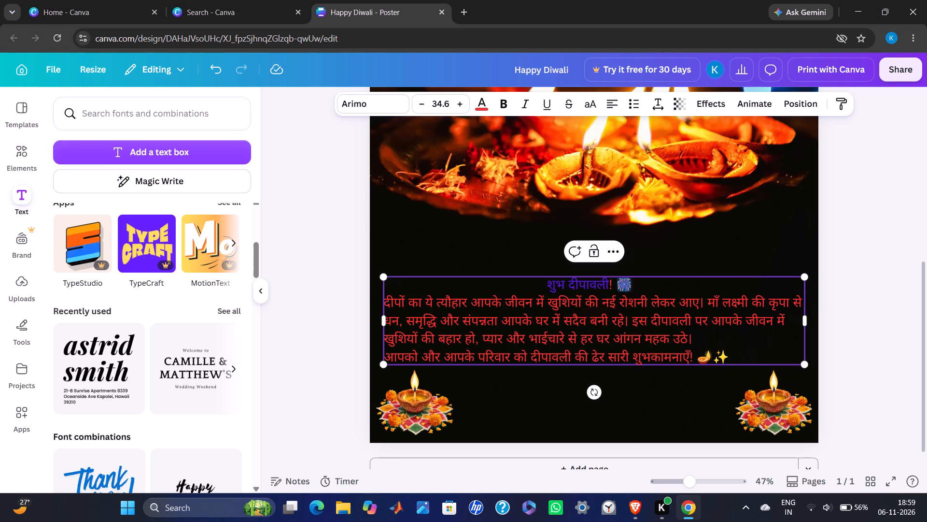
pyautogui.moveTo(634, 286); pyautogui.dragTo(576, 284)
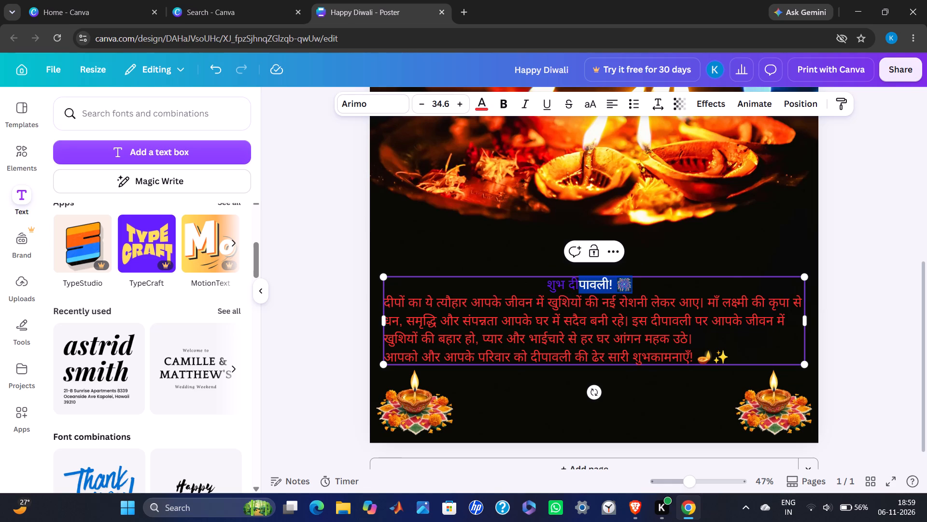
pyautogui.moveTo(576, 284); pyautogui.dragTo(547, 288)
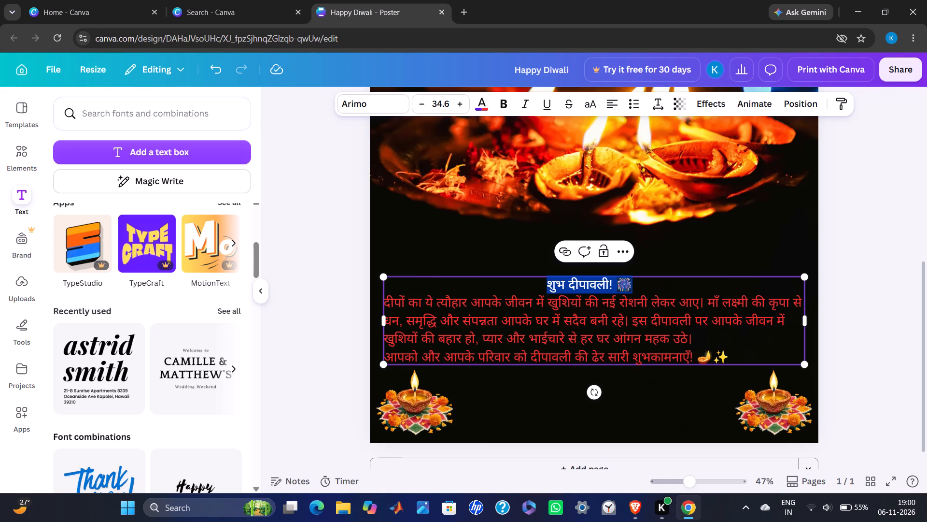
pyautogui.click(482, 100)
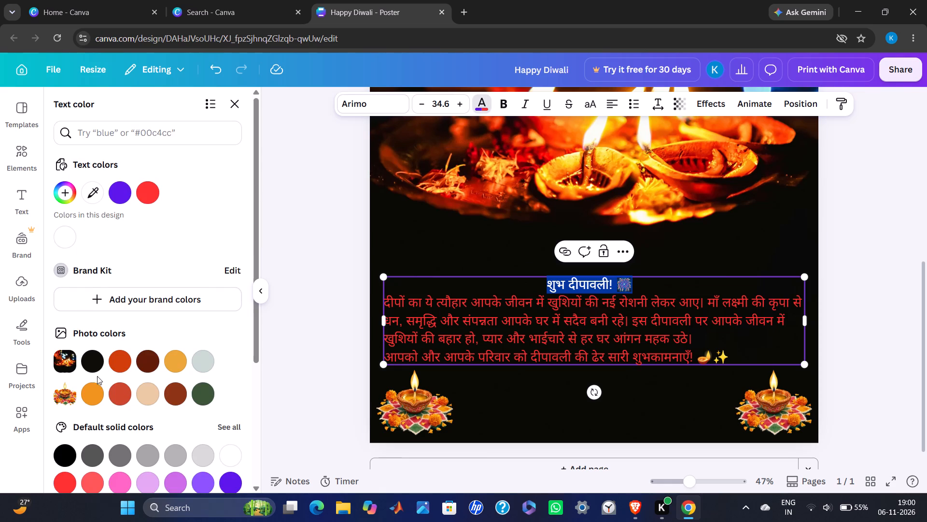
pyautogui.scroll(-5, 131, 404)
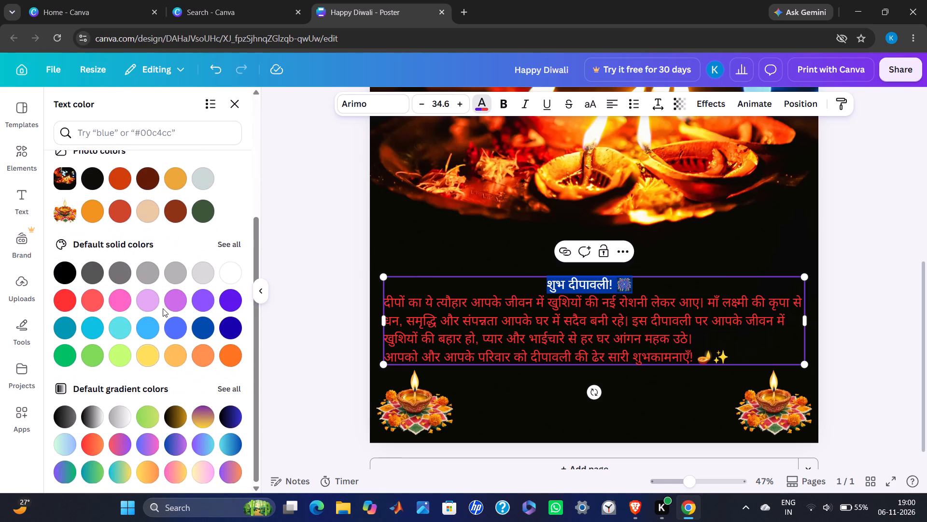
pyautogui.click(227, 243)
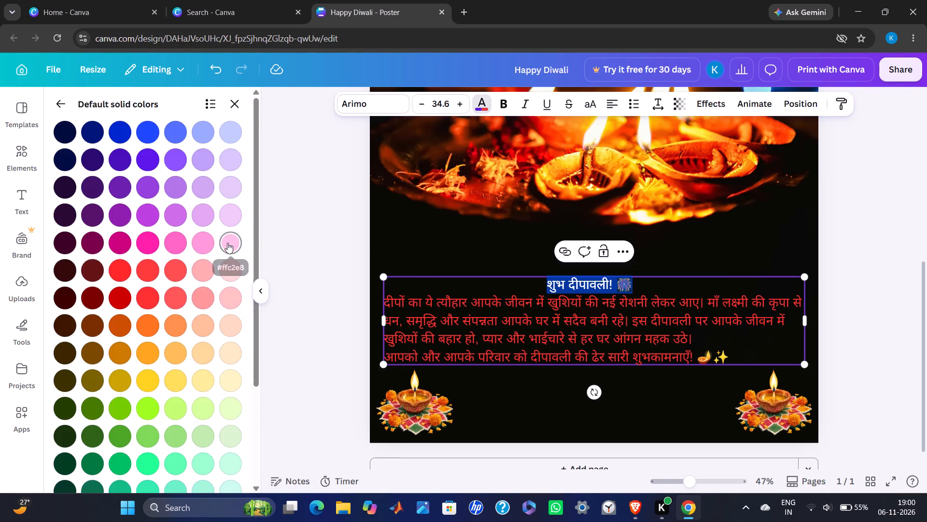
pyautogui.scroll(-3, 116, 407)
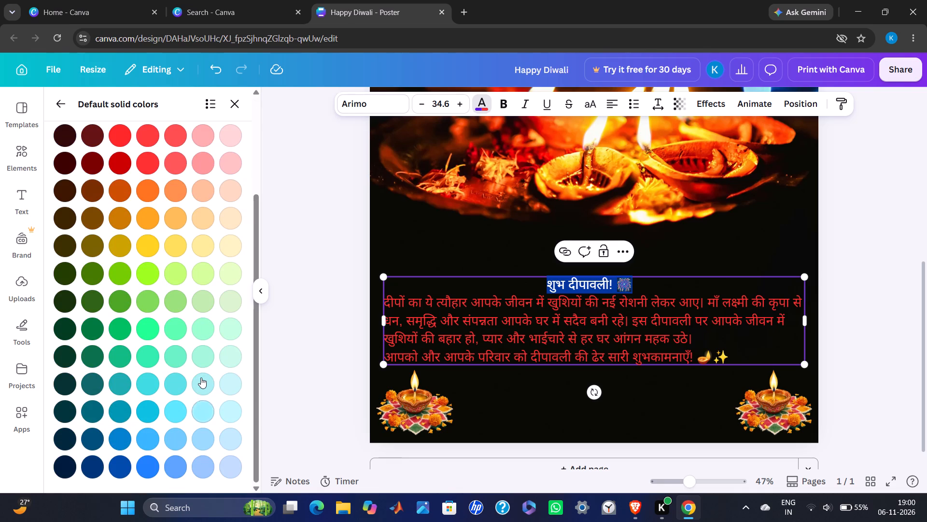
pyautogui.click(201, 375)
# Recolour the greeting's selected first line "शुभ दीपावली!" to a very pale lime green from the default solid colours, after trying a bright spring green.
pyautogui.click(148, 330)
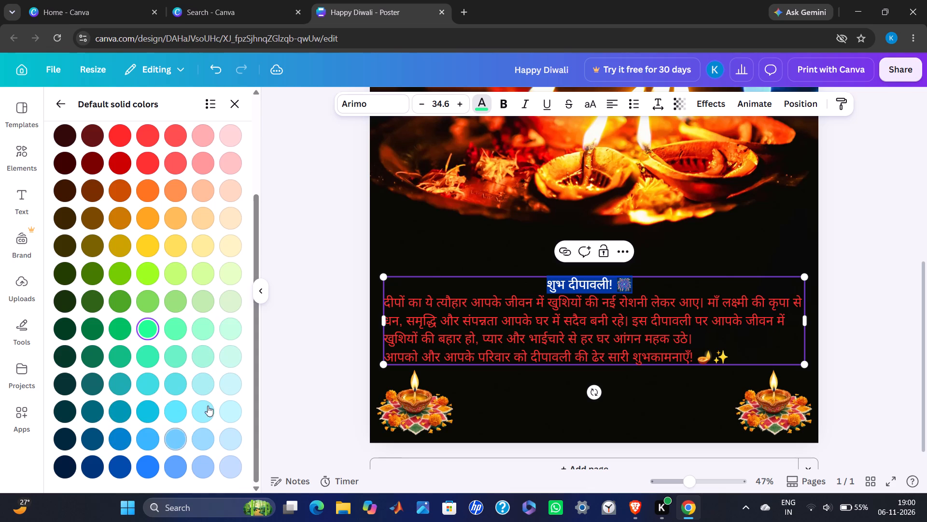
pyautogui.scroll(4, 230, 349)
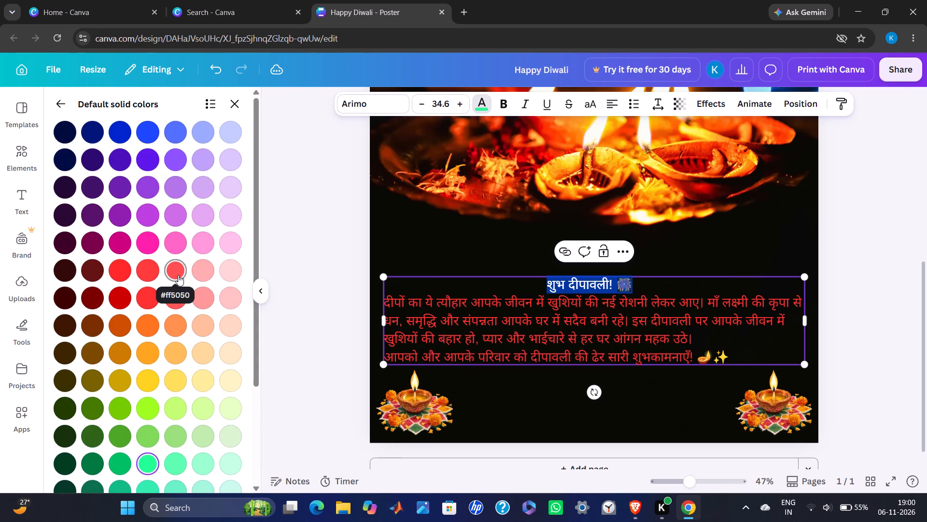
pyautogui.scroll(-2, 227, 397)
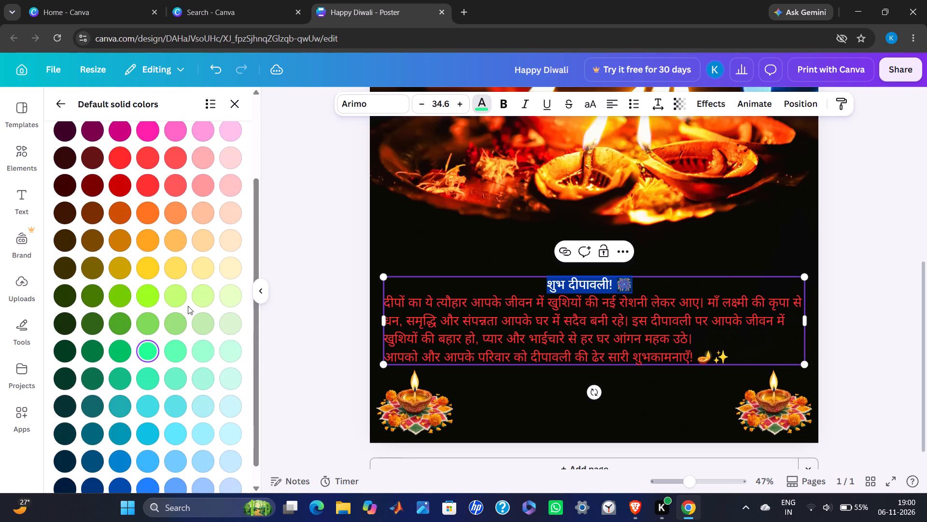
pyautogui.click(229, 297)
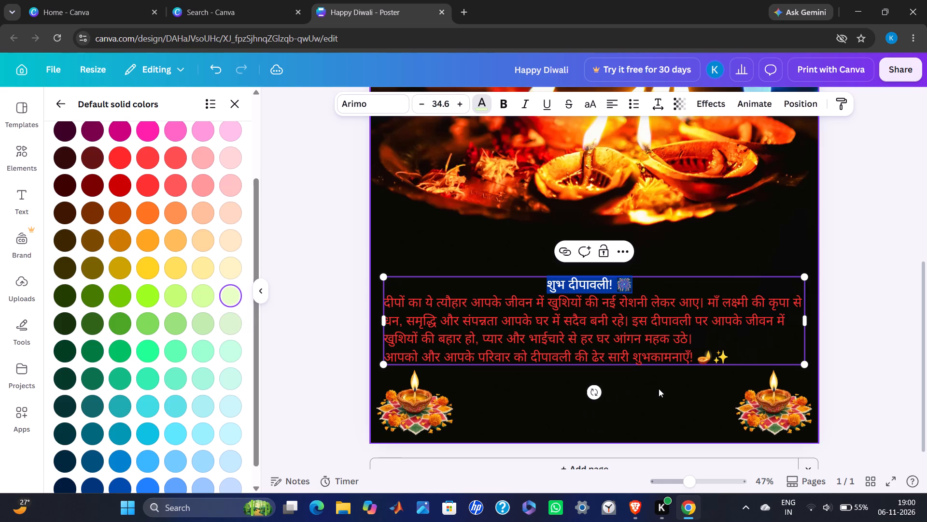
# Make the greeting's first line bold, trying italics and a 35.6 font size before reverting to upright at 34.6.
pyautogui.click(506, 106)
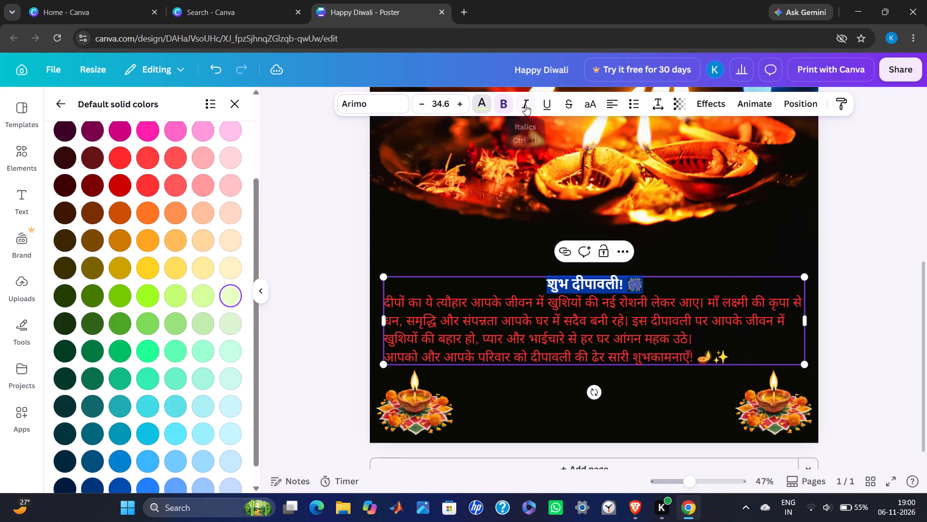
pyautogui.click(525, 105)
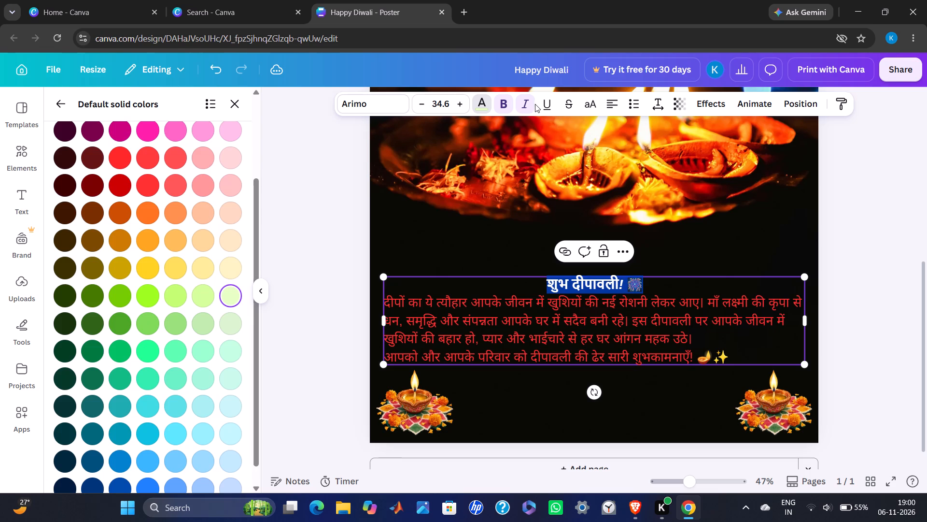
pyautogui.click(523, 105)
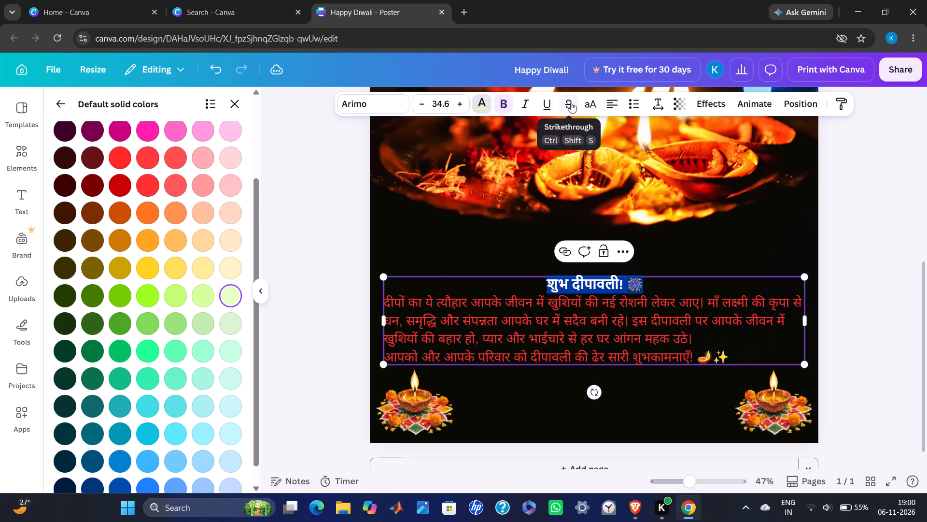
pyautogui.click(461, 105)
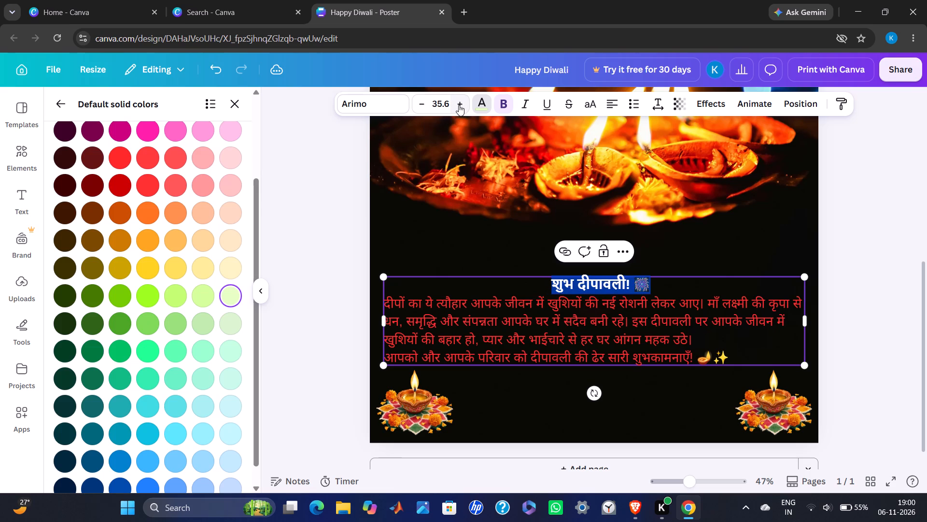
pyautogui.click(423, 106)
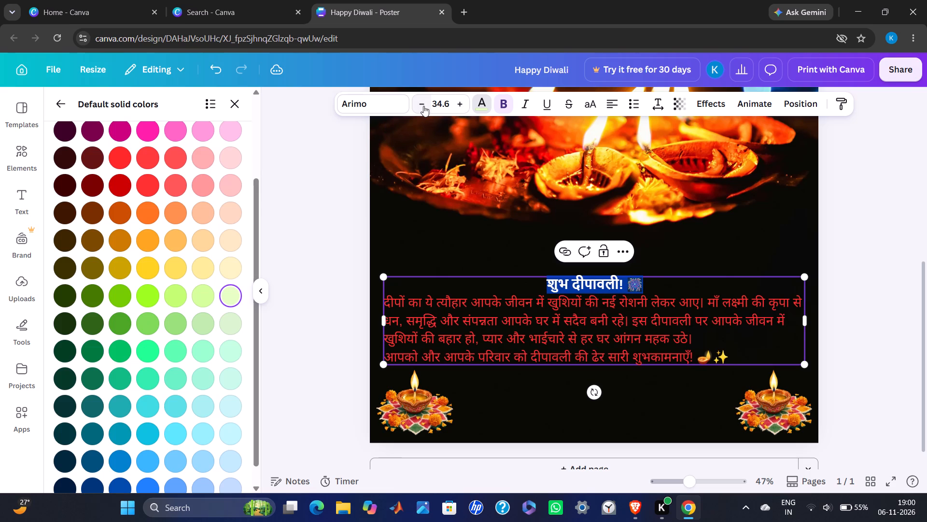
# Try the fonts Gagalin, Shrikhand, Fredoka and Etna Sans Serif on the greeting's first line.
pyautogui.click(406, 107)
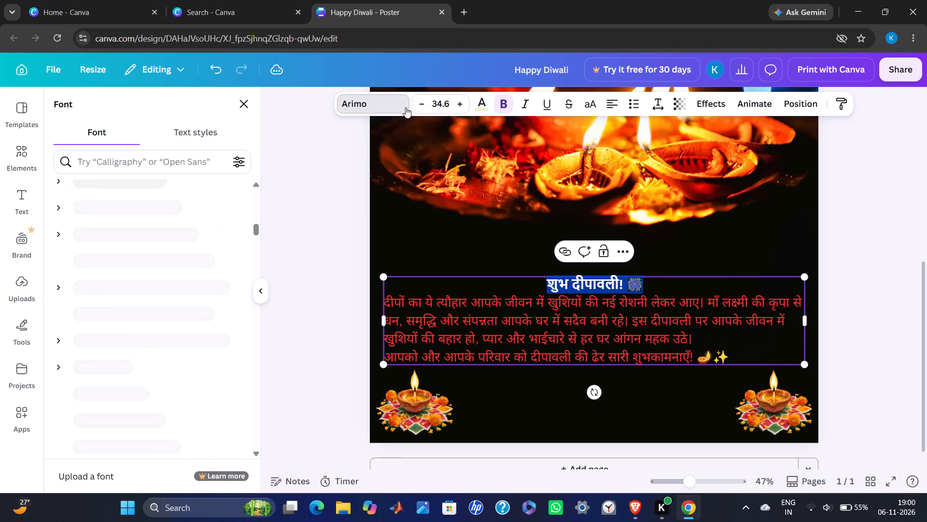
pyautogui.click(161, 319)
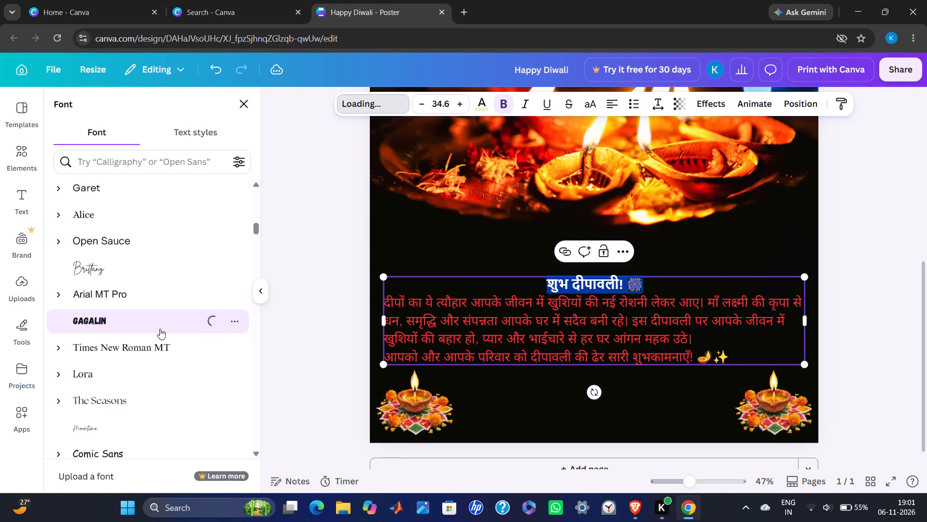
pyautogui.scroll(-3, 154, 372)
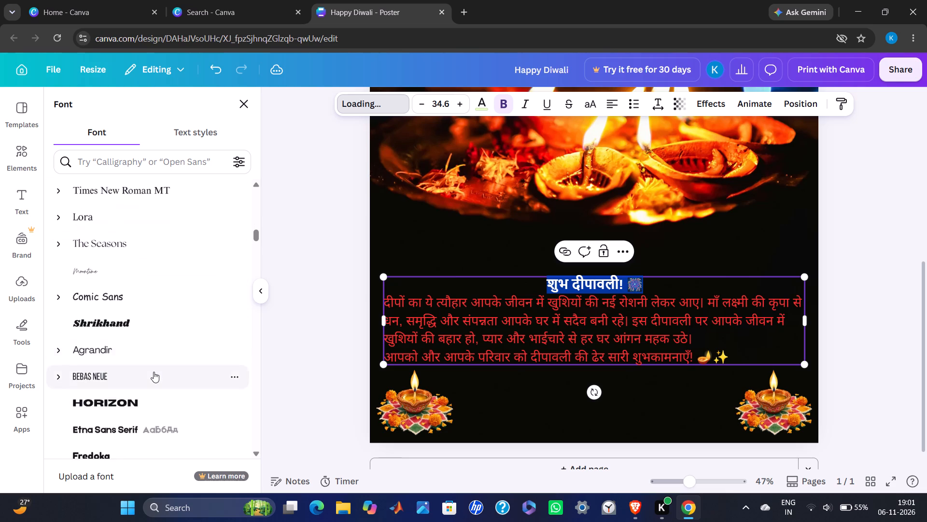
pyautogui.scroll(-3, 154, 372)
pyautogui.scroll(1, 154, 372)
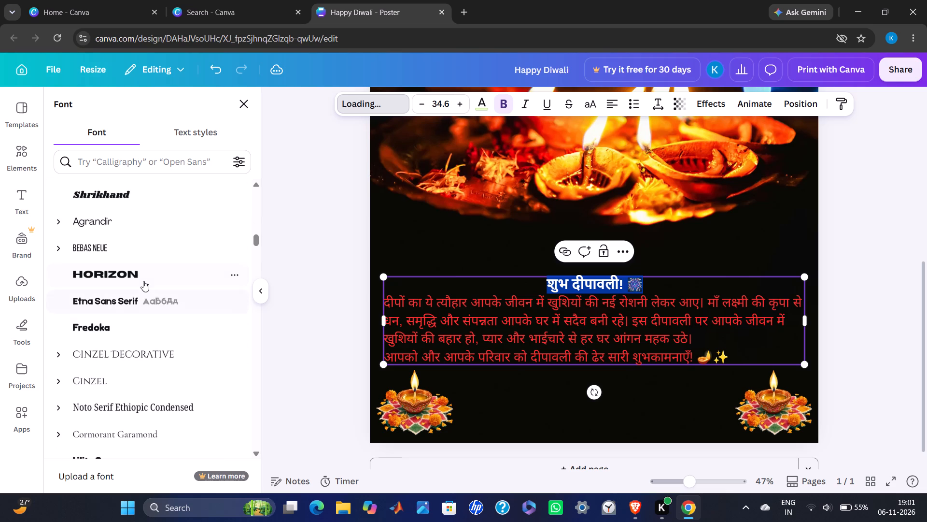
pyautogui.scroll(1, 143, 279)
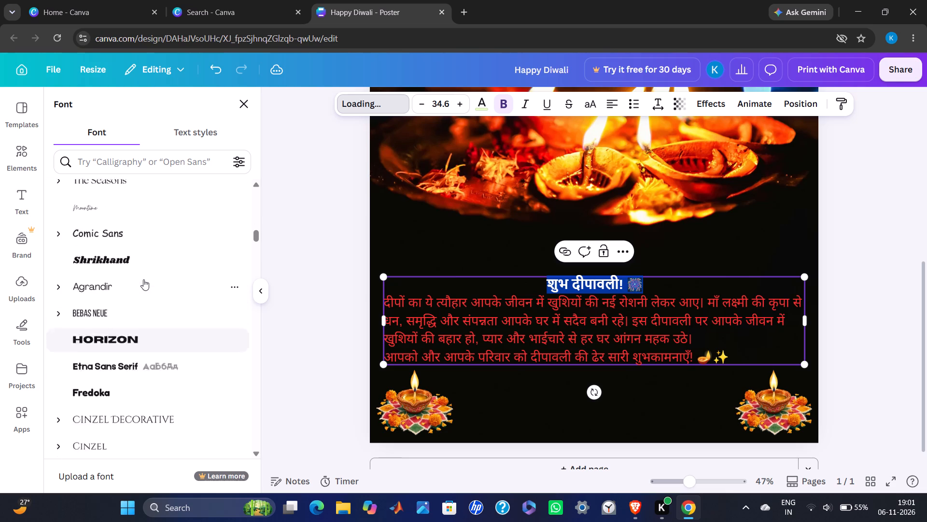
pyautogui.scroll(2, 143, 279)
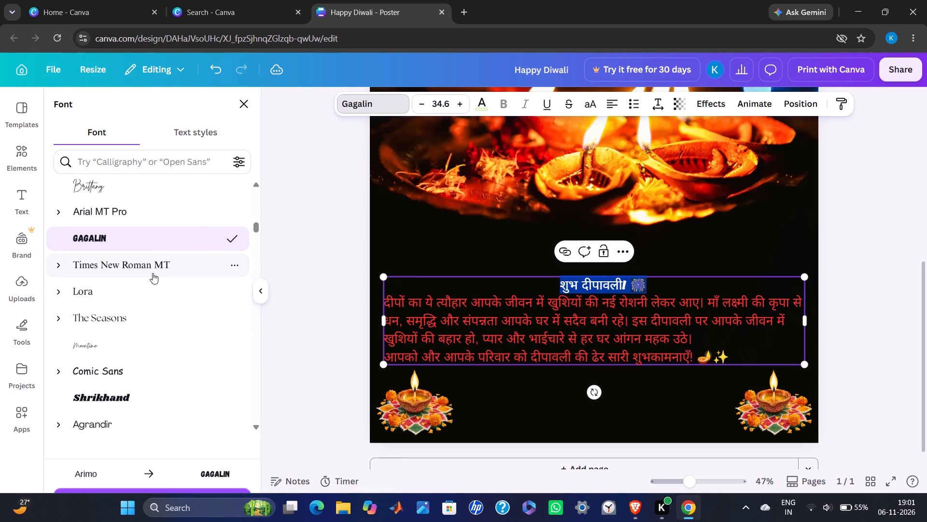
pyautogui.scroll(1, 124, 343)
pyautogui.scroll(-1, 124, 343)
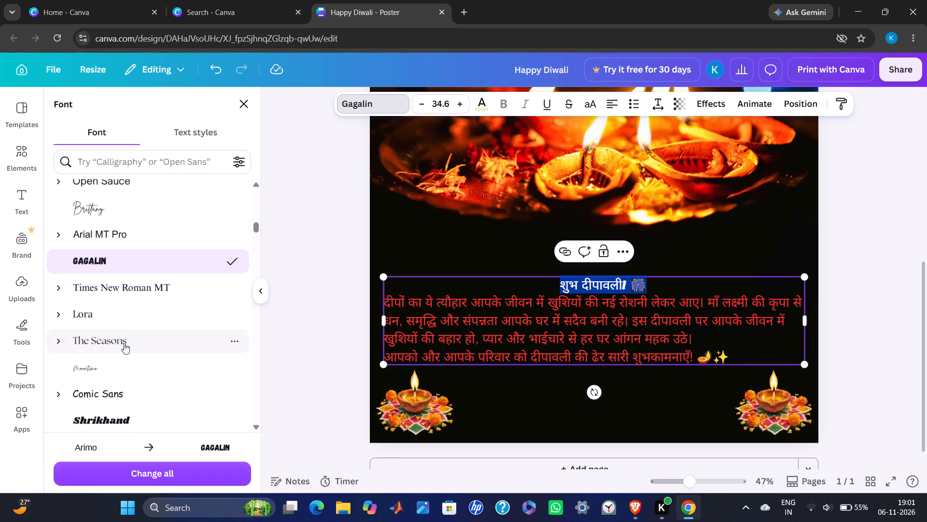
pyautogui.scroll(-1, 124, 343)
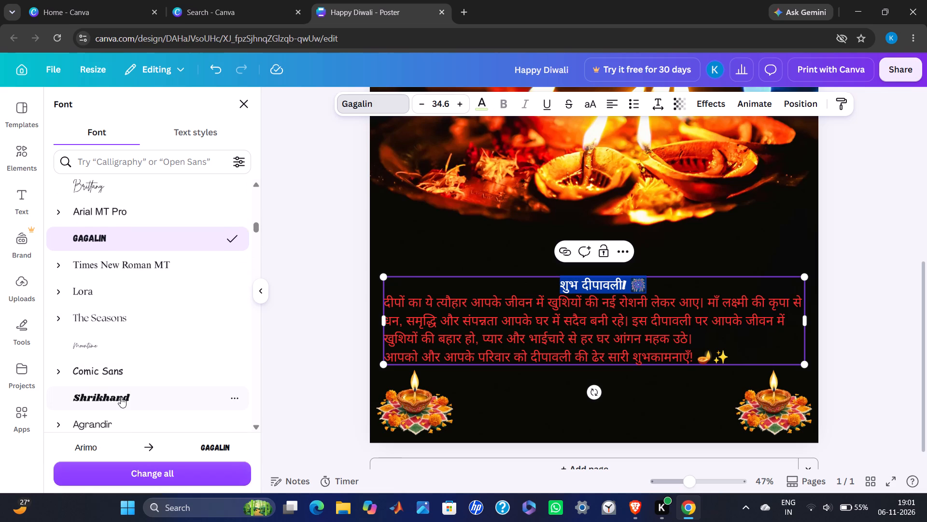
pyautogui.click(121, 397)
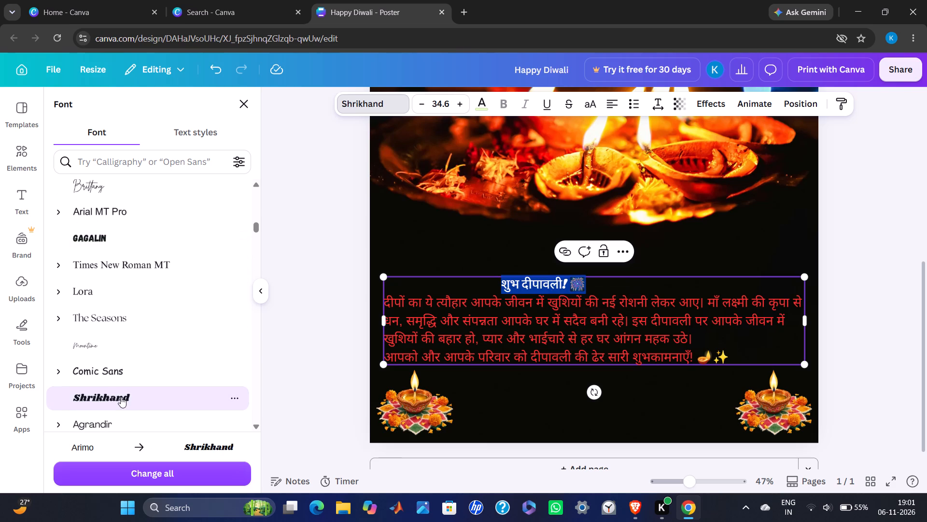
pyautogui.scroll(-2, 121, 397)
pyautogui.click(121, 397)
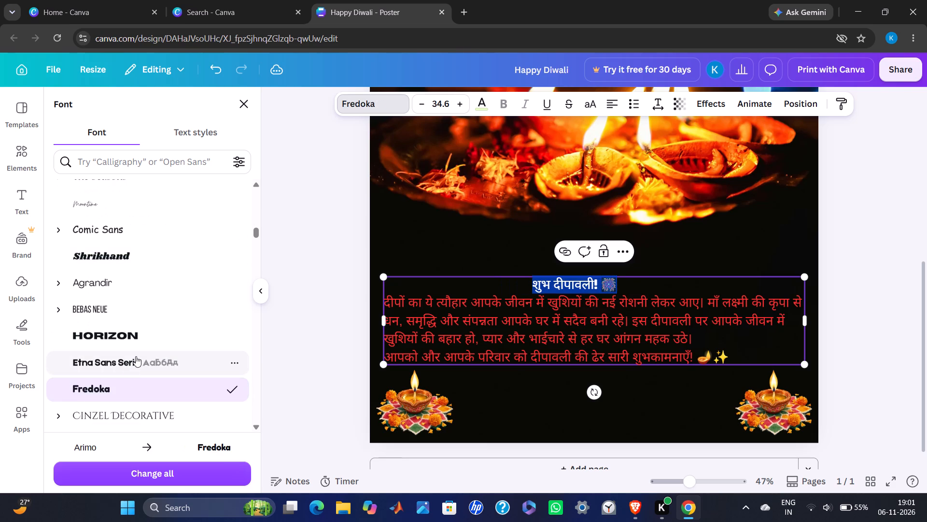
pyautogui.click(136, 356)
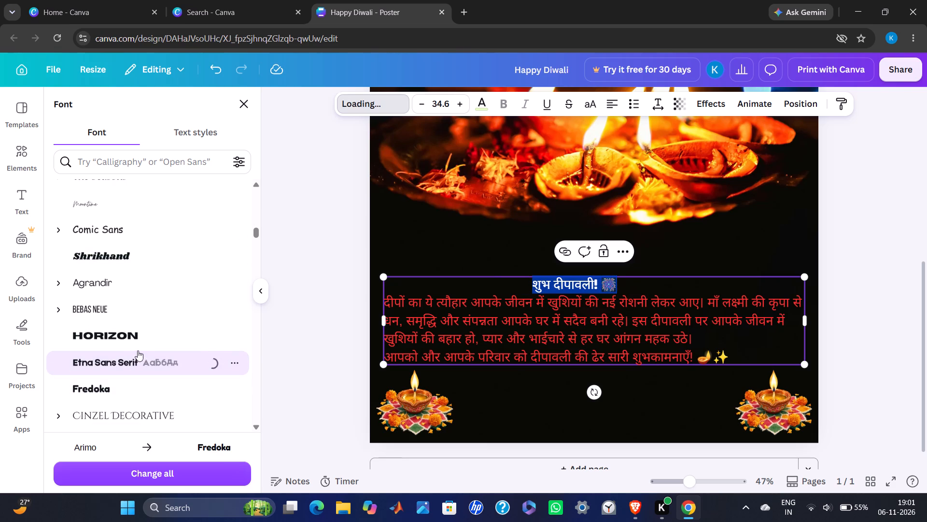
# Set the font of the greeting's first line "शुभ दीपावली!" to Horizon and browse nearby fonts in the list.
pyautogui.click(140, 340)
pyautogui.scroll(-1, 140, 340)
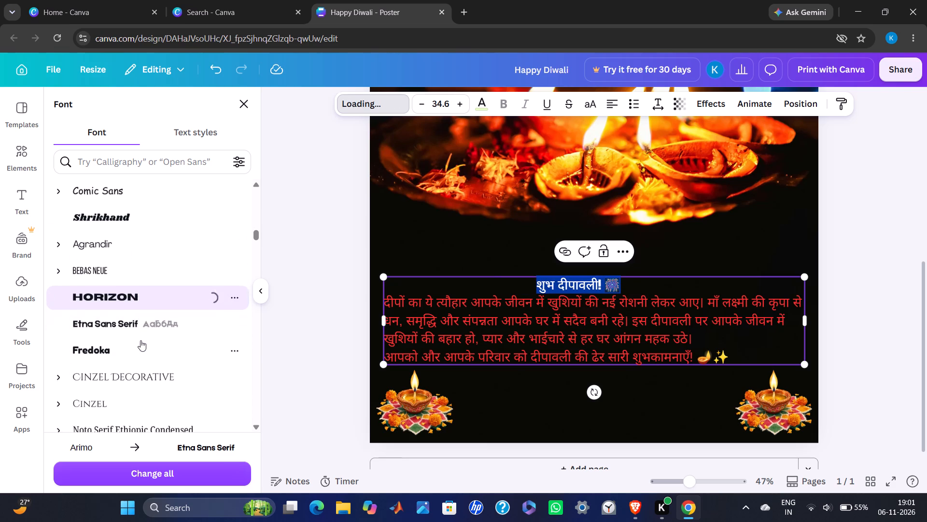
pyautogui.scroll(-2, 140, 340)
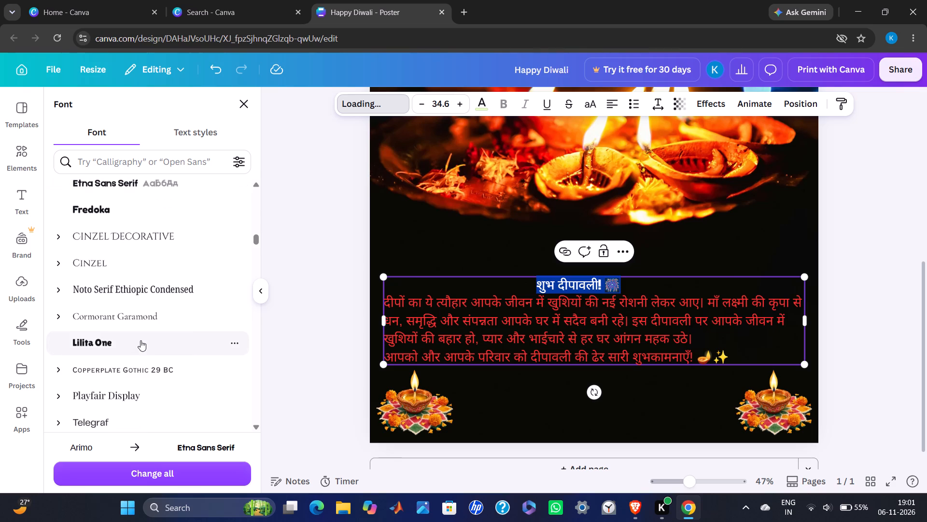
pyautogui.scroll(1, 140, 340)
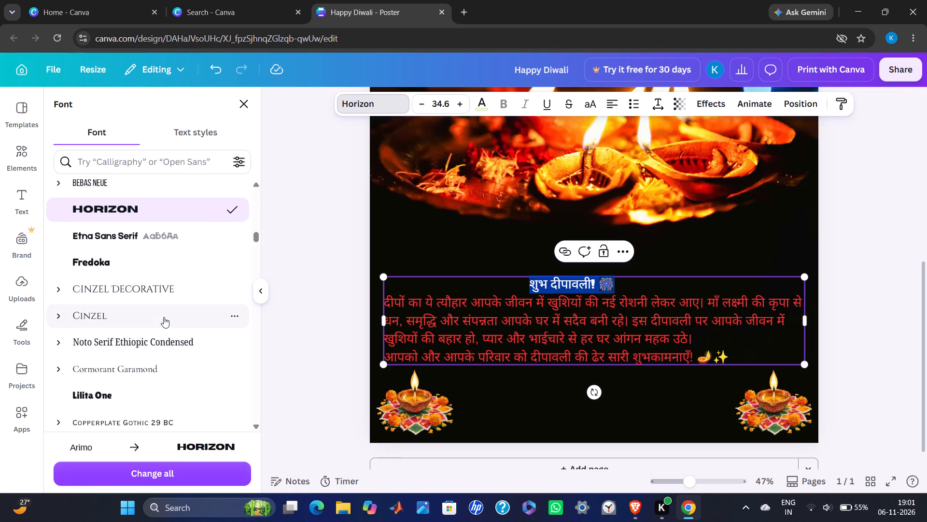
pyautogui.scroll(-1, 164, 317)
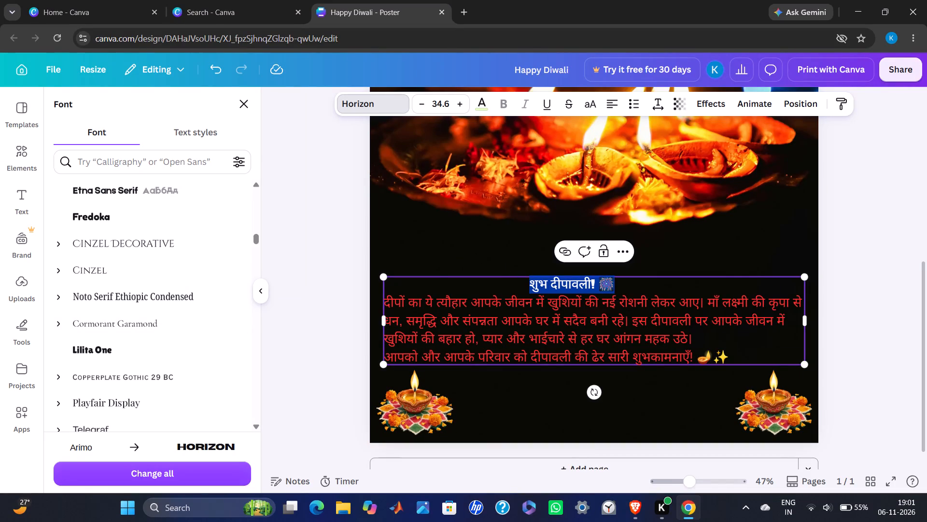
# Cut the first line "शुभ दीपावली!" with its firework emoji out of the greeting's text box.
pyautogui.hotkey('ctrl', 'x')
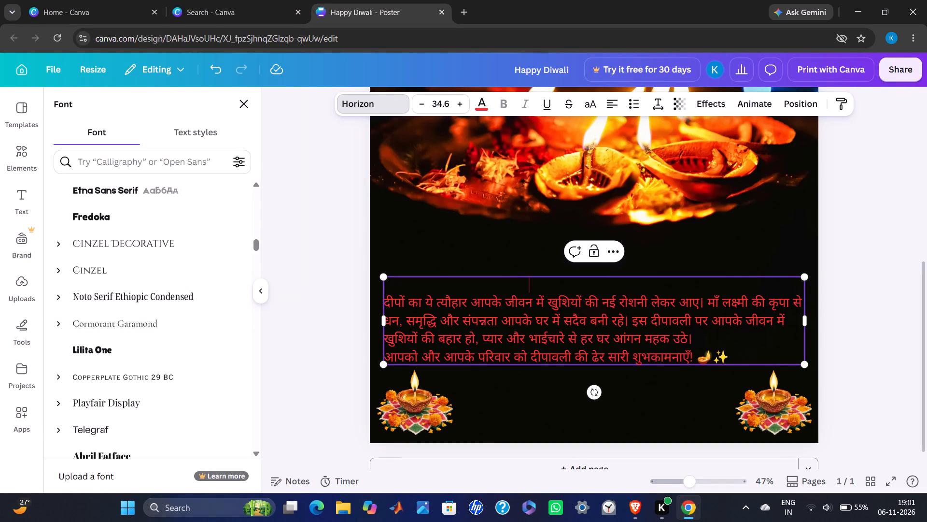
# Shift the greeting's text box slightly lower and resize it marginally from its top-right corner.
pyautogui.click(640, 276)
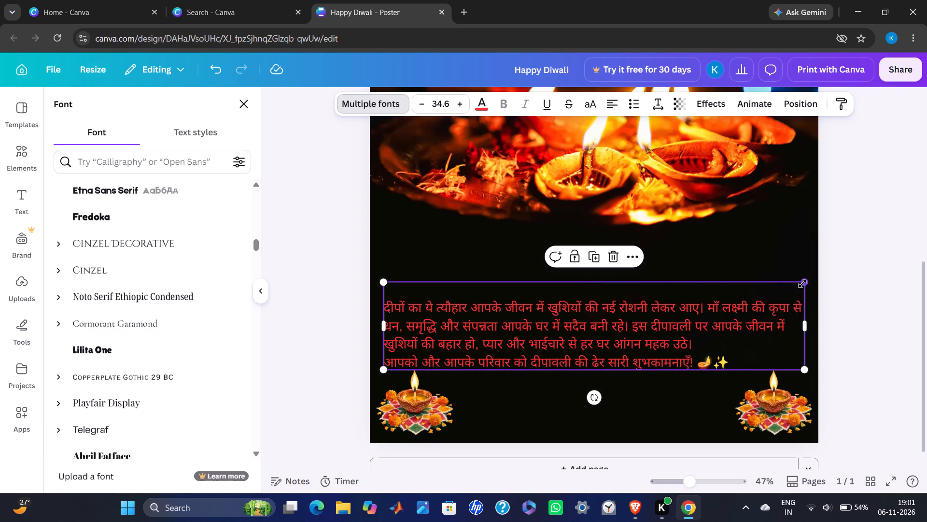
pyautogui.moveTo(803, 284); pyautogui.dragTo(805, 289)
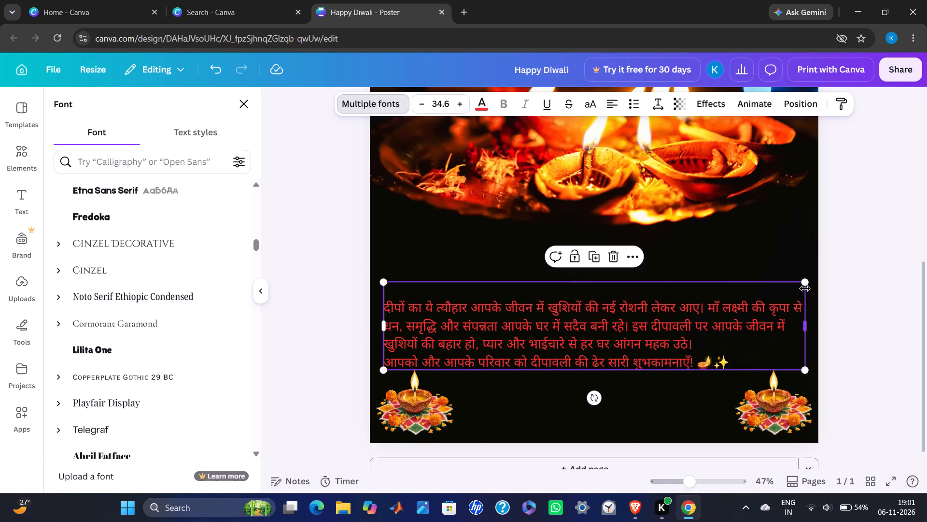
# Try to clear the leftover spaces and blank first line above the paragraph in the greeting's text box.
pyautogui.click(397, 289)
pyautogui.press('BackSpace')
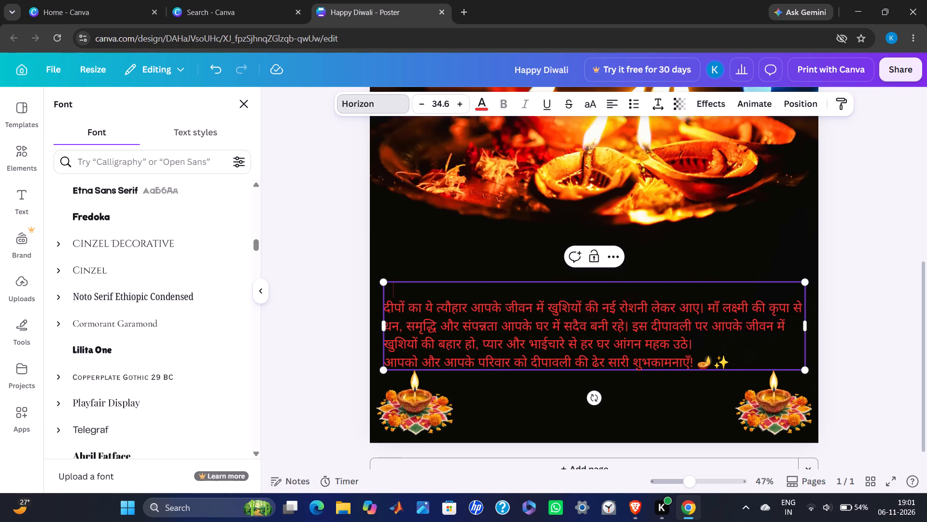
pyautogui.click(787, 291)
pyautogui.press('BackSpace')
pyautogui.press('BackSpace')
pyautogui.press('BackSpace')
pyautogui.press('BackSpace')
pyautogui.press('BackSpace')
pyautogui.press('BackSpace')
pyautogui.press('BackSpace')
pyautogui.press('BackSpace')
pyautogui.press('BackSpace')
pyautogui.press('BackSpace')
pyautogui.press('BackSpace')
pyautogui.press('BackSpace')
pyautogui.press('BackSpace')
pyautogui.press('BackSpace')
pyautogui.press('BackSpace')
pyautogui.press('BackSpace')
pyautogui.press('BackSpace')
pyautogui.press('BackSpace')
pyautogui.press('BackSpace')
pyautogui.press('BackSpace')
pyautogui.click(392, 308)
pyautogui.press('Left')
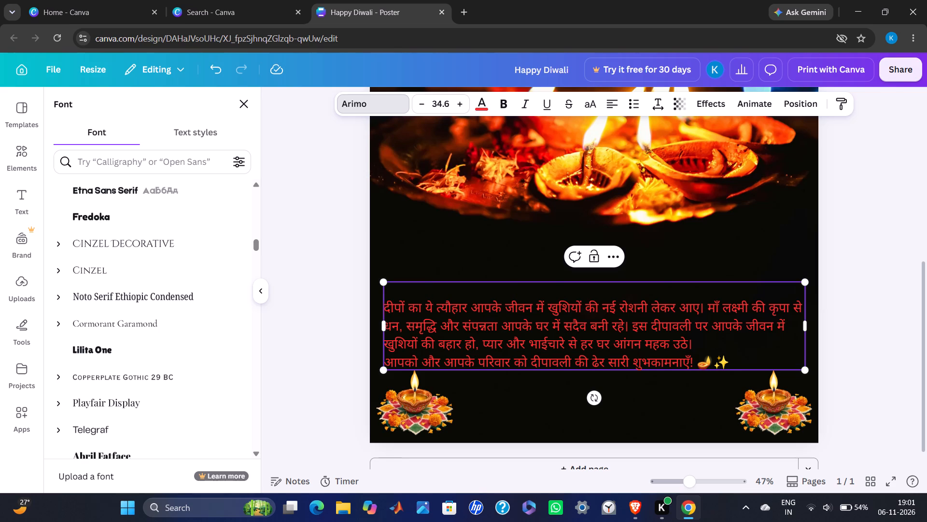
pyautogui.press('Left')
pyautogui.press('BackSpace')
pyautogui.press('BackSpace')
pyautogui.press('BackSpace')
pyautogui.press('BackSpace')
pyautogui.press('BackSpace')
pyautogui.press('BackSpace')
pyautogui.press('BackSpace')
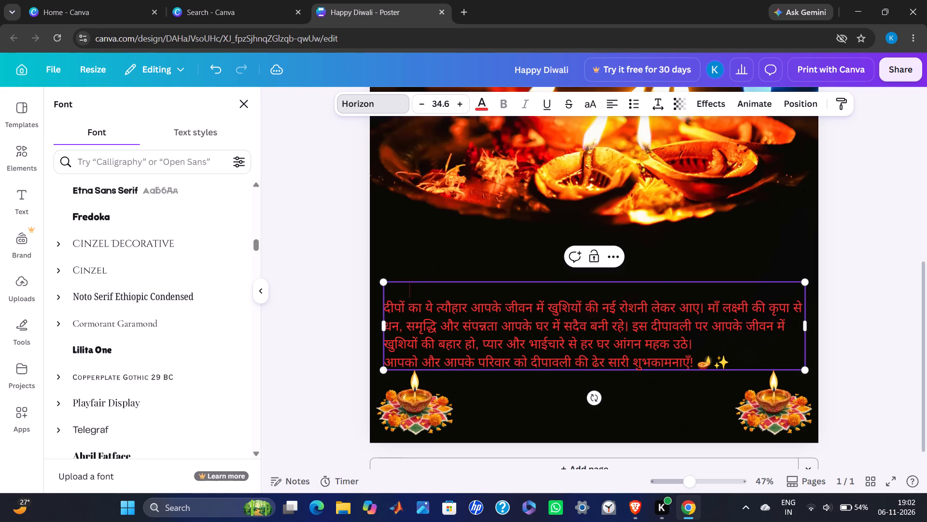
pyautogui.press('BackSpace')
pyautogui.press('BackSpace')
pyautogui.press('BackSpace')
pyautogui.press('BackSpace')
pyautogui.press('BackSpace')
pyautogui.press('BackSpace')
pyautogui.press('BackSpace')
pyautogui.press('BackSpace')
pyautogui.press('BackSpace')
pyautogui.press('BackSpace')
pyautogui.press('BackSpace')
pyautogui.press('BackSpace')
pyautogui.press('BackSpace')
pyautogui.press('BackSpace')
pyautogui.press('BackSpace')
pyautogui.press('BackSpace')
pyautogui.press('BackSpace')
pyautogui.press('BackSpace')
pyautogui.press('BackSpace')
pyautogui.press('BackSpace')
pyautogui.press('BackSpace')
pyautogui.press('BackSpace')
pyautogui.press('BackSpace')
pyautogui.press('BackSpace')
pyautogui.press('BackSpace')
pyautogui.press('BackSpace')
pyautogui.press('BackSpace')
pyautogui.press('BackSpace')
pyautogui.press('BackSpace')
pyautogui.press('BackSpace')
pyautogui.press('BackSpace')
pyautogui.press('BackSpace')
pyautogui.click(401, 293)
pyautogui.press('BackSpace')
pyautogui.press('BackSpace')
pyautogui.press('BackSpace')
pyautogui.press('BackSpace')
pyautogui.press('BackSpace')
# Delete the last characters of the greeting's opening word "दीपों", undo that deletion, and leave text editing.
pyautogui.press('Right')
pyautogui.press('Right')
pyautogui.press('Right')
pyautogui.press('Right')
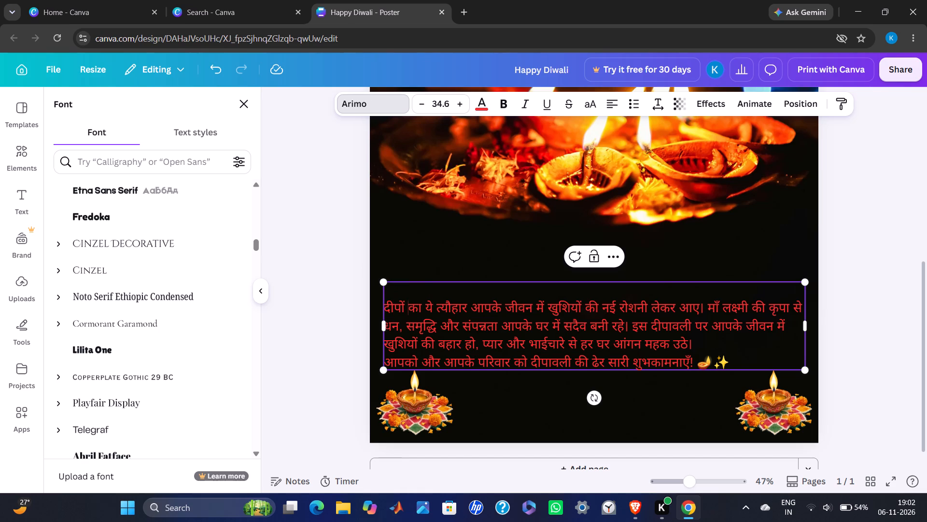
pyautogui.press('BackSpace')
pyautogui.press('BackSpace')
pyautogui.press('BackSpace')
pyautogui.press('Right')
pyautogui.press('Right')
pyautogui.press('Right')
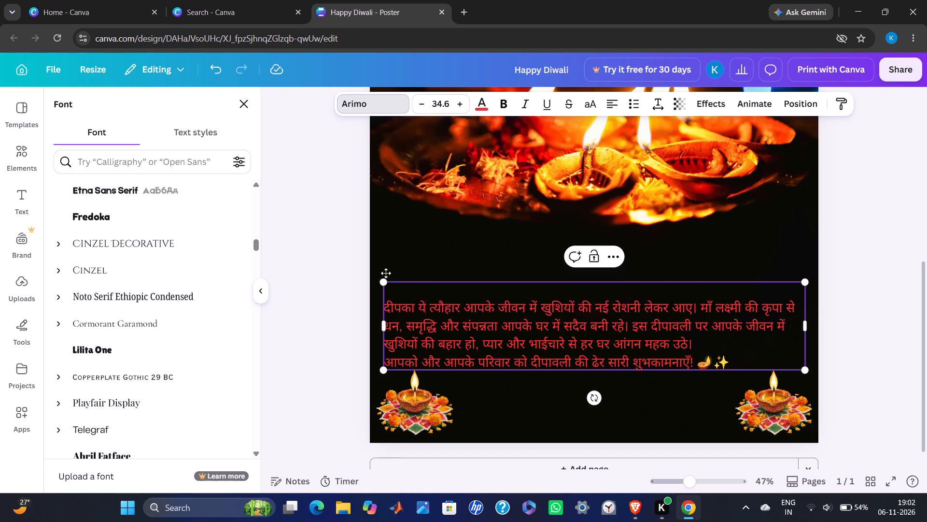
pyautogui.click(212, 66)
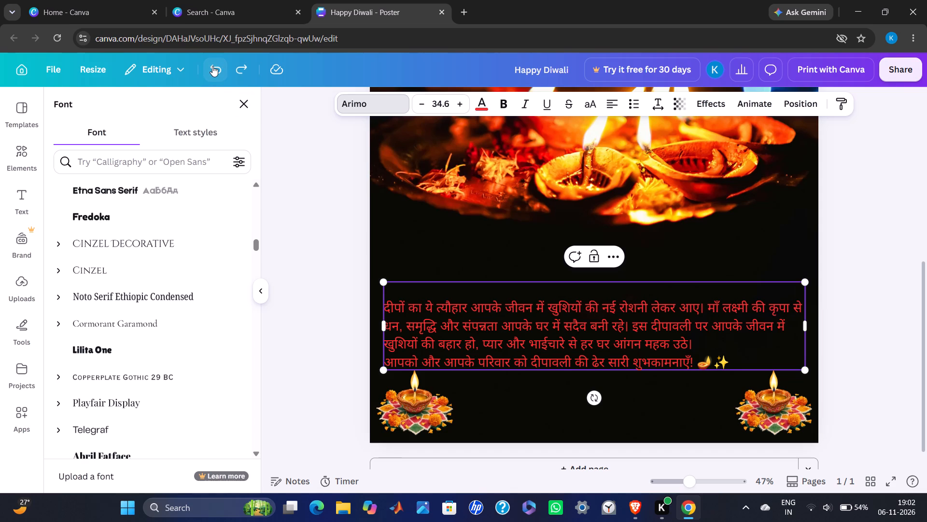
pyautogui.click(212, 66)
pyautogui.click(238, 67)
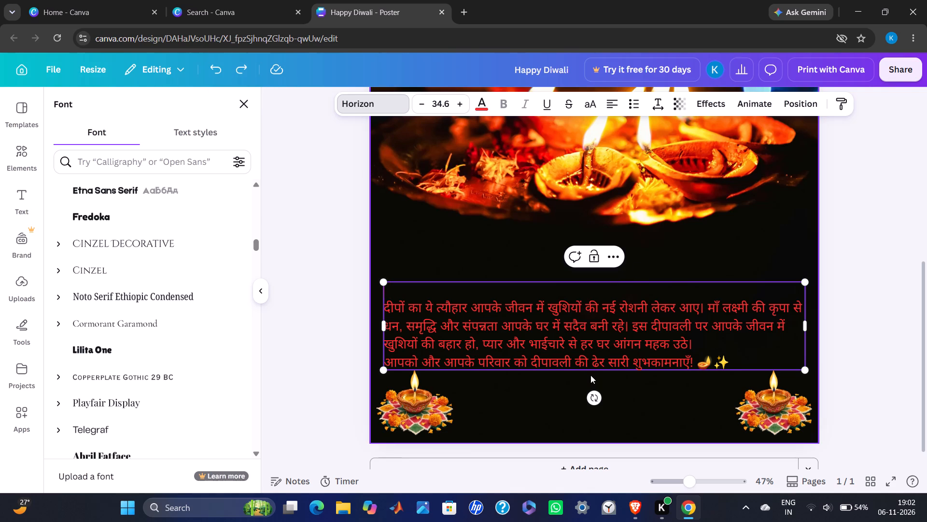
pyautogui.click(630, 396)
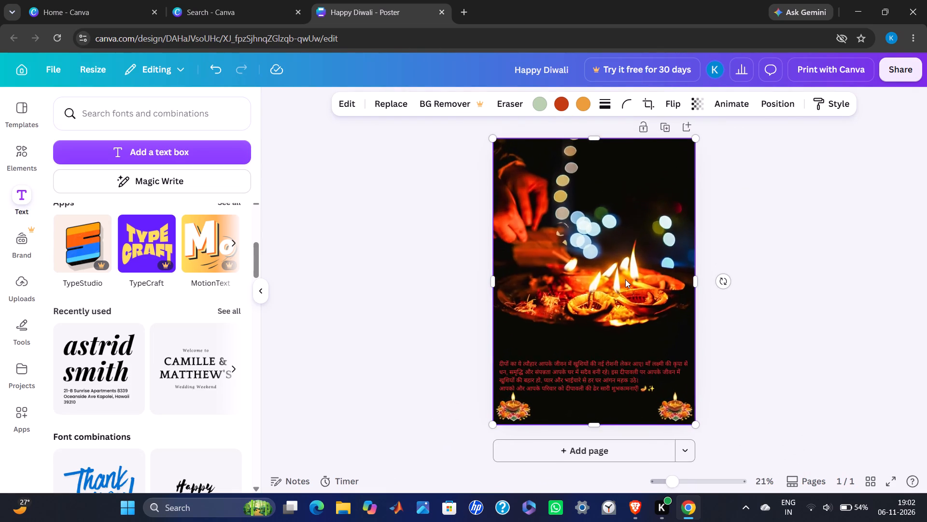
# Resize the greeting's text box from its top-right corner to a font size of about 35.2.
pyautogui.hscroll(-3, 625, 279)
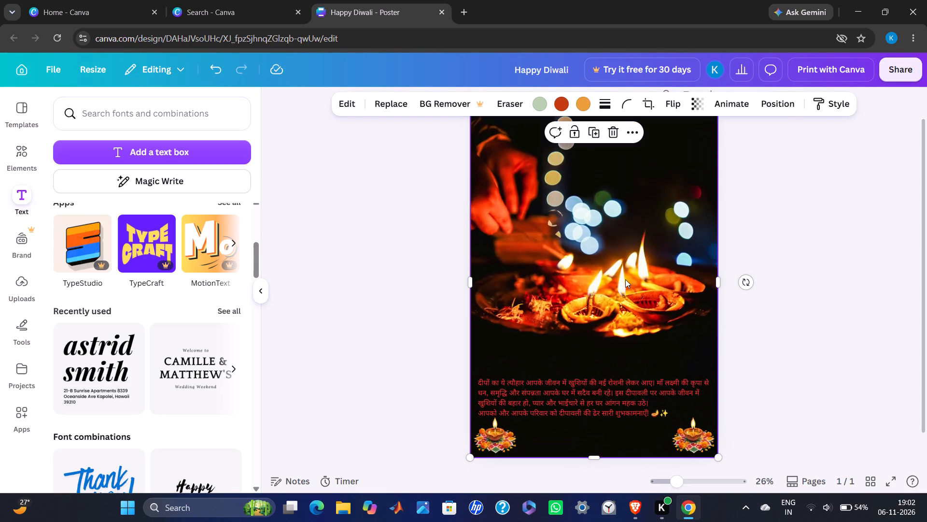
pyautogui.hscroll(-3, 625, 279)
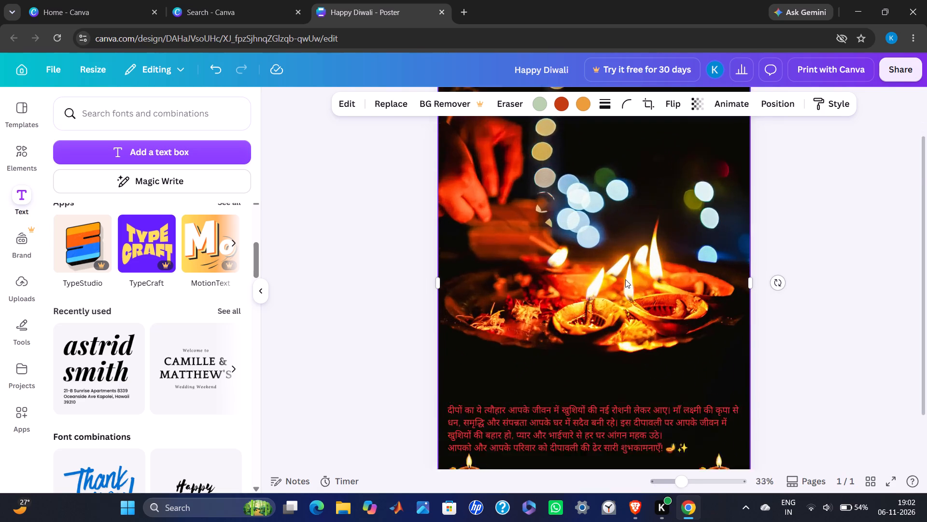
pyautogui.scroll(-2, 625, 279)
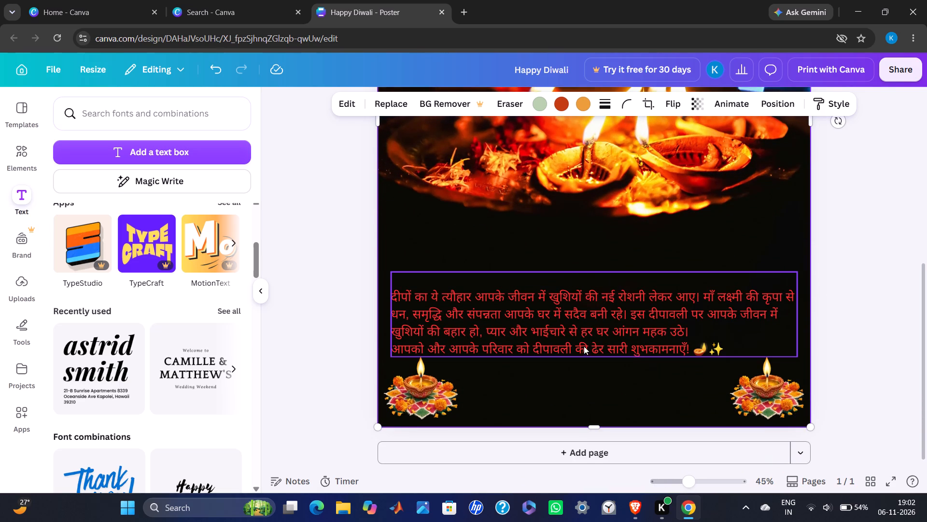
pyautogui.click(795, 272)
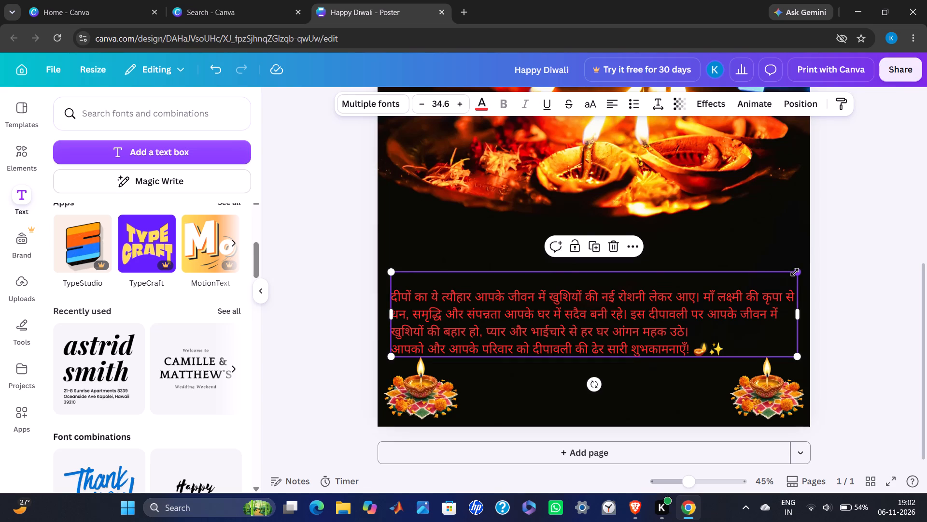
pyautogui.moveTo(795, 272); pyautogui.dragTo(797, 241)
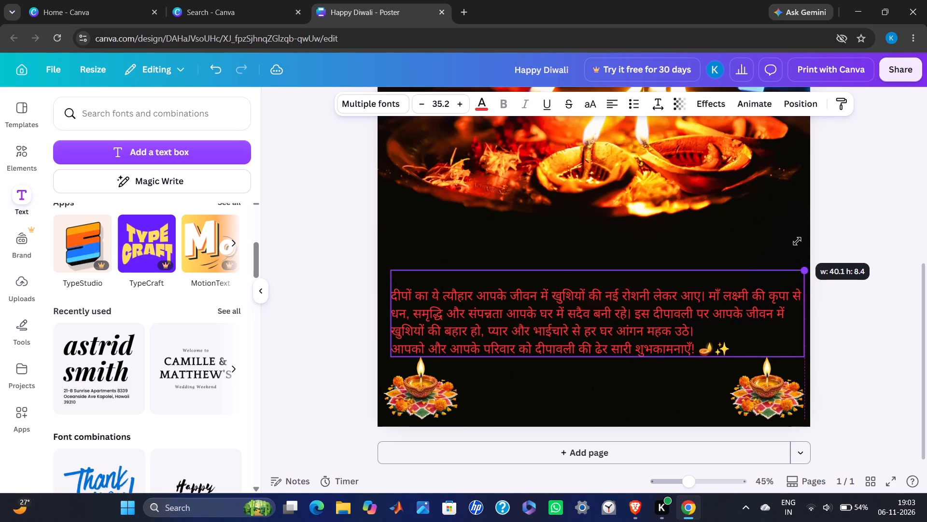
pyautogui.moveTo(797, 241); pyautogui.dragTo(549, 300)
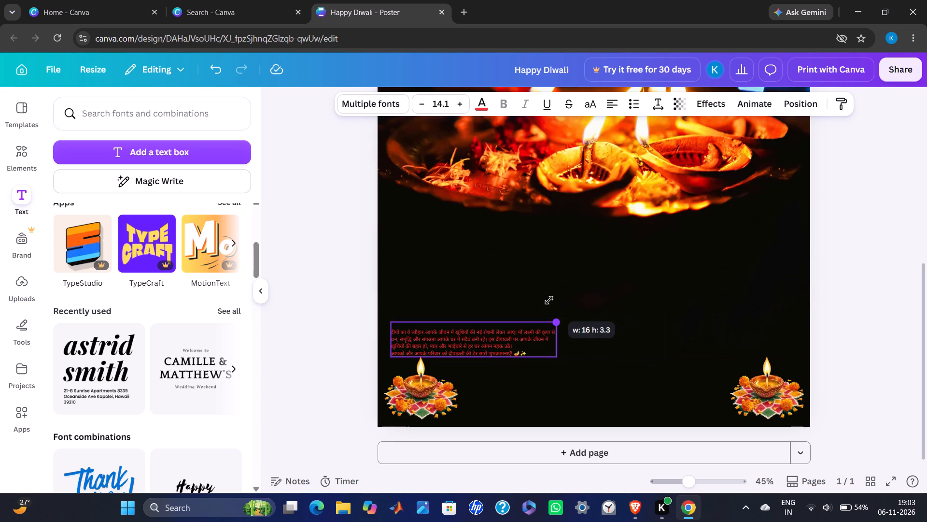
pyautogui.moveTo(549, 300); pyautogui.dragTo(812, 265)
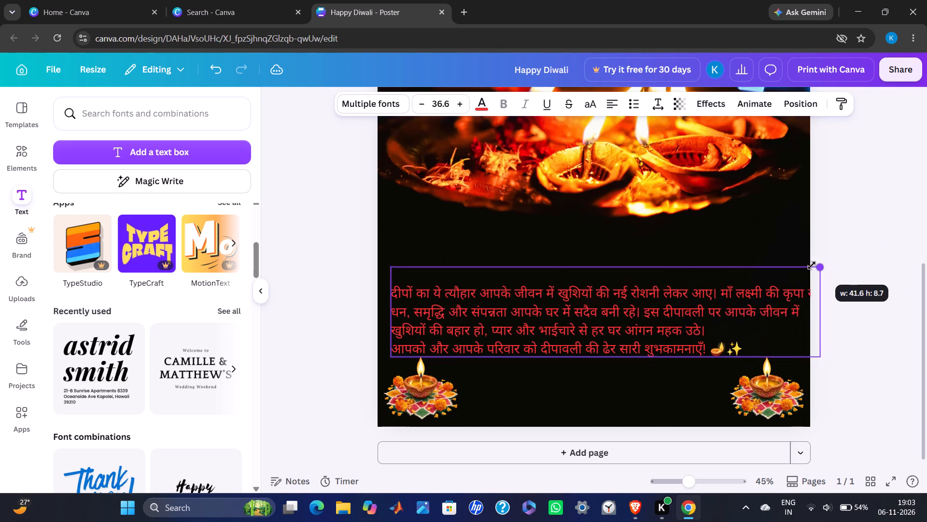
pyautogui.moveTo(812, 265); pyautogui.dragTo(803, 265)
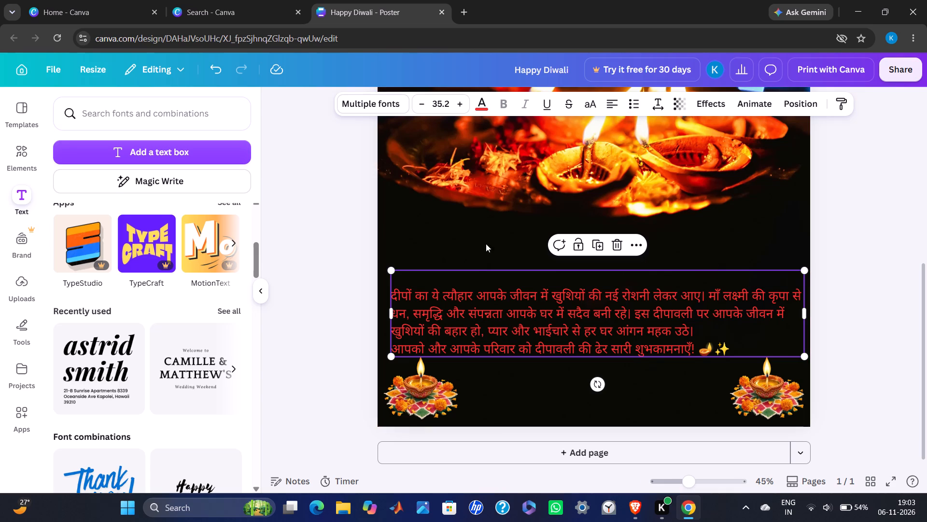
pyautogui.click(460, 247)
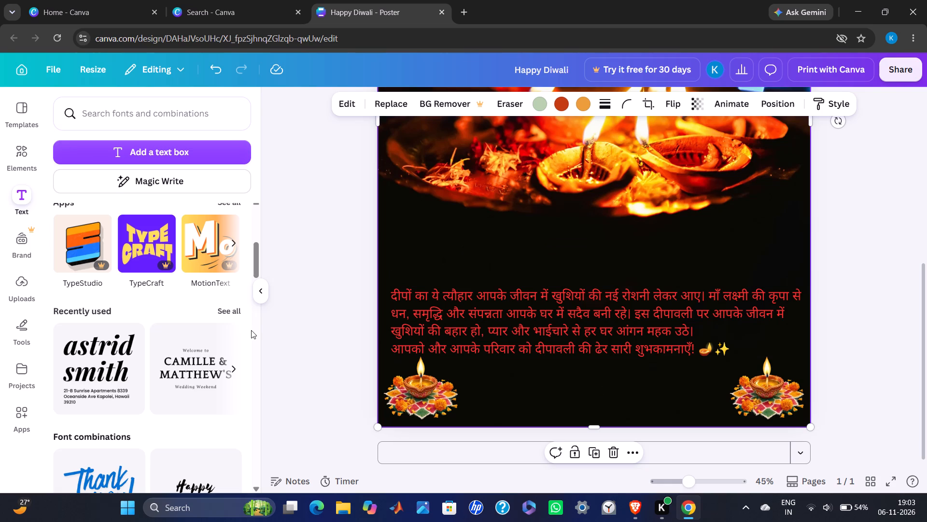
# Add a new text box above the greeting and replace its placeholder with the cut heading "शुभ दीपावली!" and firework emoji.
pyautogui.click(152, 148)
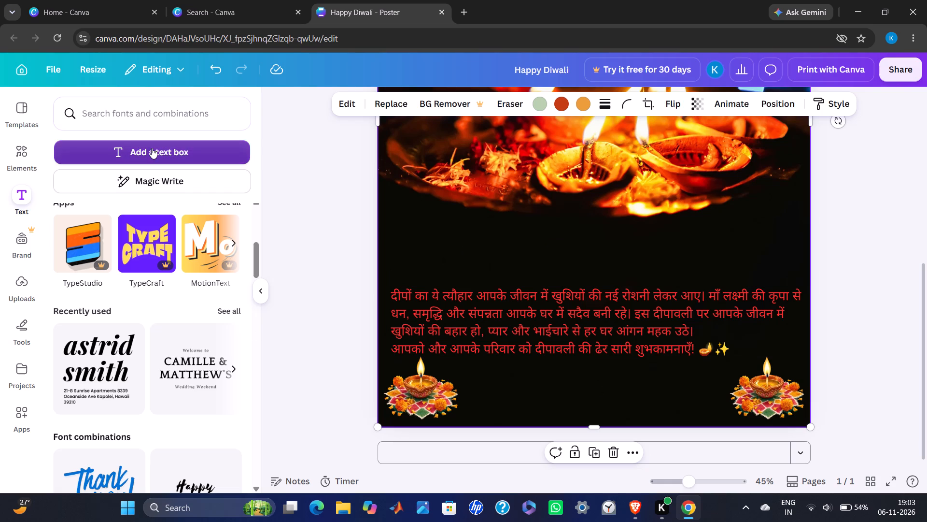
pyautogui.press('BackSpace')
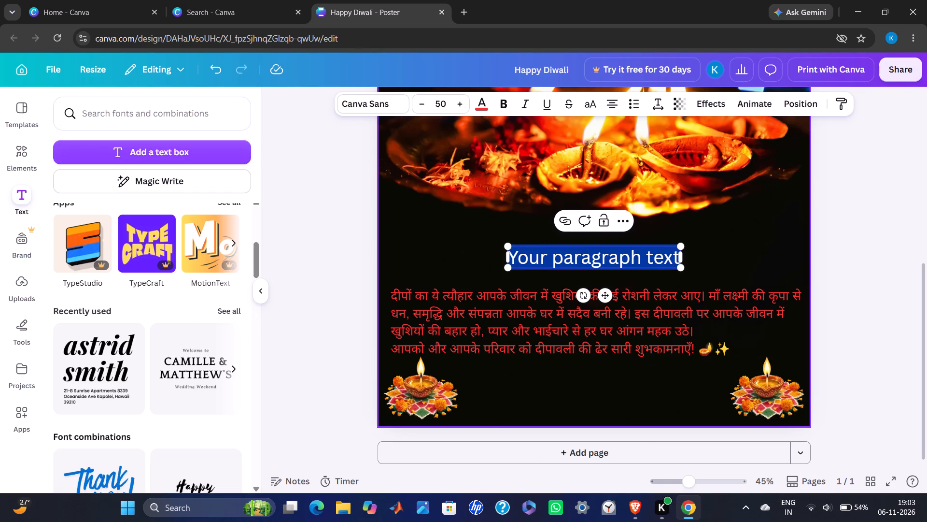
pyautogui.hotkey('ctrl', 'v')
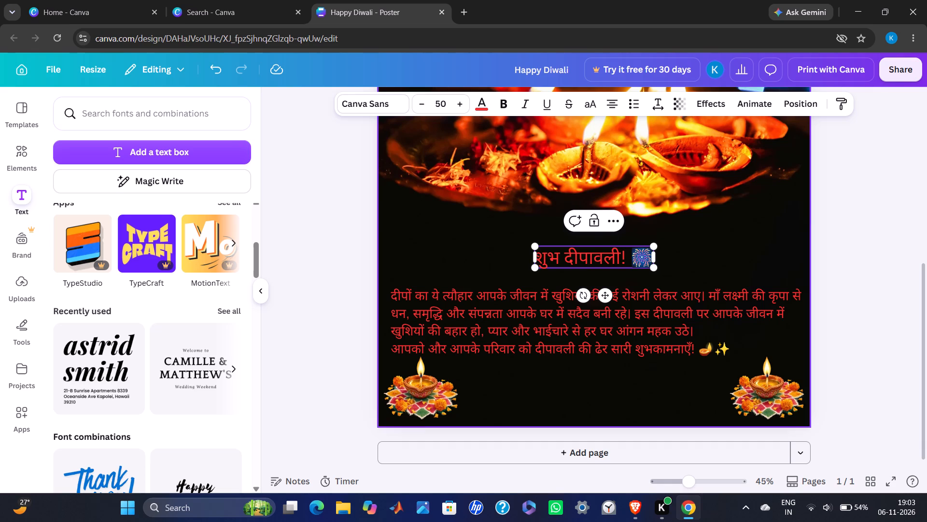
# Enlarge the heading "शुभ दीपावली!" to a font size of about 97 and centre it just above the greeting paragraph.
pyautogui.moveTo(658, 245); pyautogui.dragTo(713, 196)
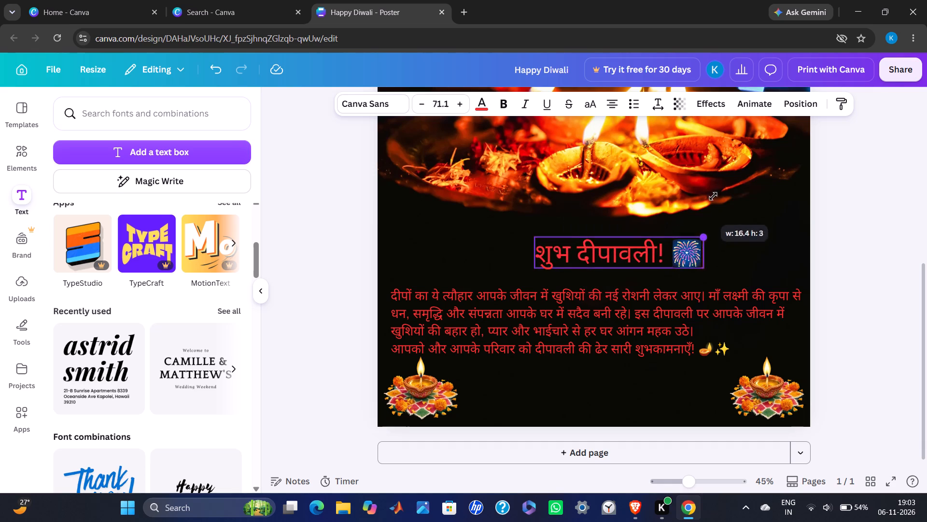
pyautogui.moveTo(713, 196); pyautogui.dragTo(758, 164)
pyautogui.moveTo(657, 269); pyautogui.dragTo(654, 261)
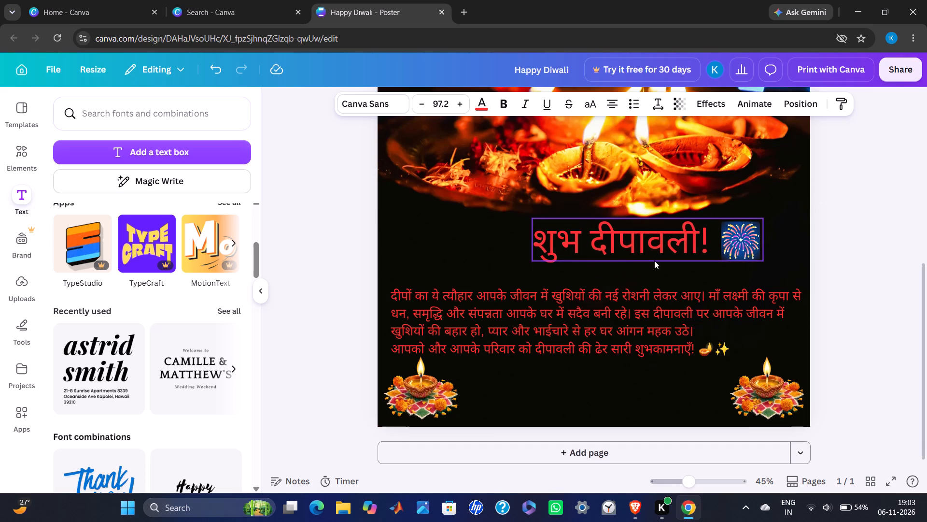
pyautogui.moveTo(654, 261); pyautogui.dragTo(607, 271)
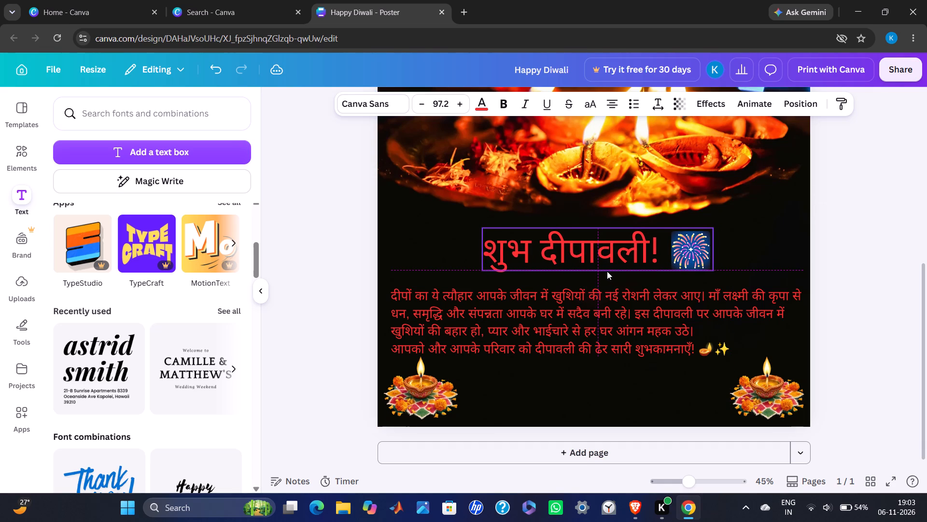
pyautogui.moveTo(607, 271); pyautogui.dragTo(605, 271)
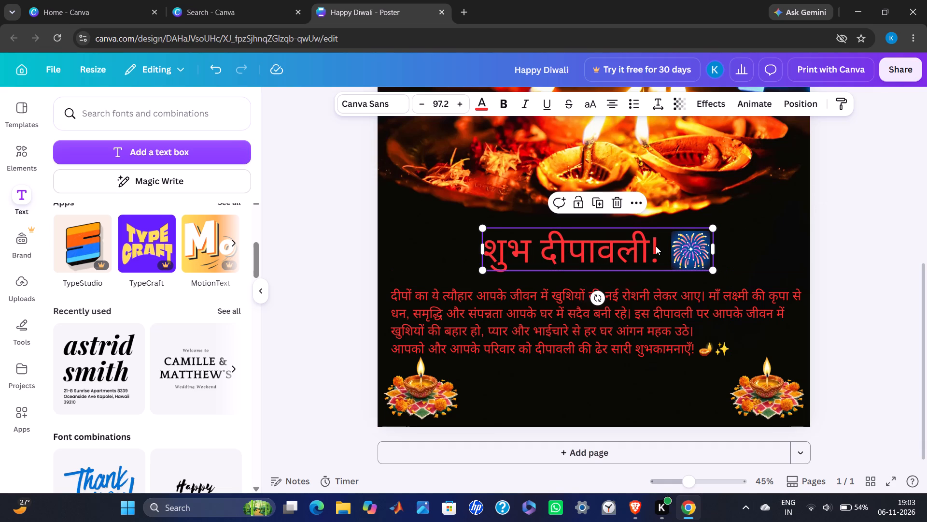
# Select the heading text "शुभ दीपावली!", search the fonts for "hindi caligraphy", and clear the font search.
pyautogui.click(656, 246)
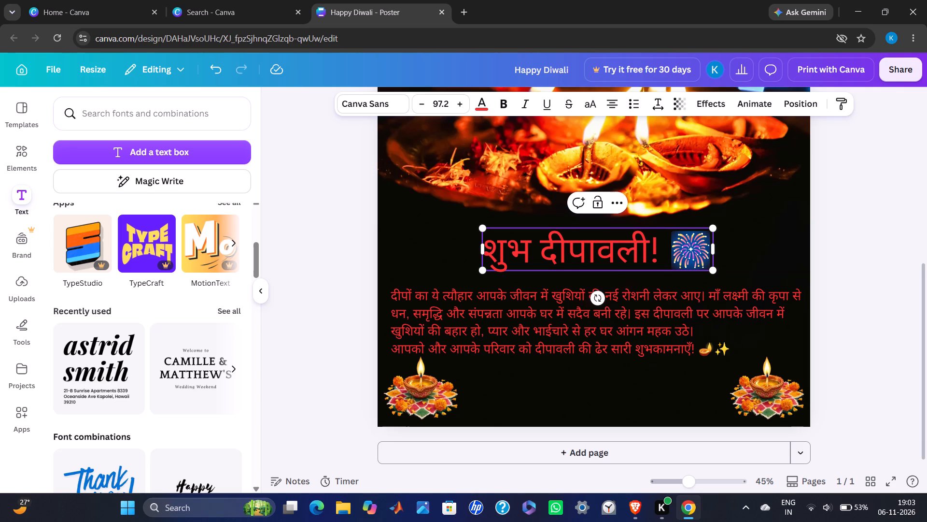
pyautogui.moveTo(656, 246); pyautogui.dragTo(489, 268)
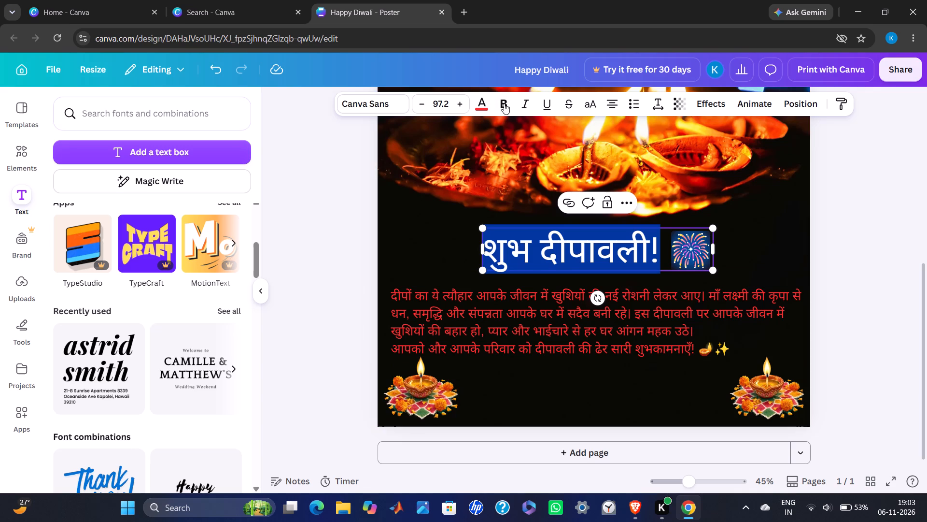
pyautogui.click(388, 100)
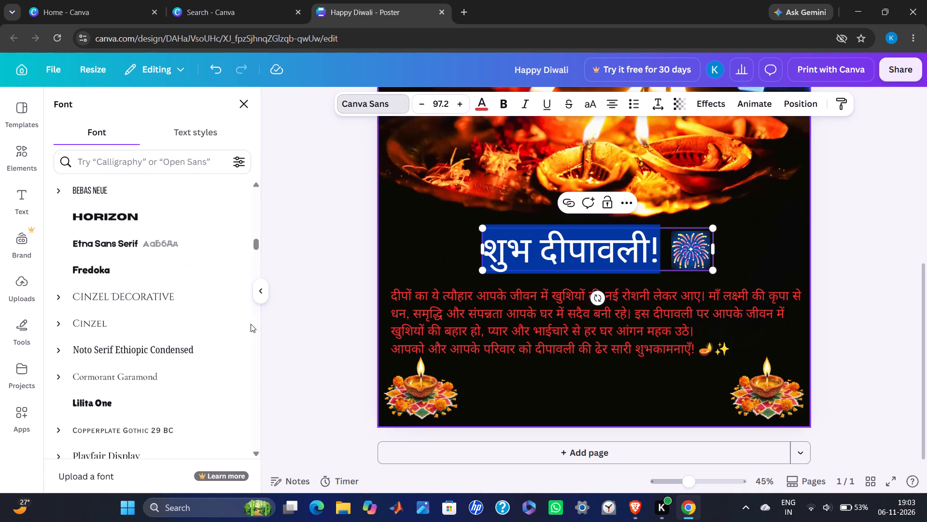
pyautogui.scroll(10, 171, 203)
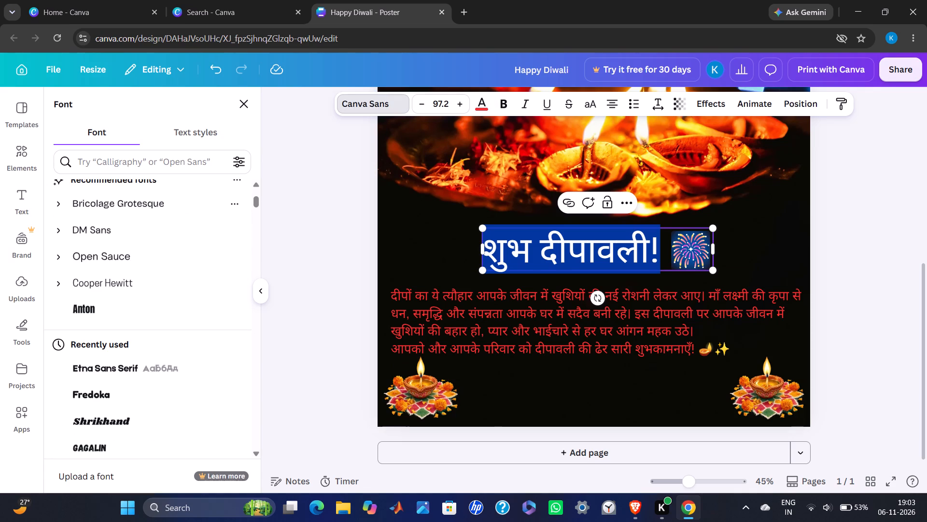
pyautogui.click(138, 163)
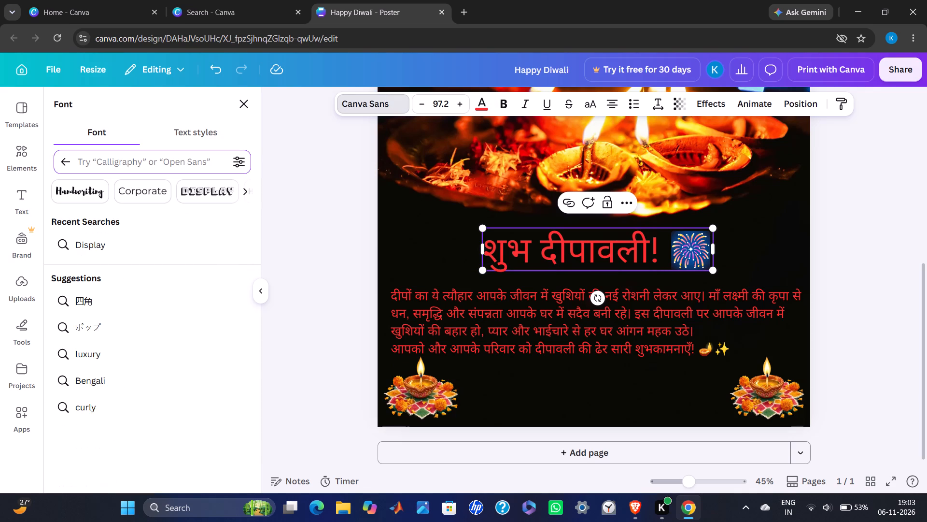
pyautogui.write('hindi')
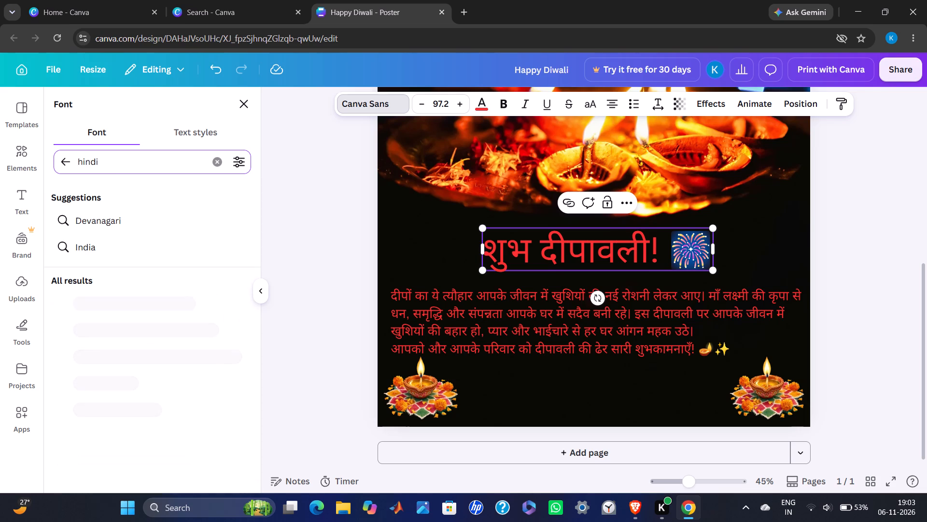
pyautogui.press('space')
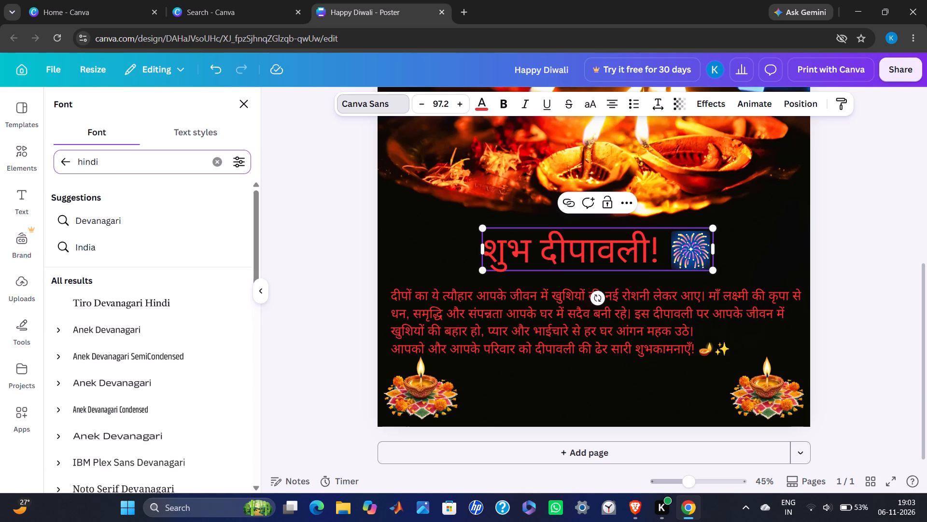
pyautogui.write('caligraphy')
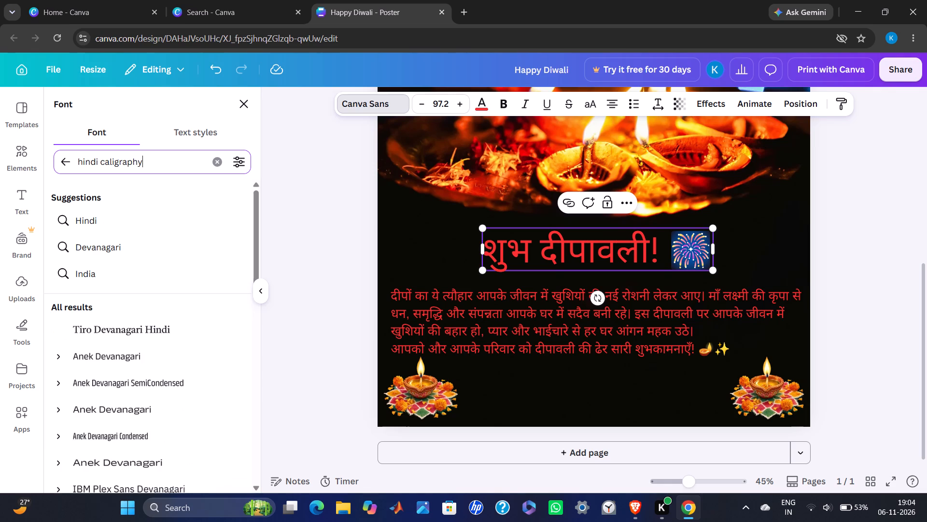
pyautogui.press('BackSpace')
pyautogui.press('BackSpace')
pyautogui.press('BackSpace')
pyautogui.press('BackSpace')
pyautogui.press('BackSpace')
pyautogui.press('BackSpace')
pyautogui.press('BackSpace')
pyautogui.press('BackSpace')
pyautogui.press('BackSpace')
pyautogui.press('BackSpace')
pyautogui.press('BackSpace')
pyautogui.press('BackSpace')
pyautogui.press('BackSpace')
pyautogui.press('BackSpace')
pyautogui.press('BackSpace')
pyautogui.press('BackSpace')
pyautogui.press('BackSpace')
pyautogui.press('BackSpace')
pyautogui.press('BackSpace')
pyautogui.press('BackSpace')
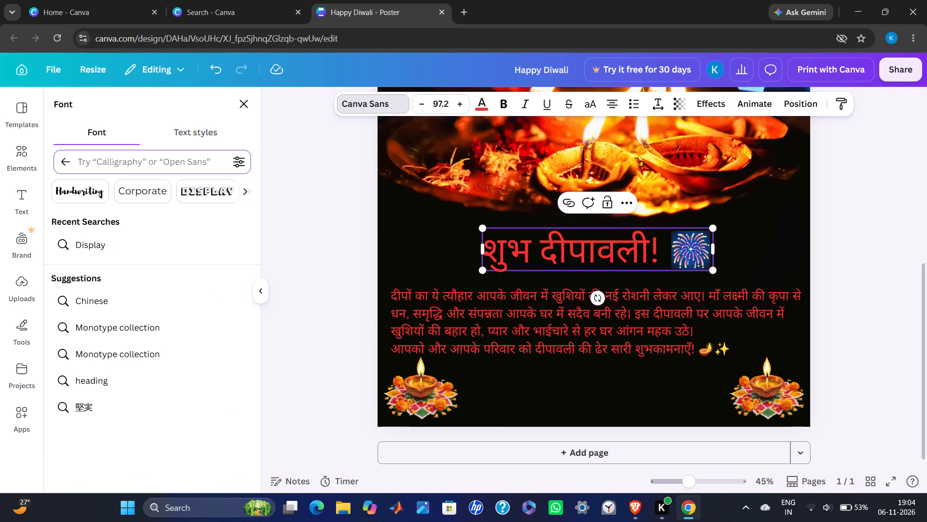
# Replace the "festive background of diwali" element search with "happy diwali" and look through the graphics for a heading design.
pyautogui.click(14, 167)
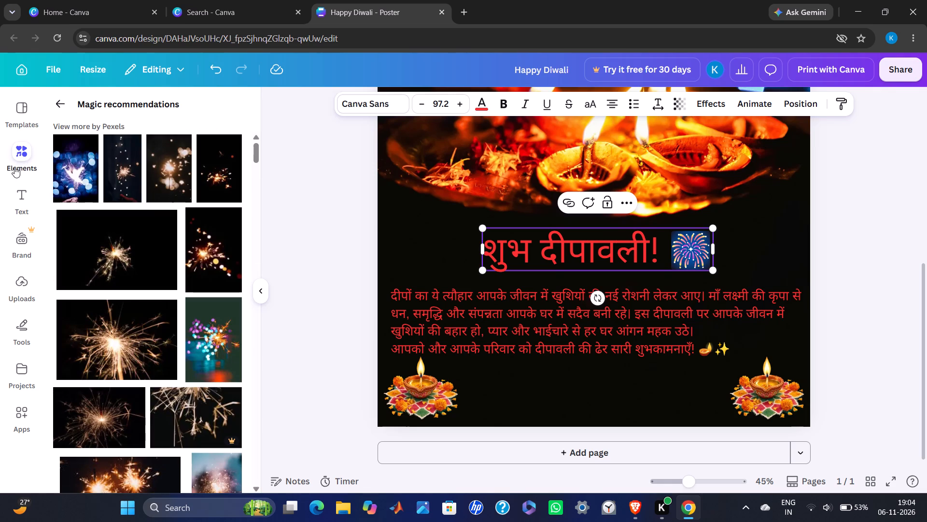
pyautogui.click(63, 101)
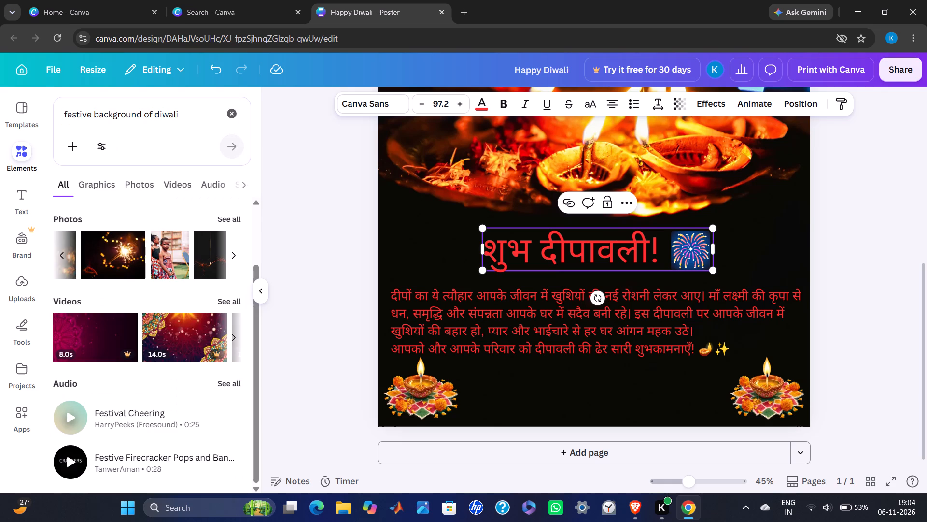
pyautogui.click(230, 115)
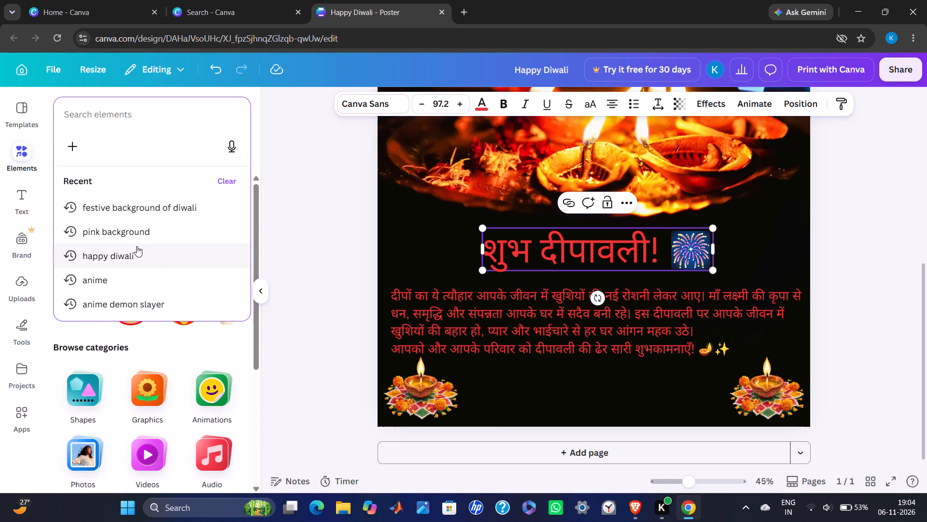
pyautogui.click(137, 246)
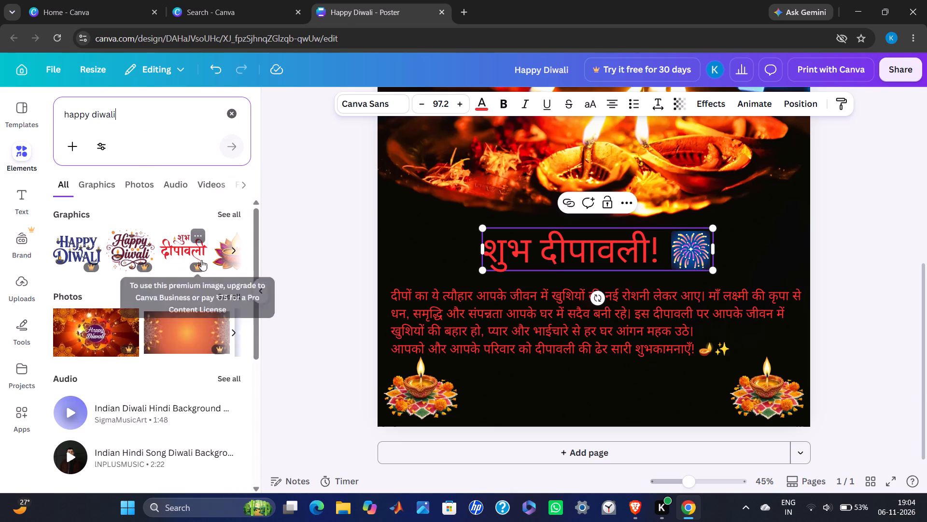
pyautogui.hscroll(-1, 173, 254)
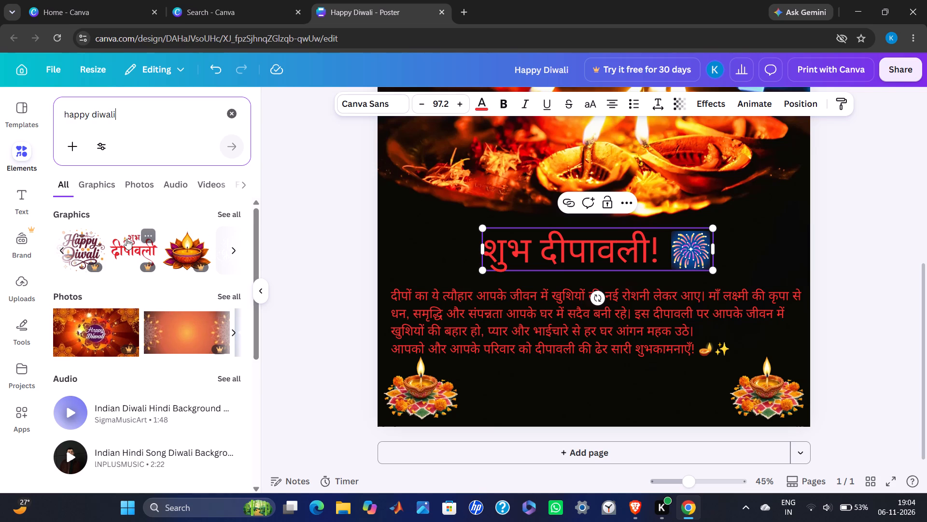
pyautogui.hscroll(-3, 188, 238)
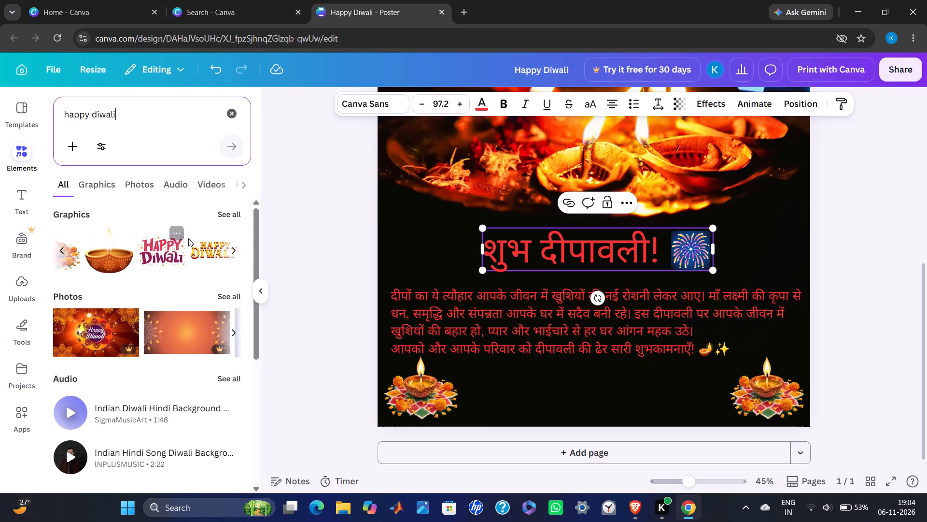
pyautogui.hscroll(-3, 188, 238)
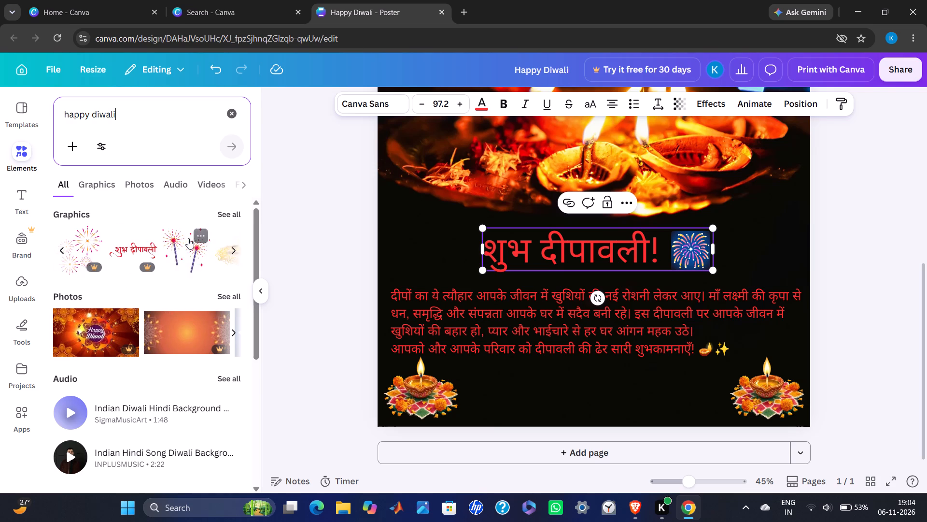
pyautogui.hscroll(-4, 188, 238)
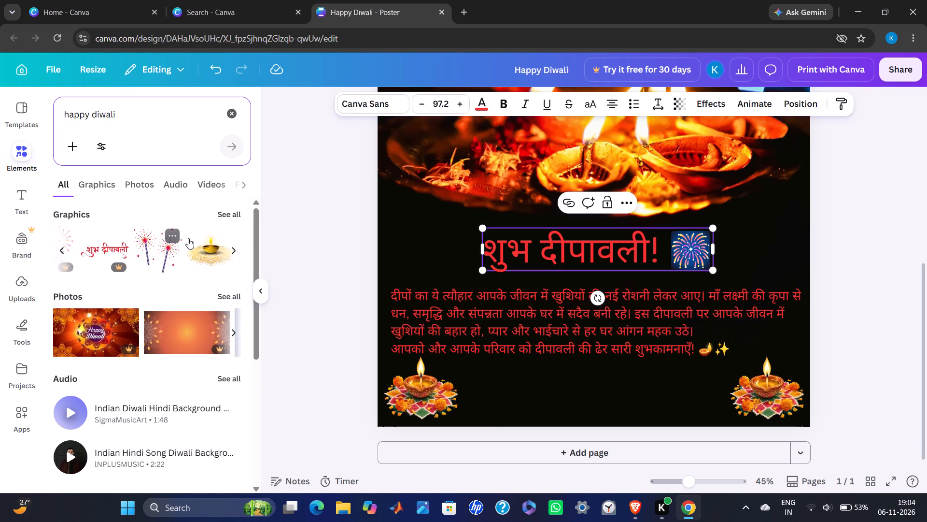
pyautogui.hscroll(-4, 188, 238)
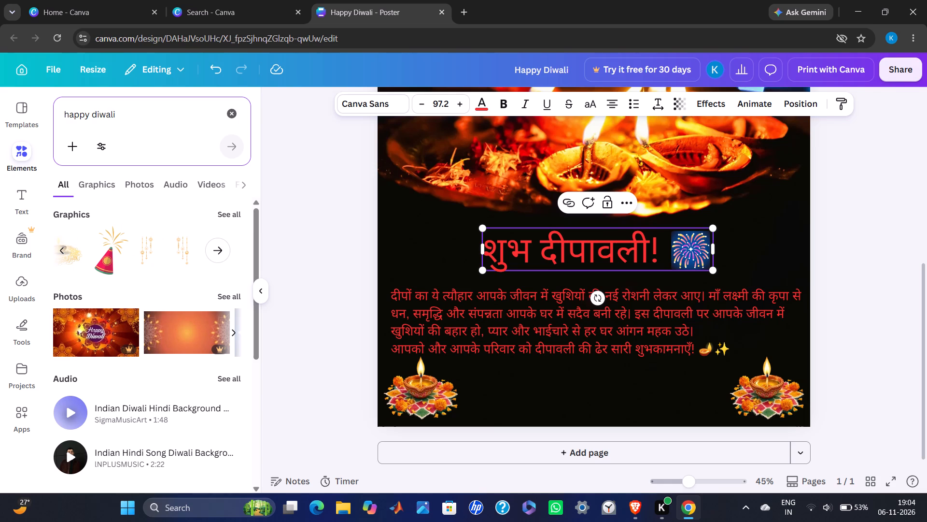
# Search the elements for "shubh dipawali" and show all of the matching graphics.
pyautogui.press('BackSpace')
pyautogui.press('BackSpace')
pyautogui.press('BackSpace')
pyautogui.press('BackSpace')
pyautogui.press('BackSpace')
pyautogui.press('BackSpace')
pyautogui.press('BackSpace')
pyautogui.press('BackSpace')
pyautogui.press('BackSpace')
pyautogui.press('BackSpace')
pyautogui.press('BackSpace')
pyautogui.press('BackSpace')
pyautogui.press('BackSpace')
pyautogui.press('BackSpace')
pyautogui.press('BackSpace')
pyautogui.press('BackSpace')
pyautogui.press('BackSpace')
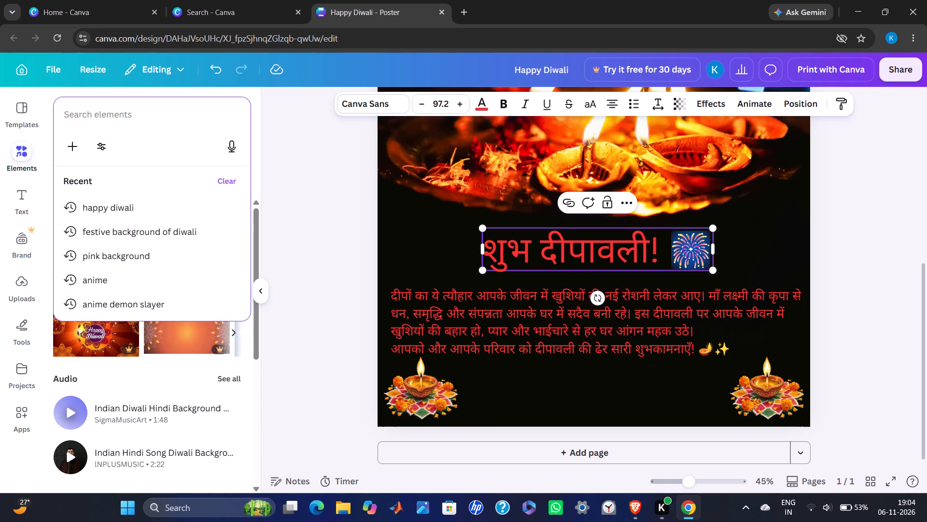
pyautogui.write('shu')
pyautogui.write('bh di')
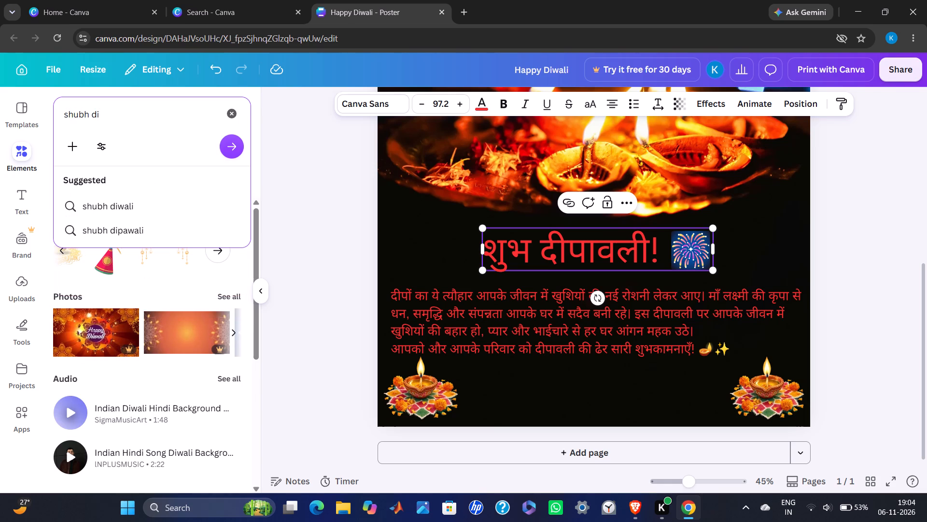
pyautogui.write('pawali')
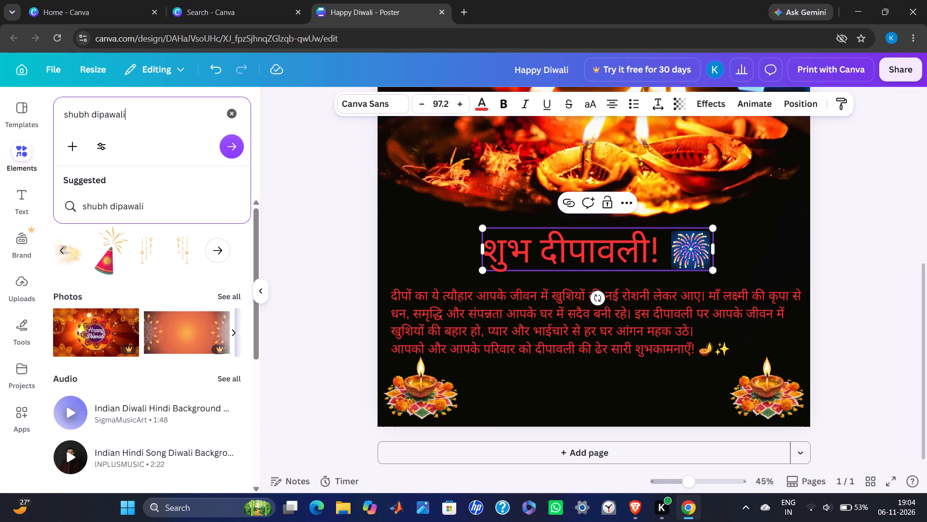
pyautogui.press('Return')
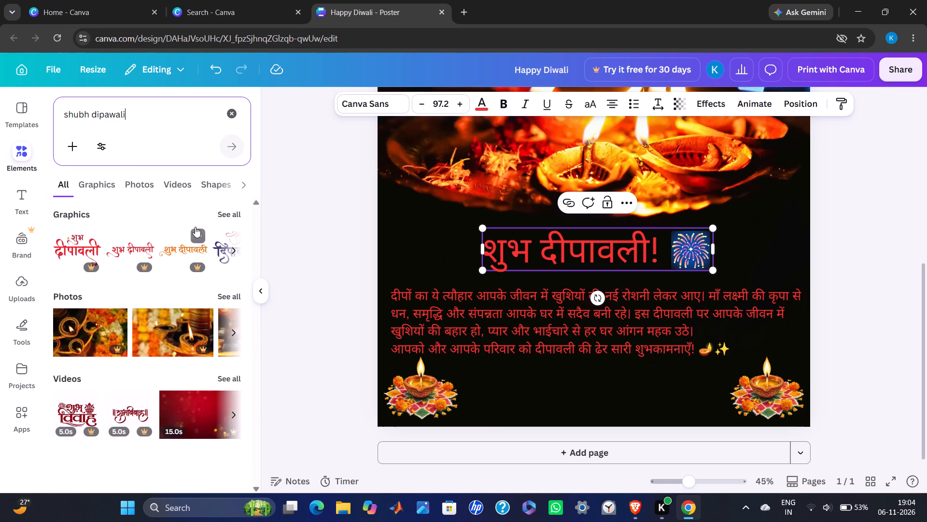
pyautogui.click(230, 212)
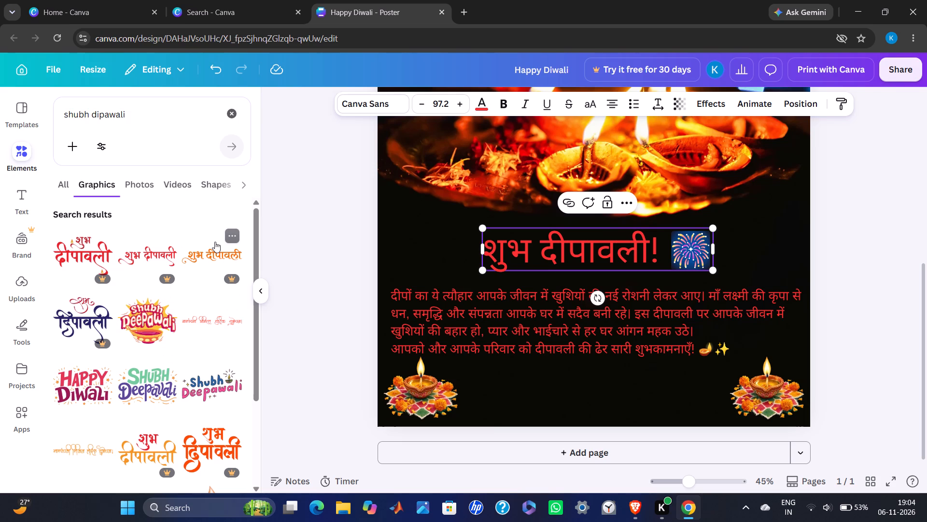
# Look through the "shubh dipawali" graphics for a decorative Hindi heading design that suits the poster.
pyautogui.scroll(-1, 201, 271)
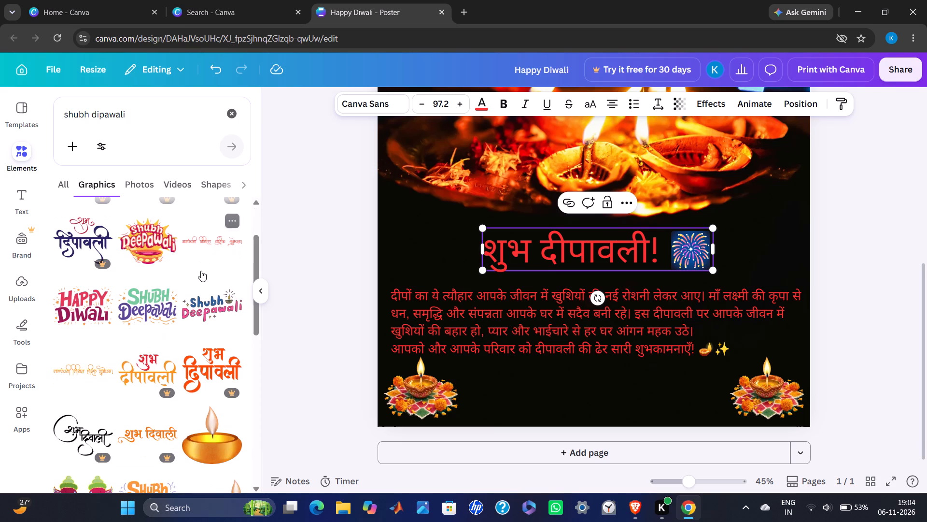
pyautogui.scroll(-1, 147, 354)
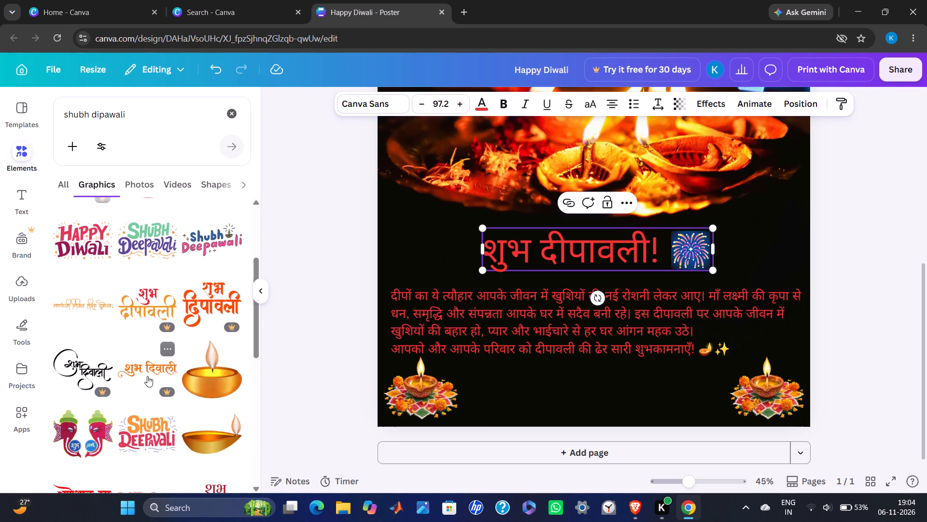
pyautogui.scroll(-2, 147, 376)
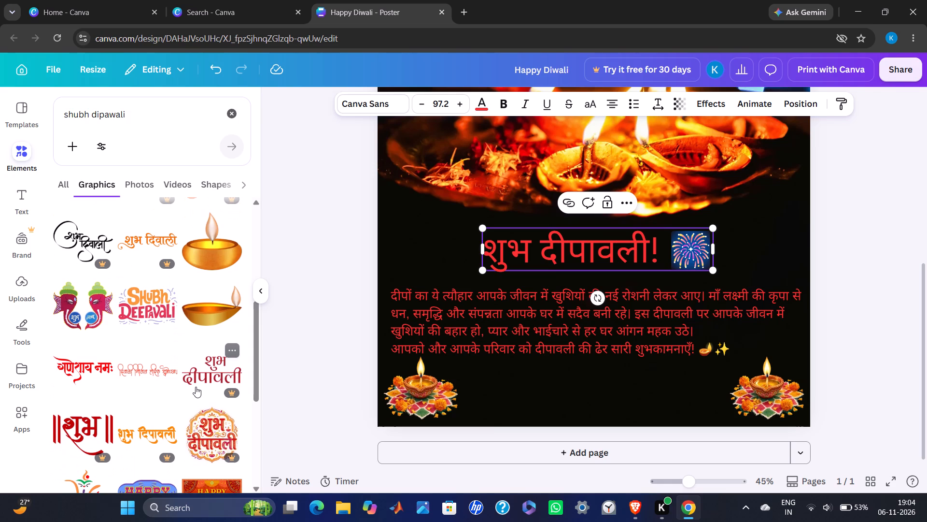
pyautogui.scroll(-1, 196, 387)
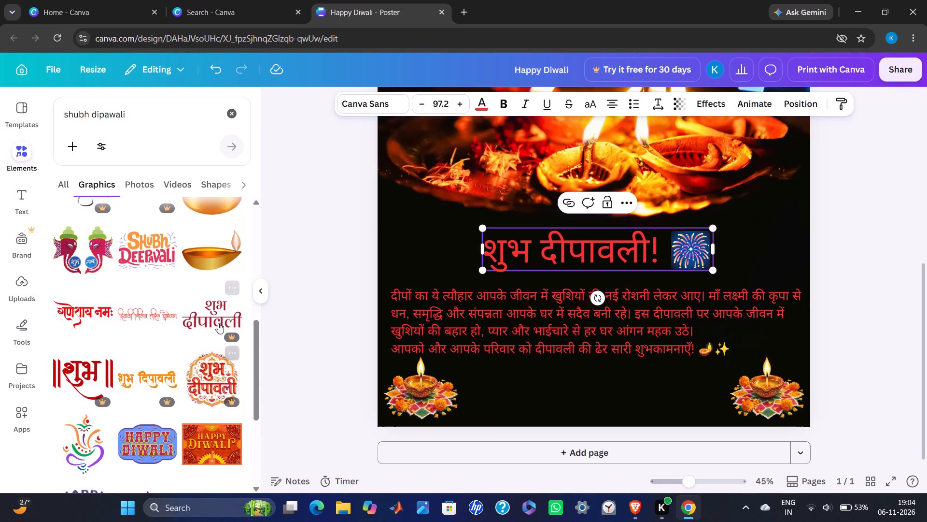
pyautogui.scroll(-2, 218, 323)
pyautogui.scroll(-1, 215, 406)
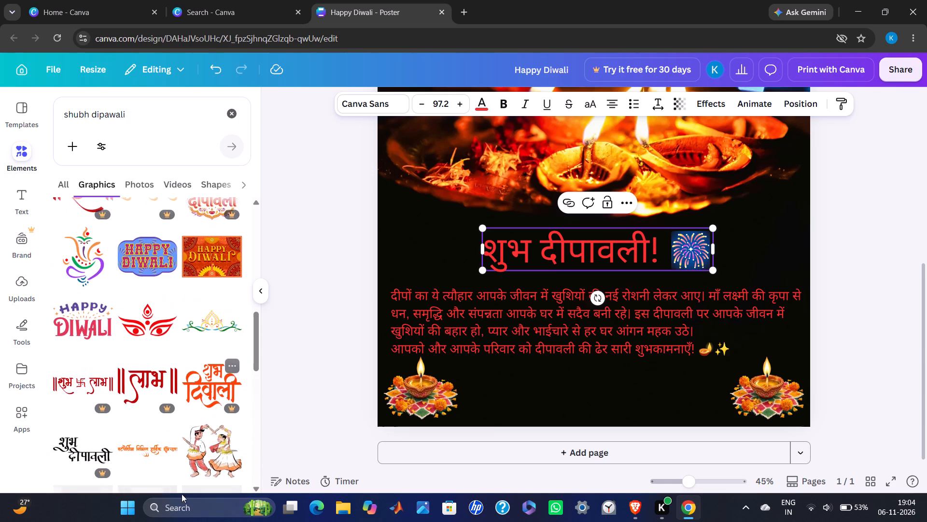
pyautogui.scroll(-1, 174, 375)
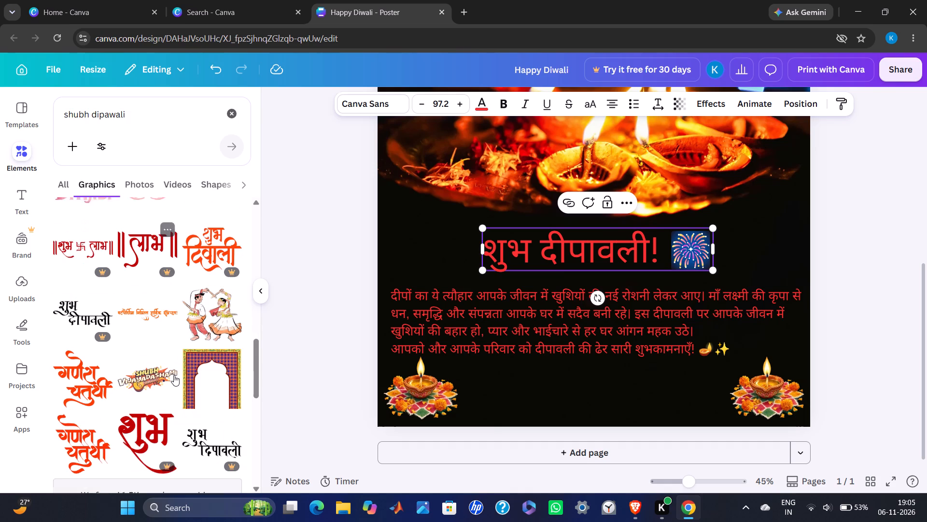
pyautogui.scroll(-2, 174, 375)
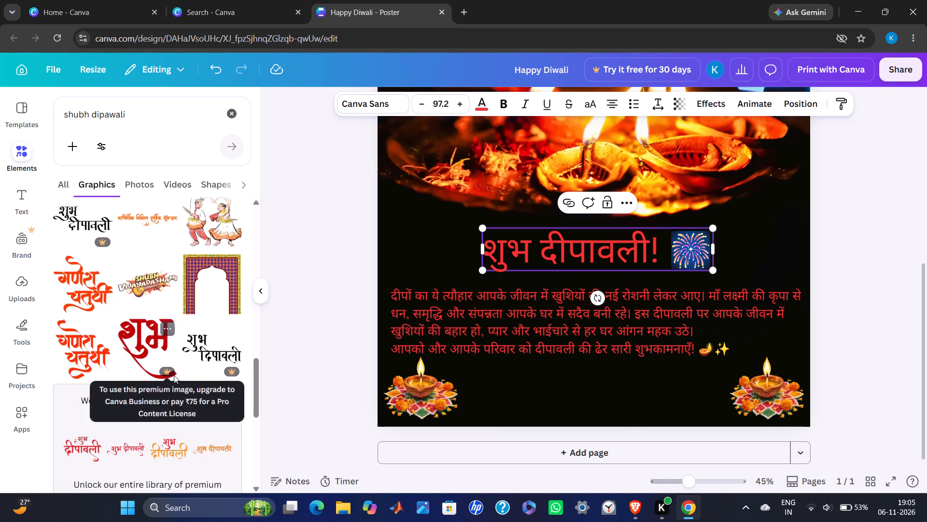
pyautogui.scroll(-2, 174, 375)
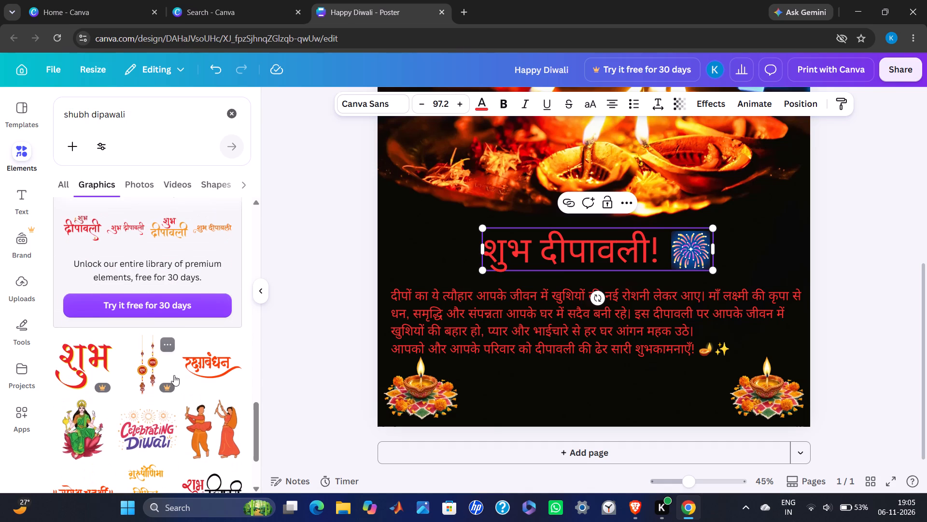
pyautogui.scroll(-1, 174, 375)
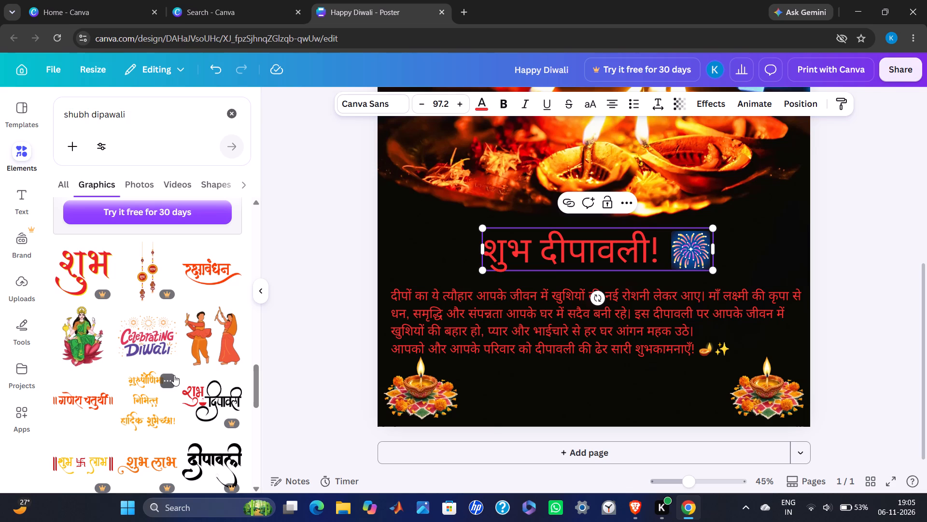
pyautogui.scroll(-1, 174, 375)
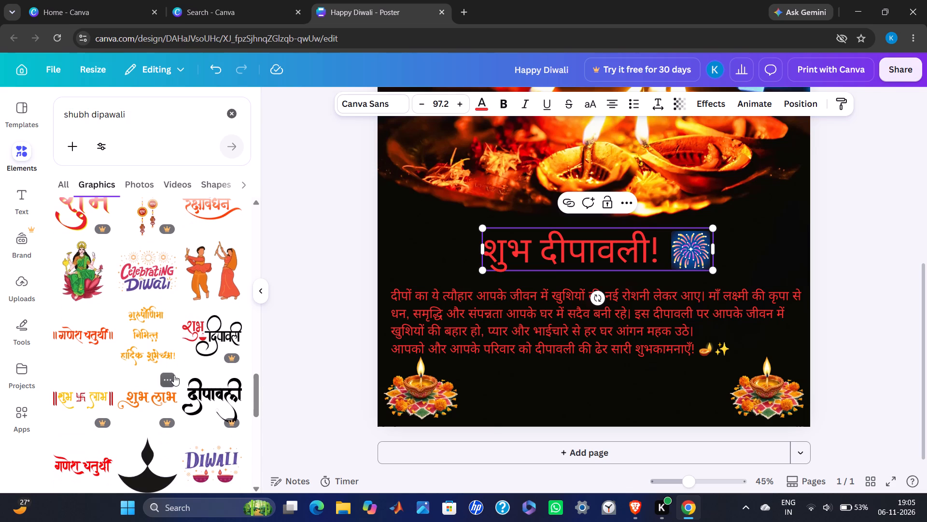
pyautogui.scroll(-2, 174, 375)
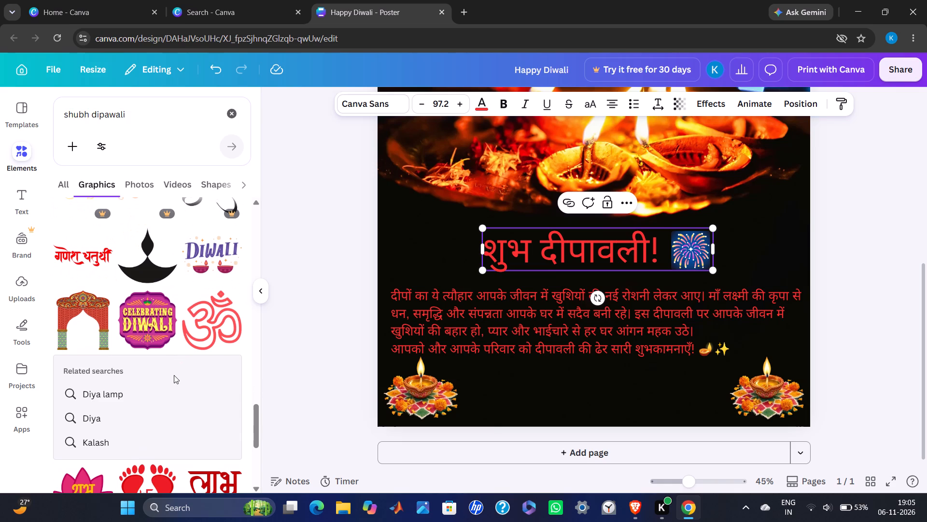
pyautogui.scroll(-1, 174, 375)
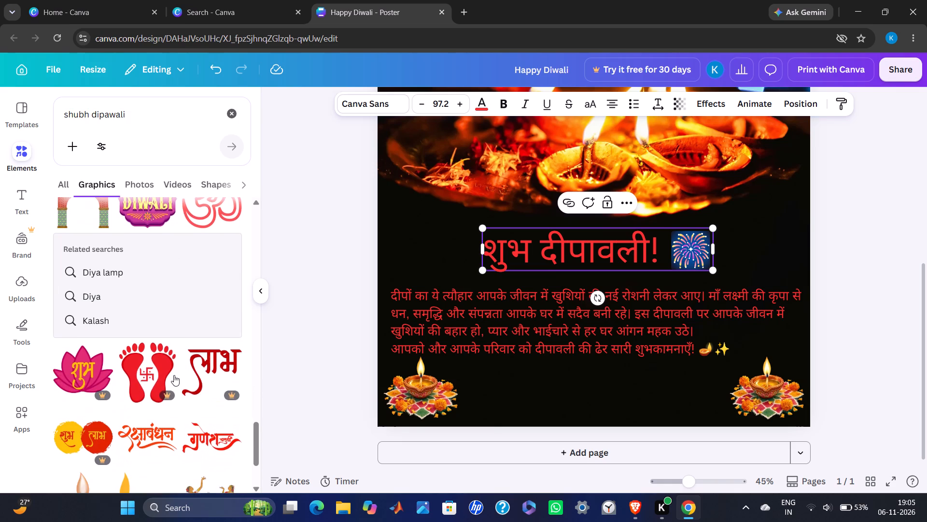
pyautogui.scroll(-5, 174, 375)
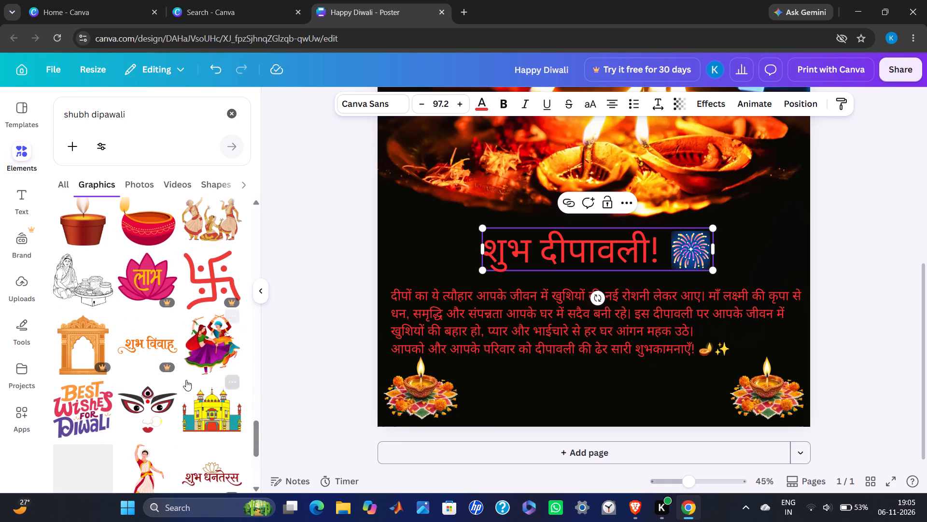
pyautogui.scroll(-3, 186, 380)
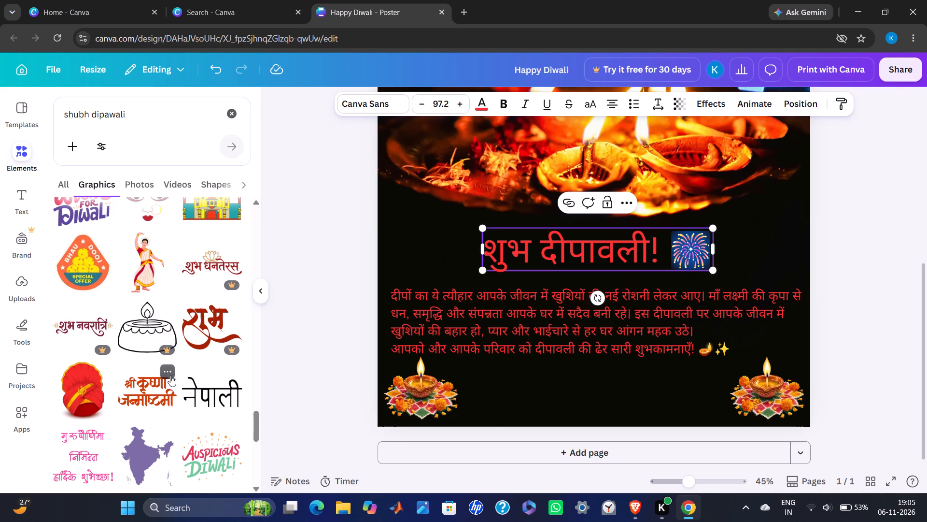
pyautogui.scroll(-1, 170, 376)
pyautogui.scroll(-1, 196, 438)
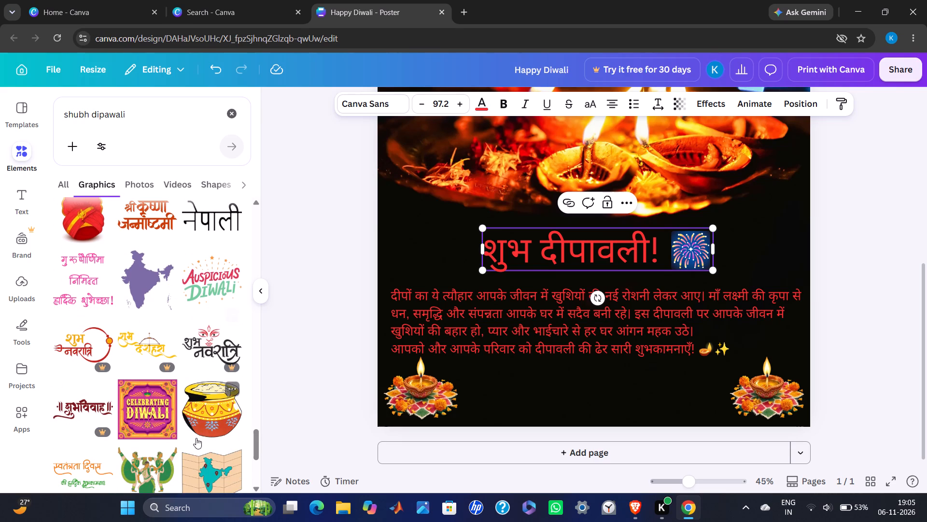
pyautogui.scroll(-1, 161, 351)
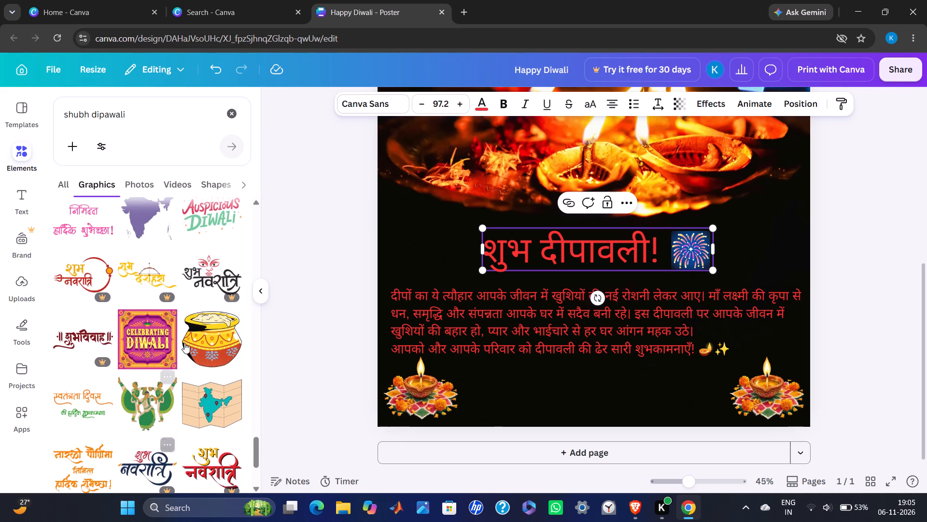
pyautogui.scroll(-2, 184, 343)
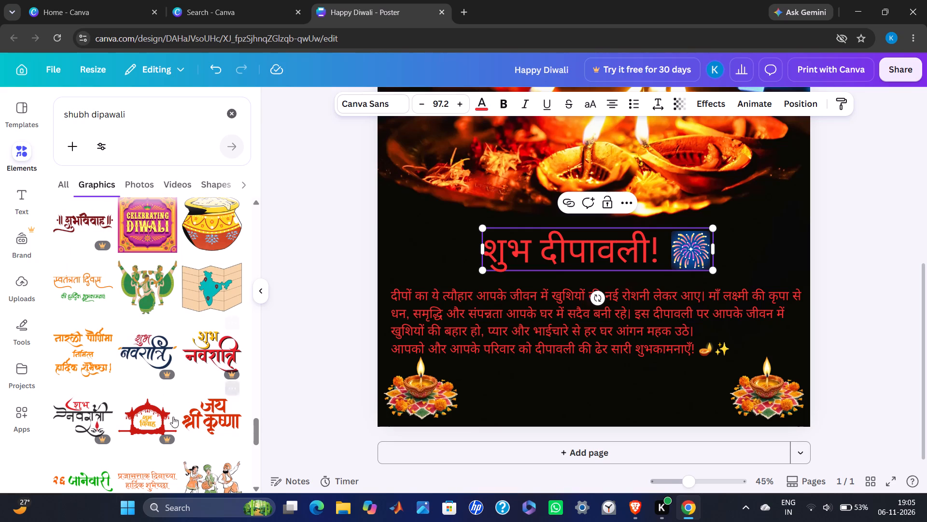
pyautogui.scroll(-1, 198, 422)
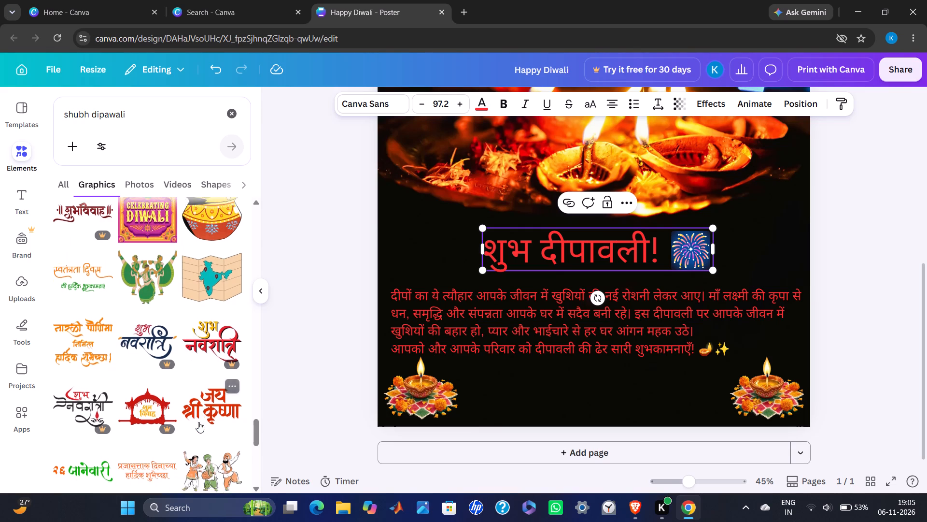
pyautogui.scroll(-3, 198, 422)
pyautogui.scroll(-1, 156, 310)
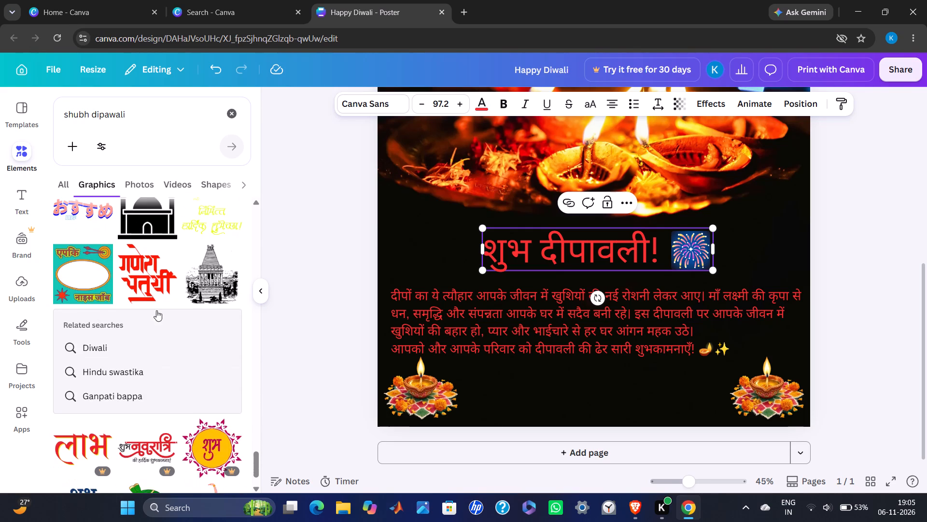
pyautogui.scroll(-1, 156, 310)
pyautogui.scroll(4, 148, 212)
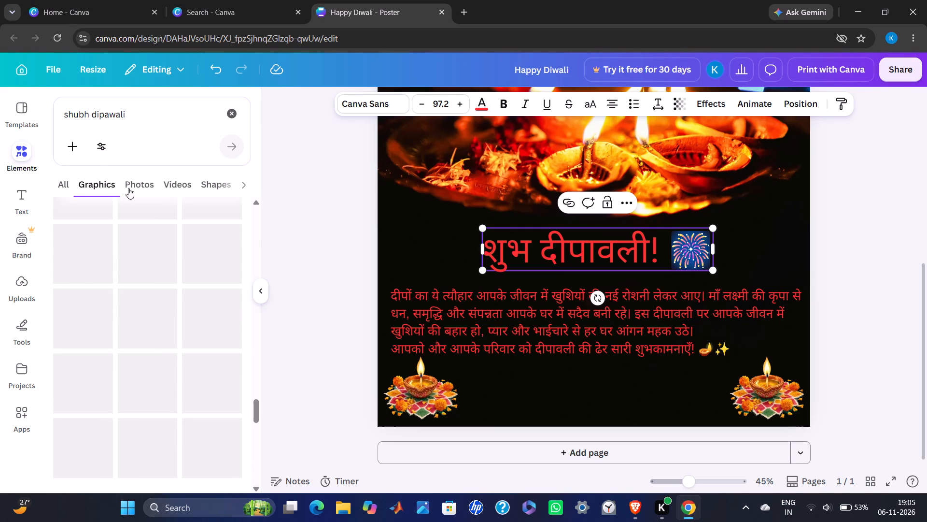
# Check the "shubh dipawali" results across all categories, photos and shapes for a usable heading design, ending back on all results.
pyautogui.click(66, 183)
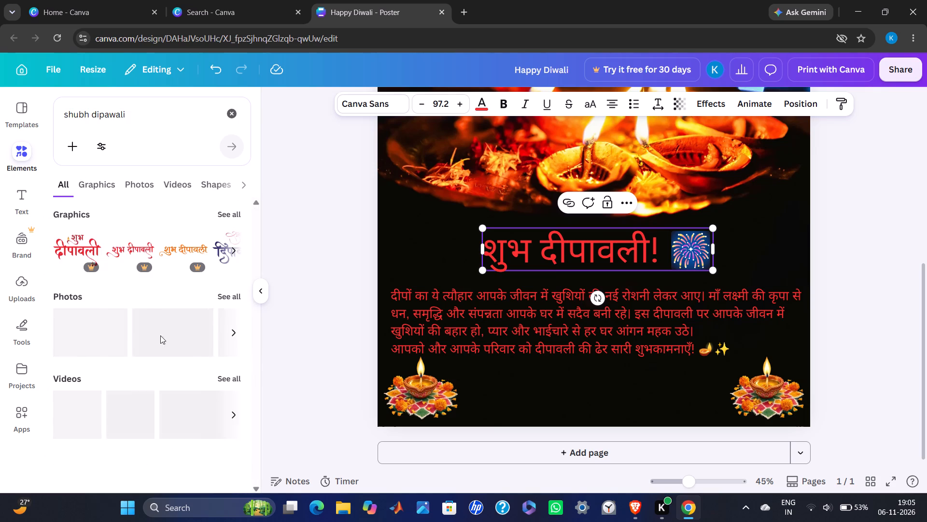
pyautogui.scroll(-2, 150, 334)
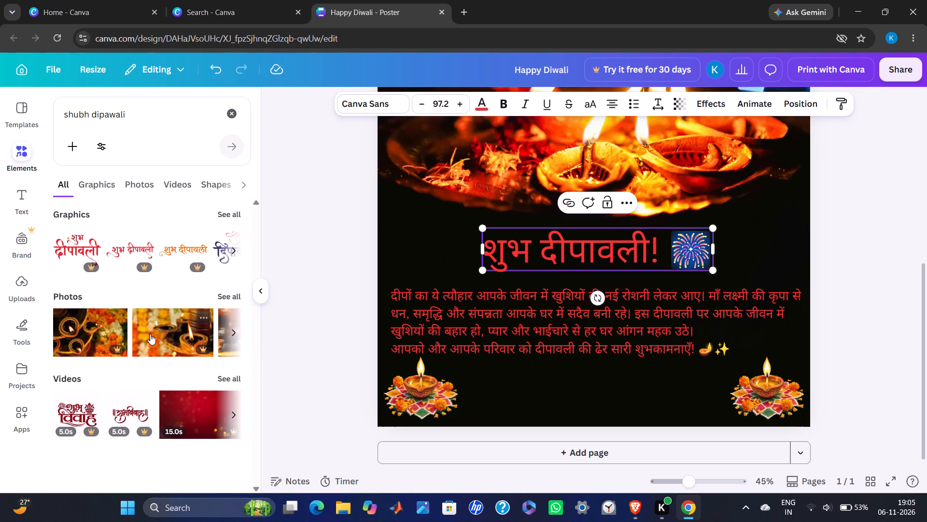
pyautogui.scroll(-1, 150, 334)
pyautogui.click(153, 184)
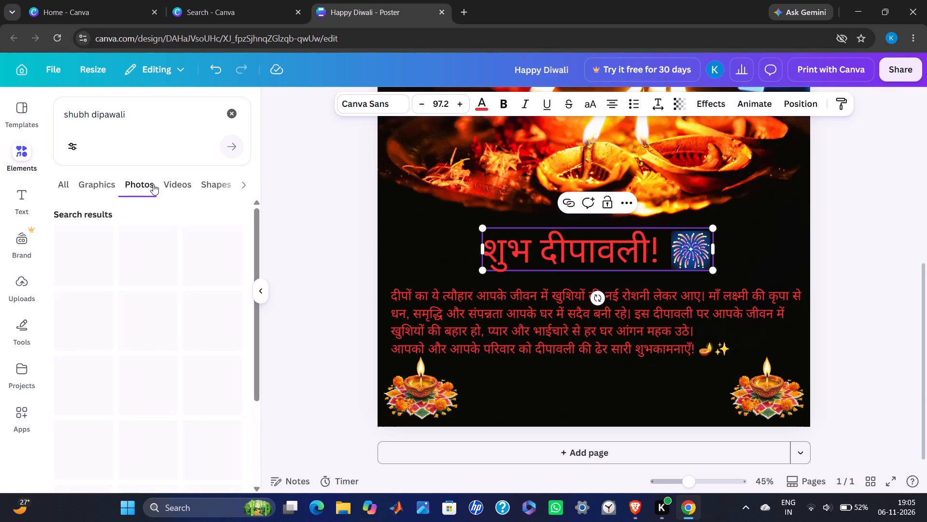
pyautogui.scroll(-4, 145, 382)
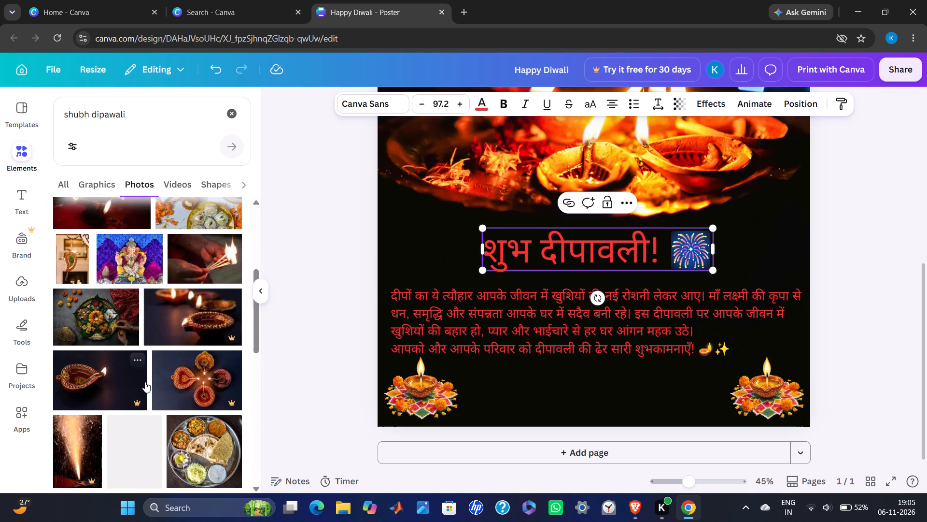
pyautogui.scroll(-3, 145, 382)
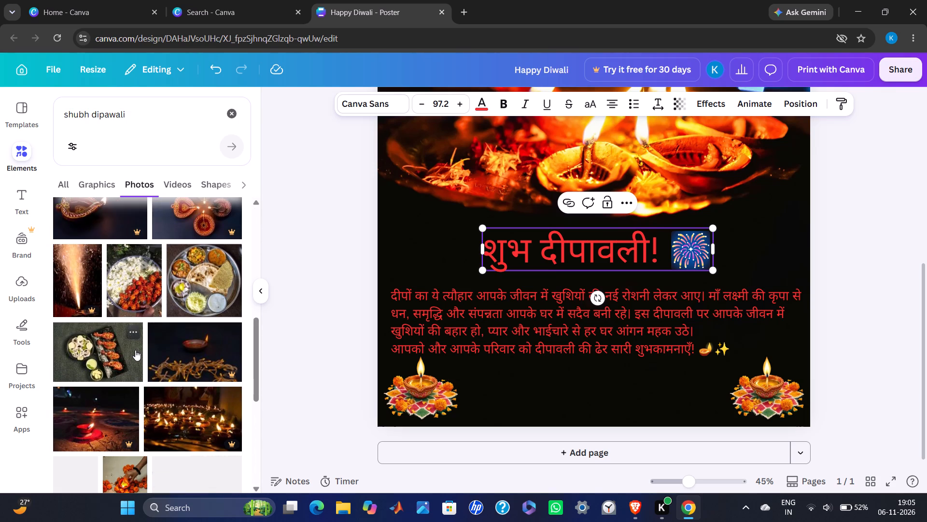
pyautogui.scroll(-3, 135, 350)
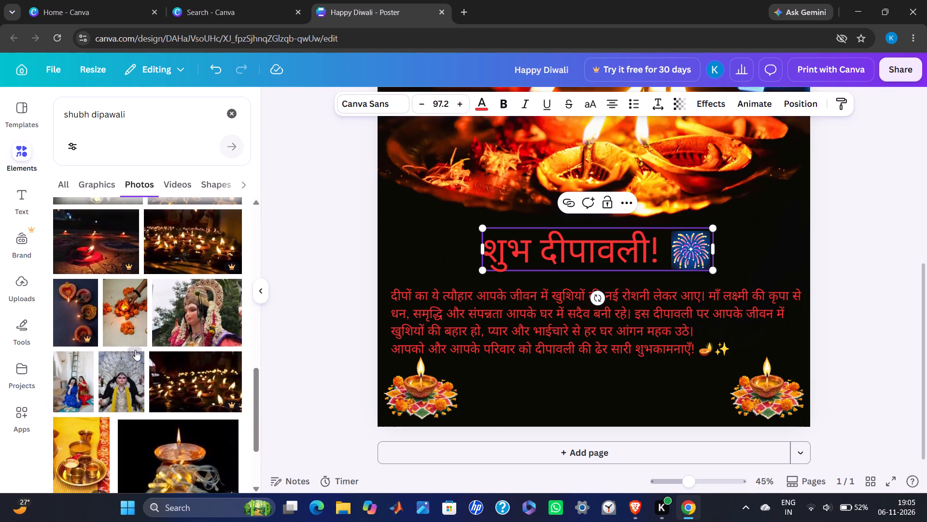
pyautogui.scroll(-3, 162, 266)
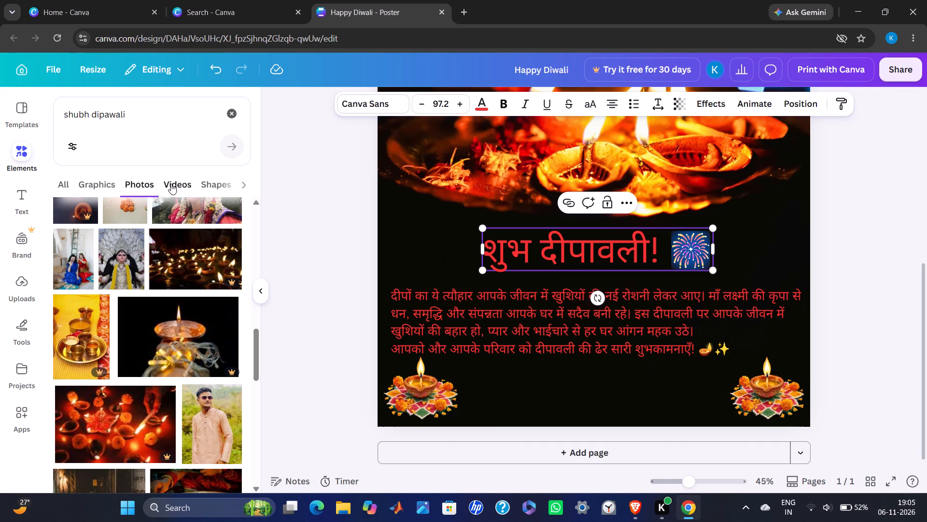
pyautogui.click(216, 185)
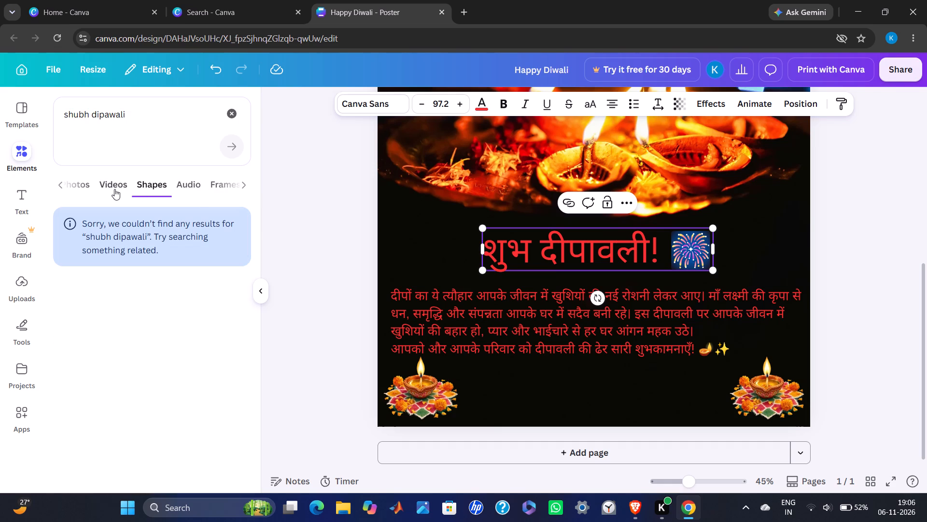
pyautogui.hscroll(3, 113, 189)
pyautogui.click(69, 188)
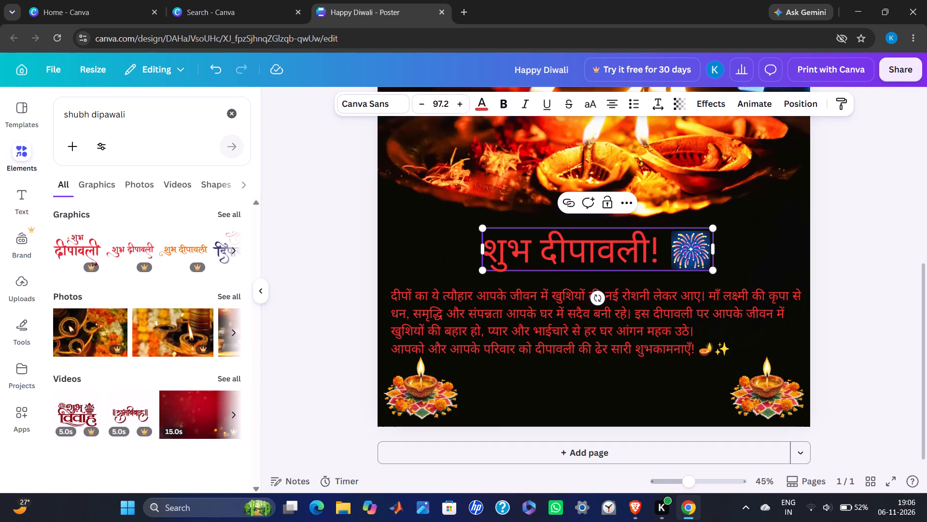
# View the details of the first red "शुभ दीपावली" calligraphy graphic, and close them.
pyautogui.click(87, 239)
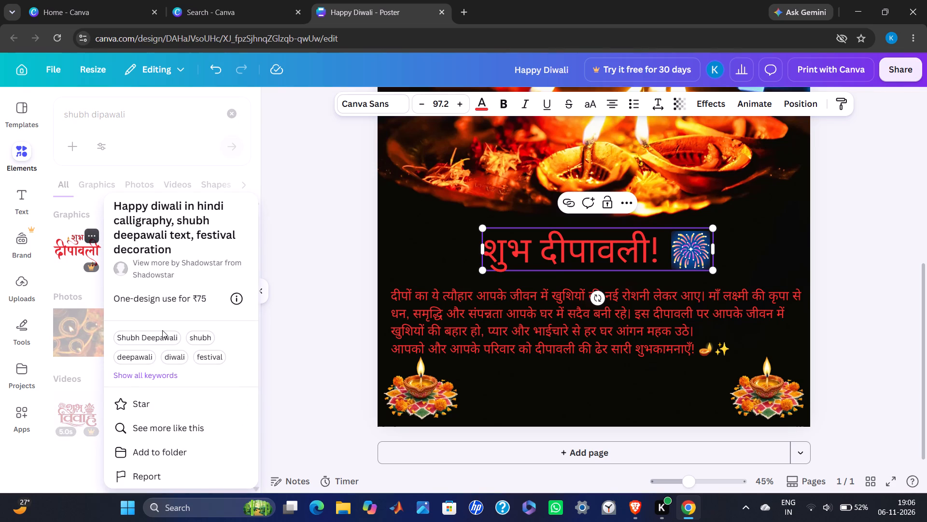
pyautogui.scroll(-1, 162, 330)
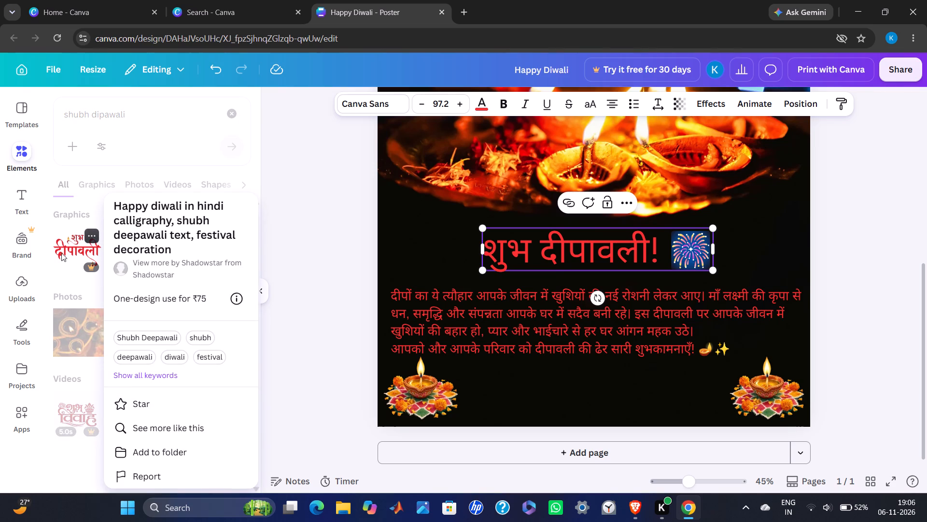
pyautogui.click(61, 253)
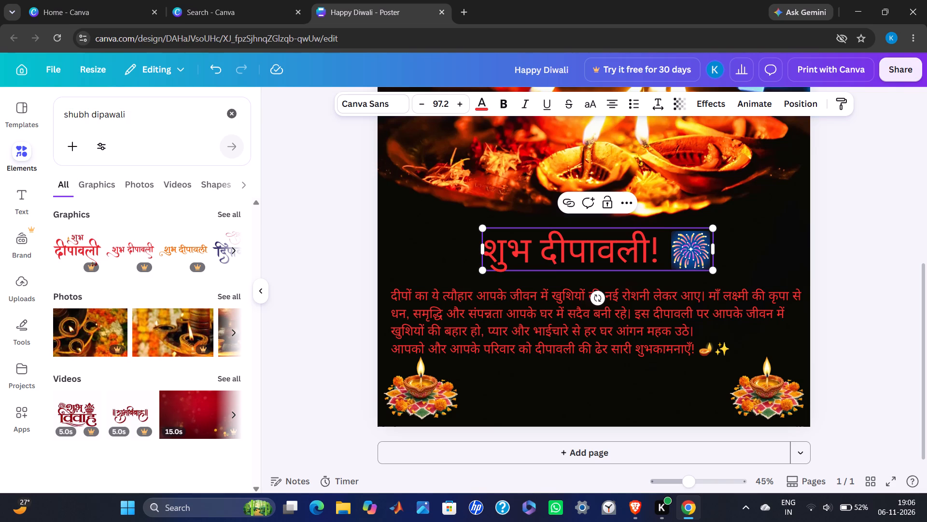
# Delete the selected heading text "शुभ दीपावली!" with its fireworks emoji from above the greeting paragraph.
pyautogui.press('BackSpace')
pyautogui.press('BackSpace')
pyautogui.press('BackSpace')
pyautogui.press('BackSpace')
pyautogui.press('BackSpace')
pyautogui.press('BackSpace')
pyautogui.press('BackSpace')
pyautogui.press('BackSpace')
pyautogui.press('BackSpace')
pyautogui.press('BackSpace')
pyautogui.press('BackSpace')
pyautogui.press('BackSpace')
pyautogui.press('BackSpace')
pyautogui.press('BackSpace')
pyautogui.press('BackSpace')
pyautogui.press('BackSpace')
pyautogui.press('BackSpace')
pyautogui.press('BackSpace')
pyautogui.press('BackSpace')
pyautogui.press('BackSpace')
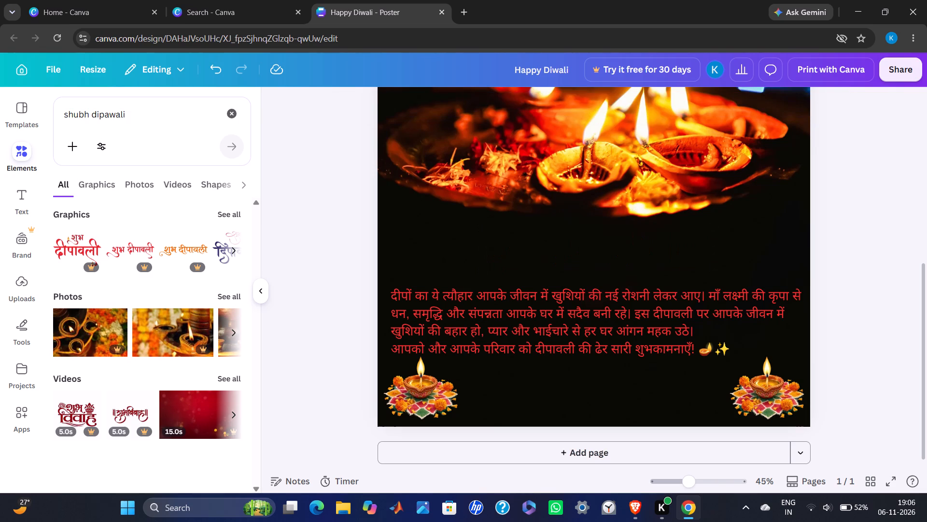
pyautogui.press('BackSpace')
pyautogui.press('BackSpace')
# Replace the element search with the recent search "happy diwali" and show all of its graphics results.
pyautogui.click(154, 108)
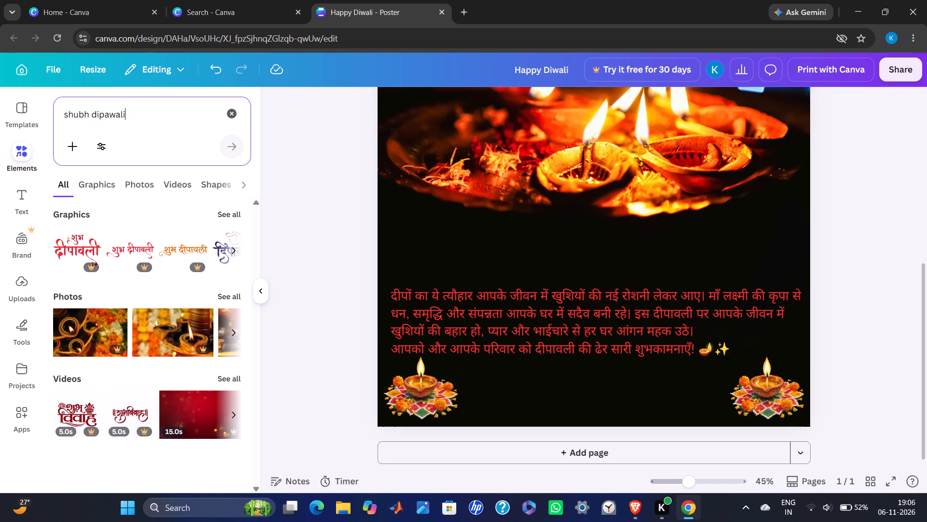
pyautogui.press('BackSpace')
pyautogui.press('BackSpace')
pyautogui.press('BackSpace')
pyautogui.press('BackSpace')
pyautogui.press('BackSpace')
pyautogui.press('BackSpace')
pyautogui.press('BackSpace')
pyautogui.press('BackSpace')
pyautogui.press('BackSpace')
pyautogui.press('BackSpace')
pyautogui.press('BackSpace')
pyautogui.press('BackSpace')
pyautogui.press('BackSpace')
pyautogui.press('BackSpace')
pyautogui.press('BackSpace')
pyautogui.press('BackSpace')
pyautogui.press('BackSpace')
pyautogui.press('BackSpace')
pyautogui.press('BackSpace')
pyautogui.press('BackSpace')
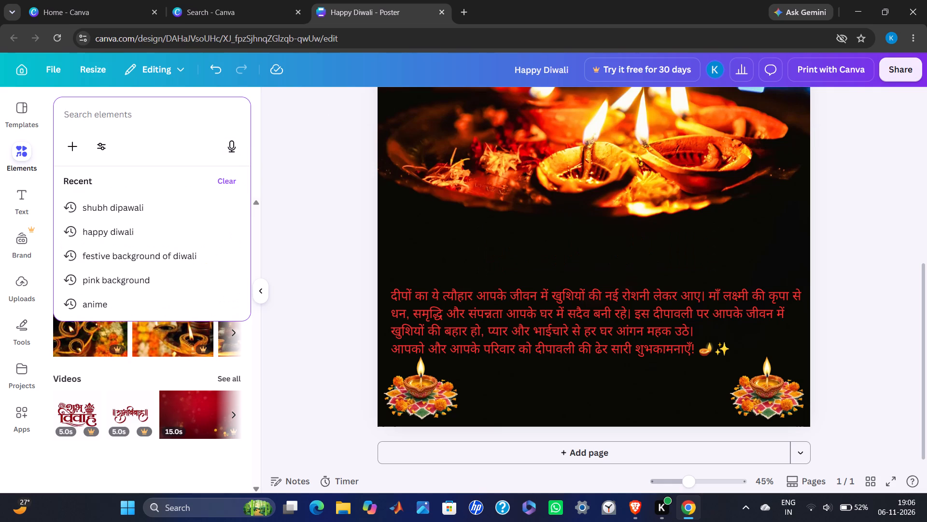
pyautogui.click(126, 224)
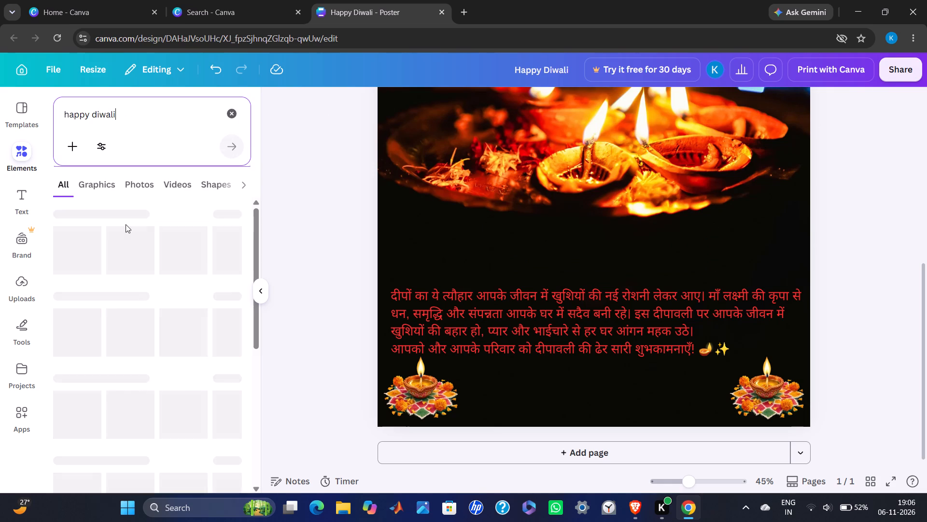
pyautogui.click(231, 206)
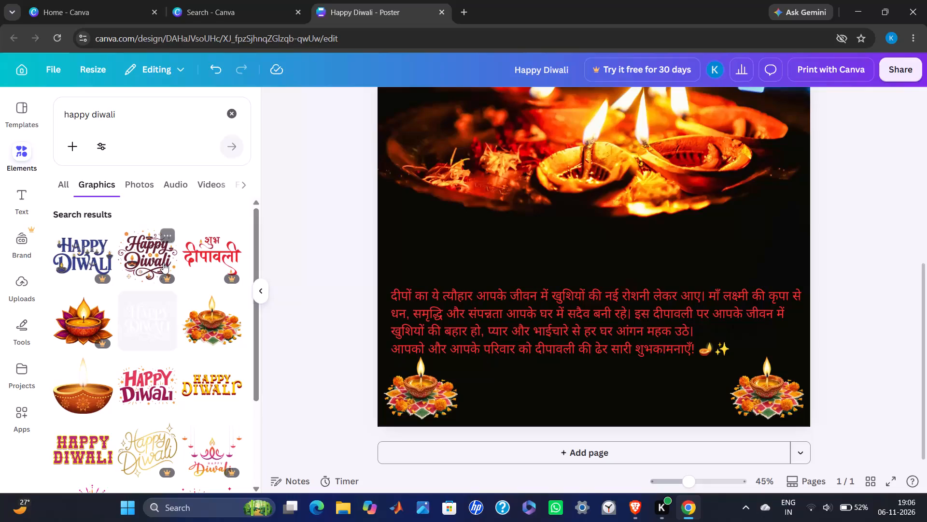
# Look through the "happy diwali" graphics for a decorative Diwali heading design that suits the space above the greeting paragraph.
pyautogui.scroll(-1, 174, 382)
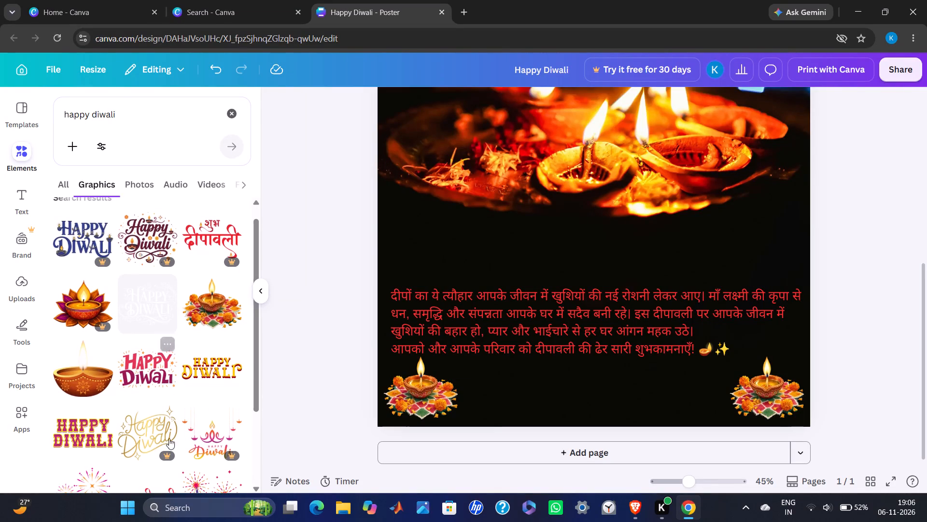
pyautogui.scroll(-1, 143, 375)
pyautogui.scroll(-1, 147, 303)
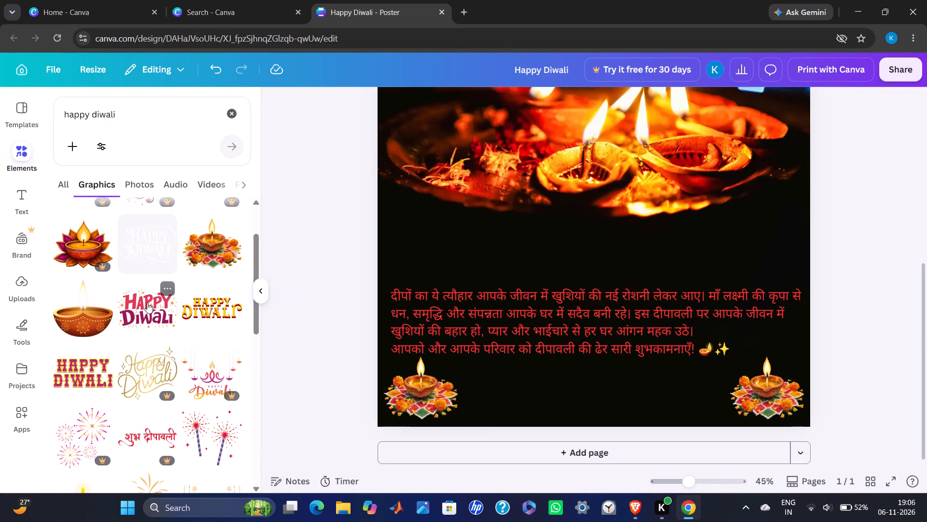
pyautogui.scroll(-3, 147, 303)
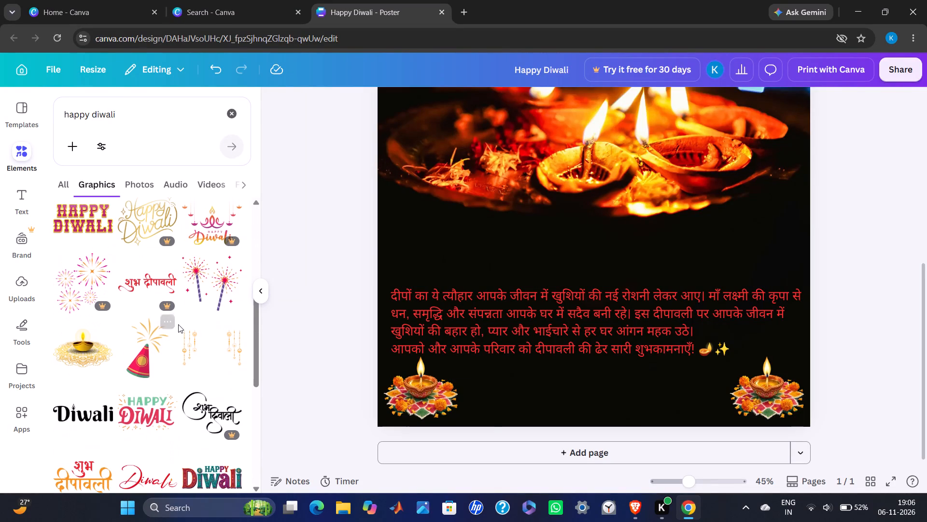
pyautogui.scroll(-2, 178, 324)
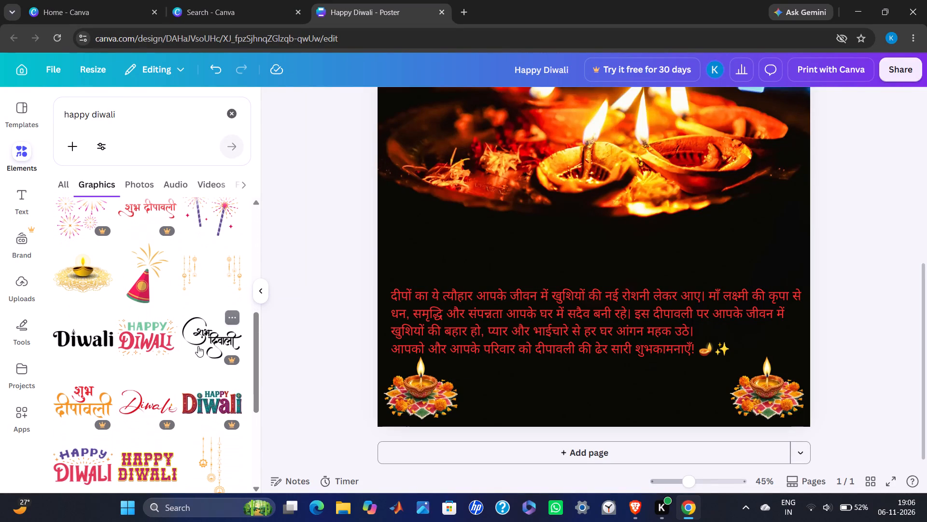
pyautogui.scroll(-1, 198, 346)
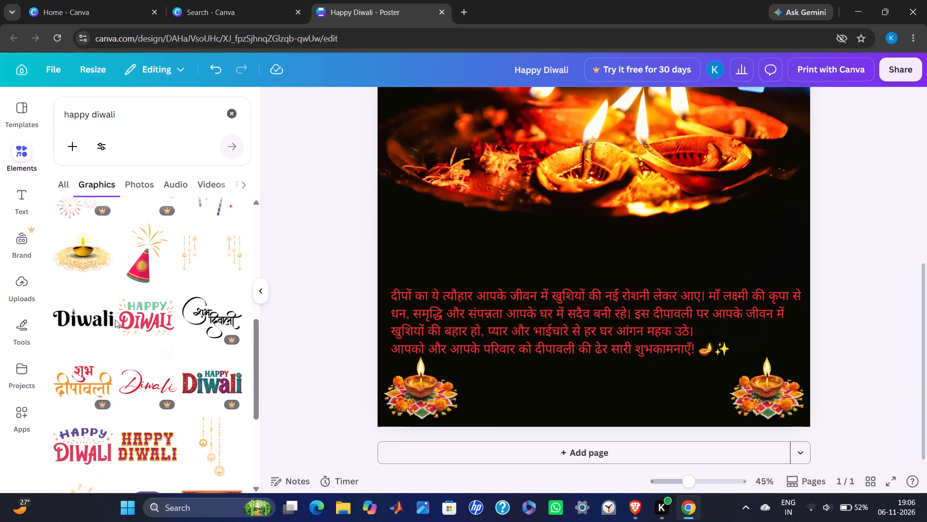
pyautogui.scroll(-1, 171, 391)
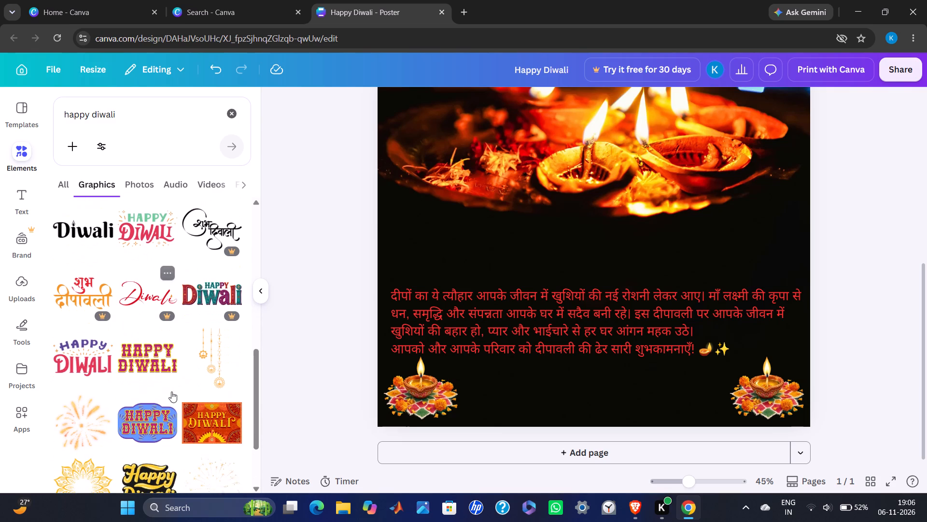
pyautogui.scroll(-1, 171, 391)
pyautogui.scroll(-1, 201, 348)
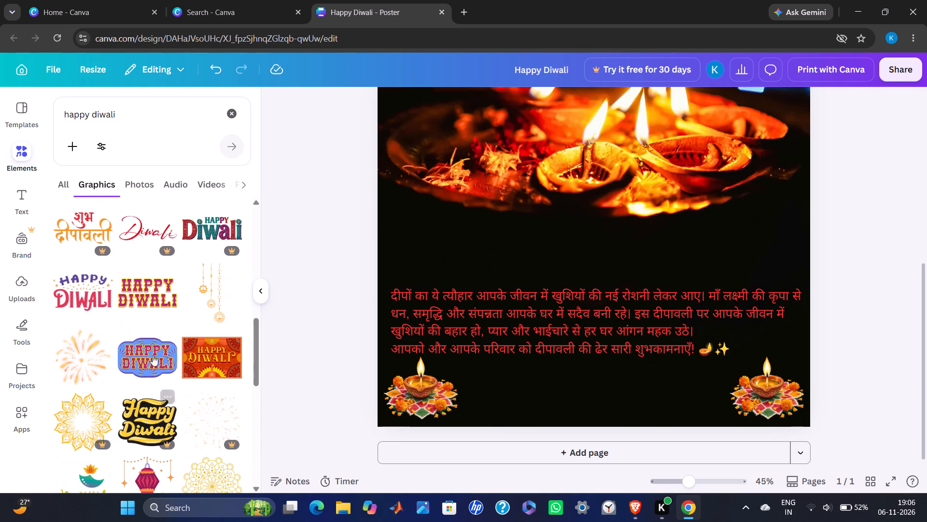
pyautogui.scroll(1, 155, 349)
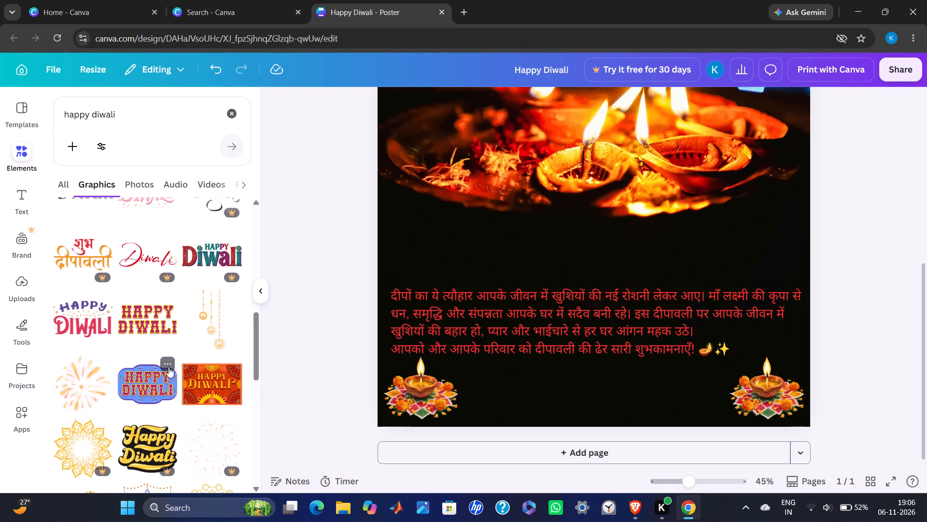
pyautogui.scroll(-1, 206, 293)
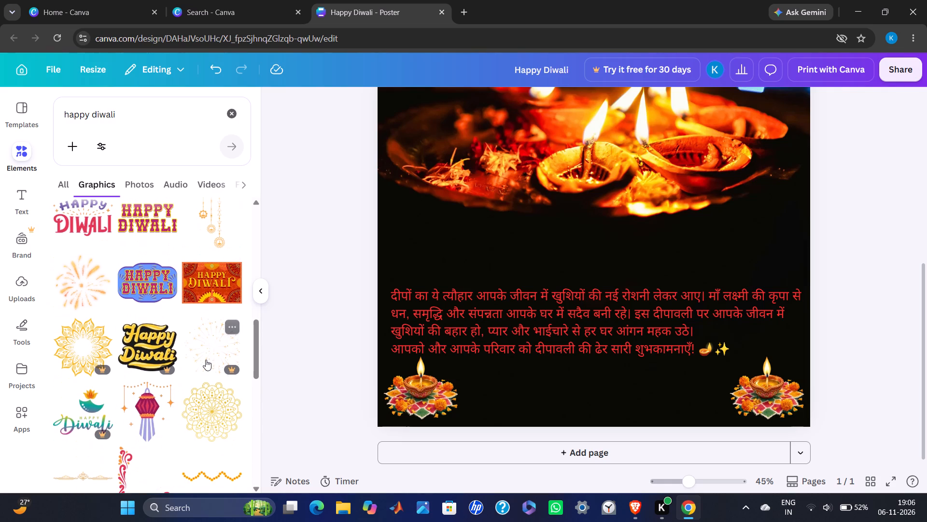
pyautogui.scroll(-2, 206, 360)
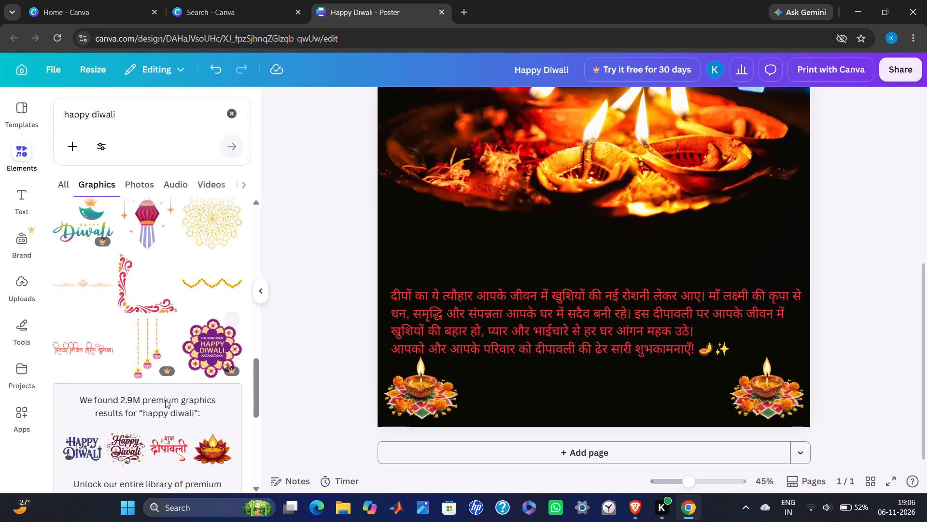
pyautogui.scroll(-3, 165, 400)
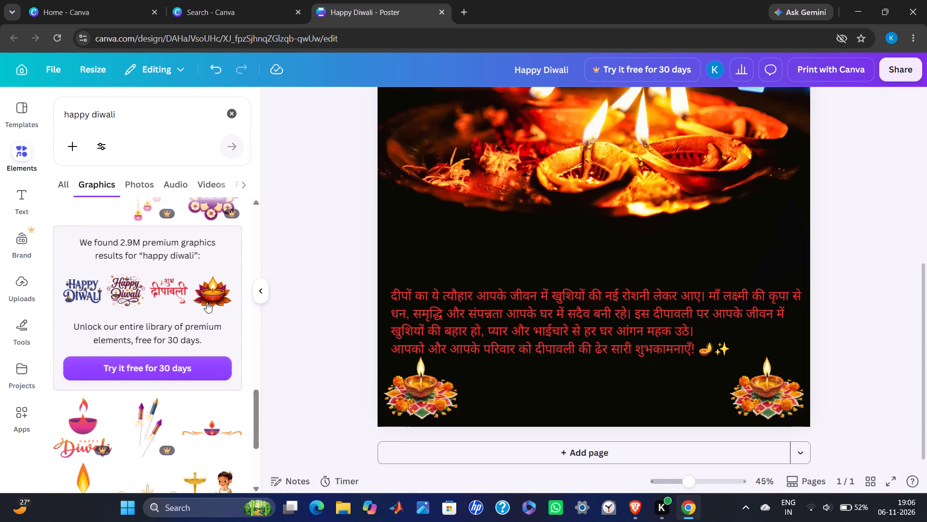
pyautogui.scroll(-4, 207, 302)
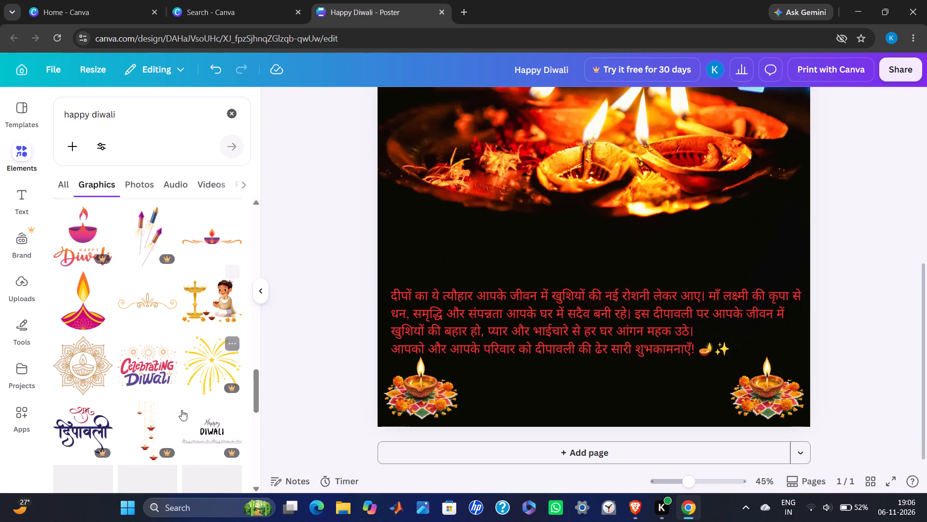
pyautogui.scroll(-1, 171, 353)
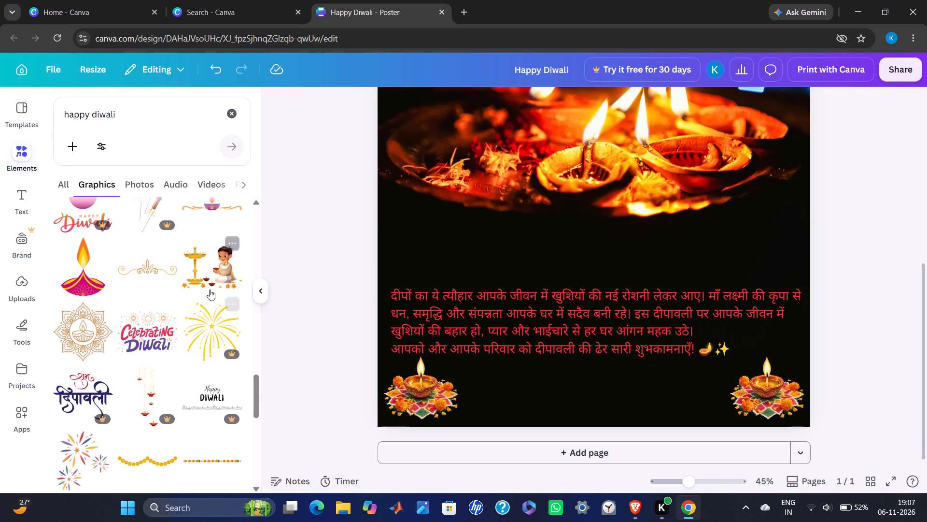
pyautogui.scroll(-1, 210, 290)
pyautogui.scroll(-1, 198, 394)
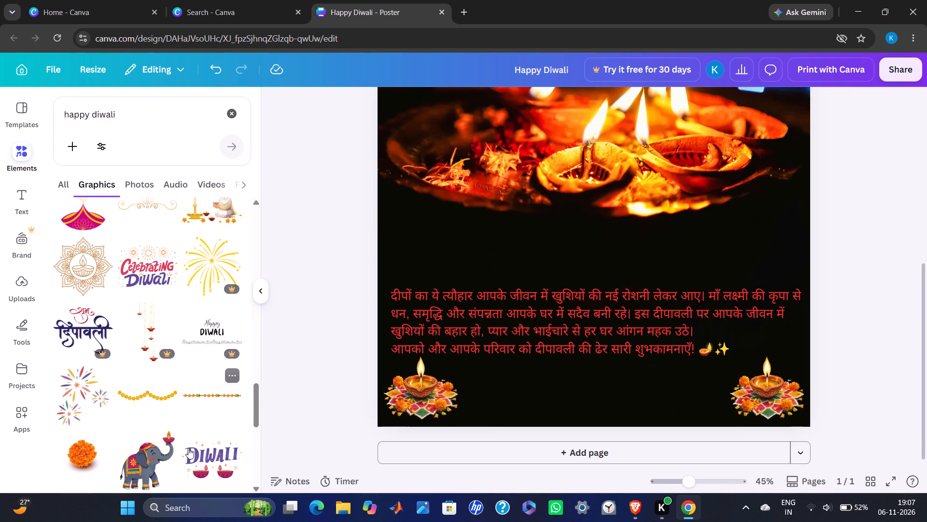
pyautogui.scroll(-2, 180, 329)
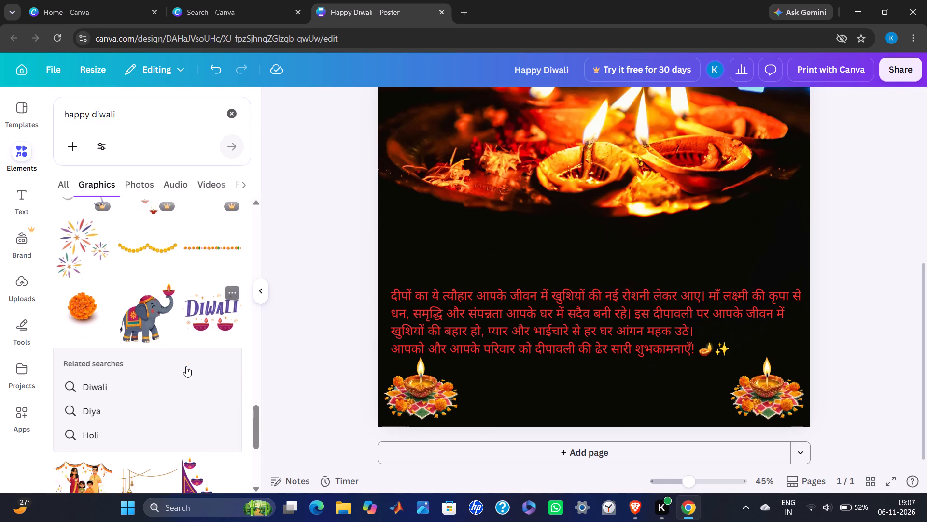
pyautogui.scroll(-3, 186, 366)
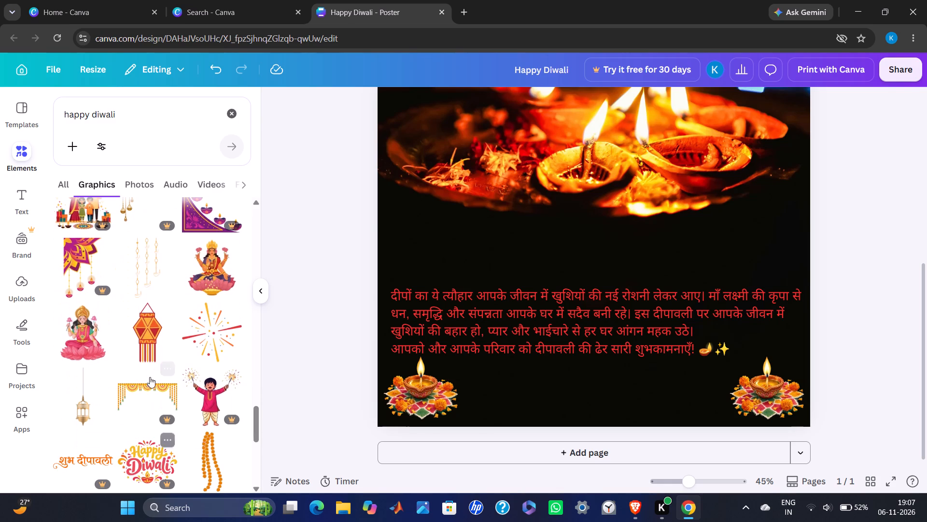
pyautogui.scroll(-1, 169, 352)
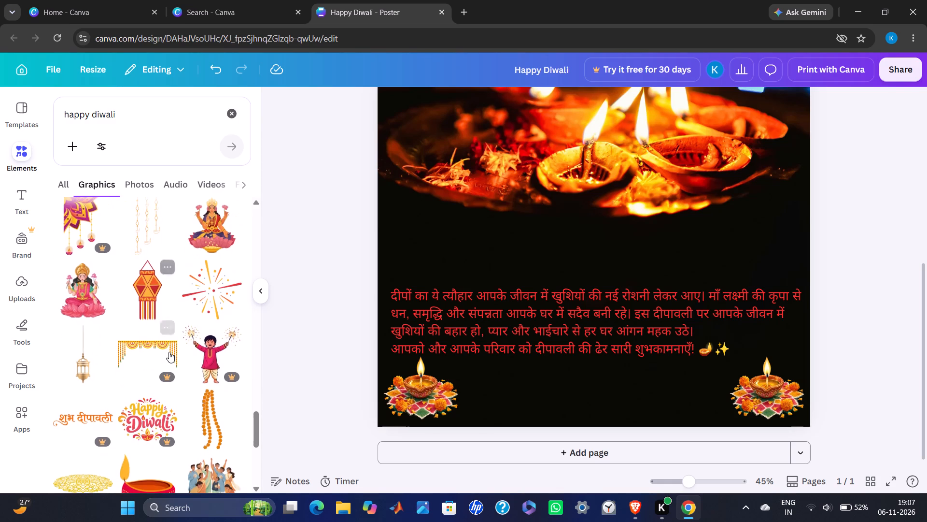
pyautogui.scroll(-1, 169, 352)
pyautogui.scroll(-1, 146, 415)
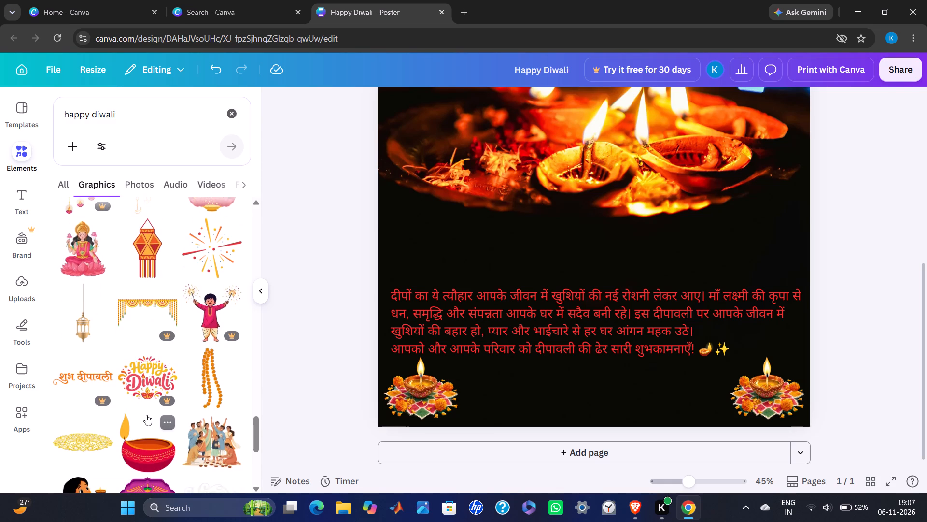
pyautogui.scroll(1, 146, 415)
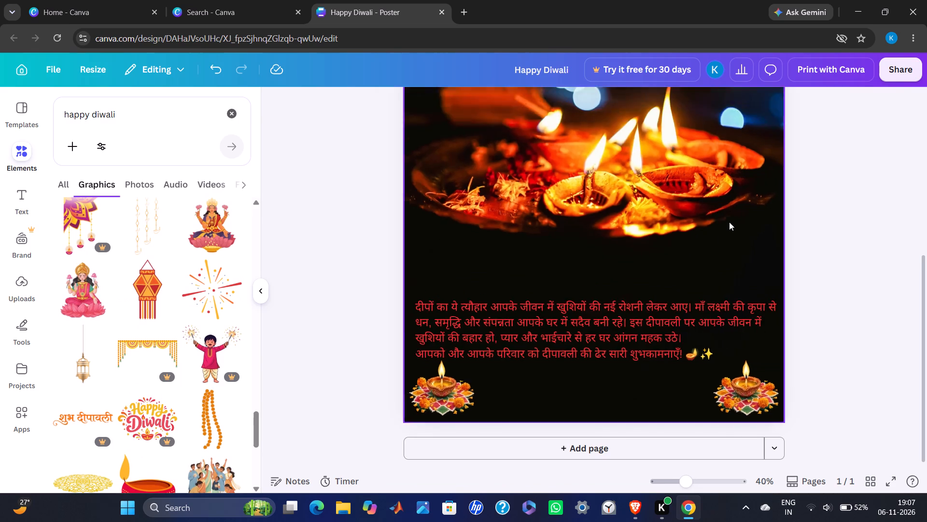
pyautogui.scroll(1, 612, 184)
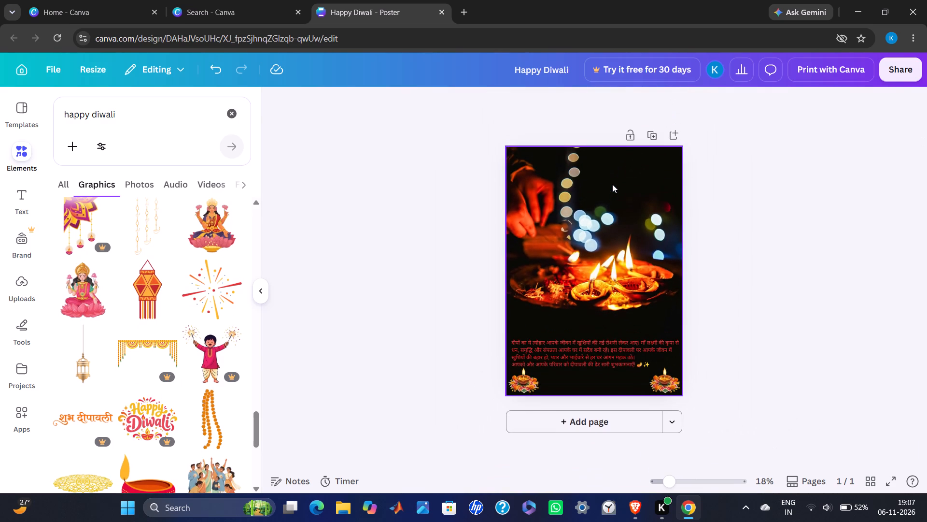
pyautogui.scroll(1, 612, 184)
pyautogui.scroll(-2, 133, 359)
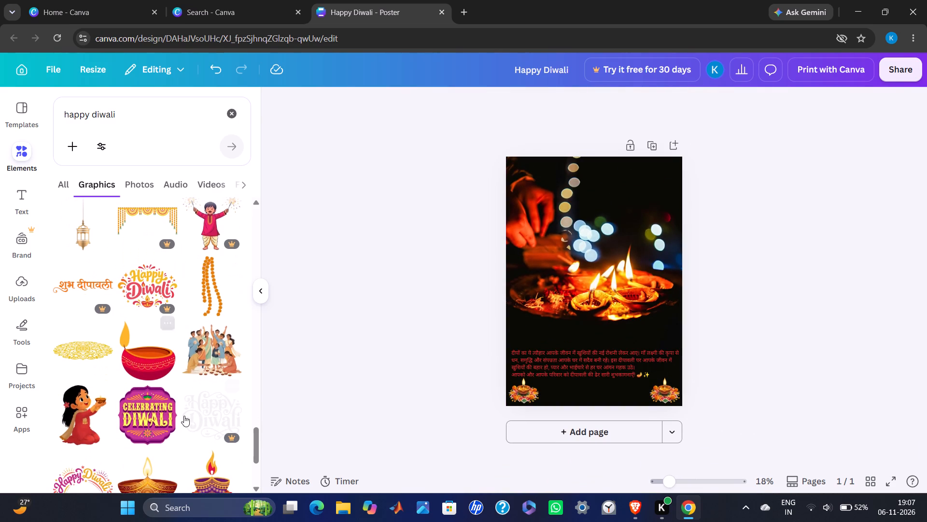
pyautogui.scroll(-1, 184, 416)
pyautogui.scroll(-2, 208, 375)
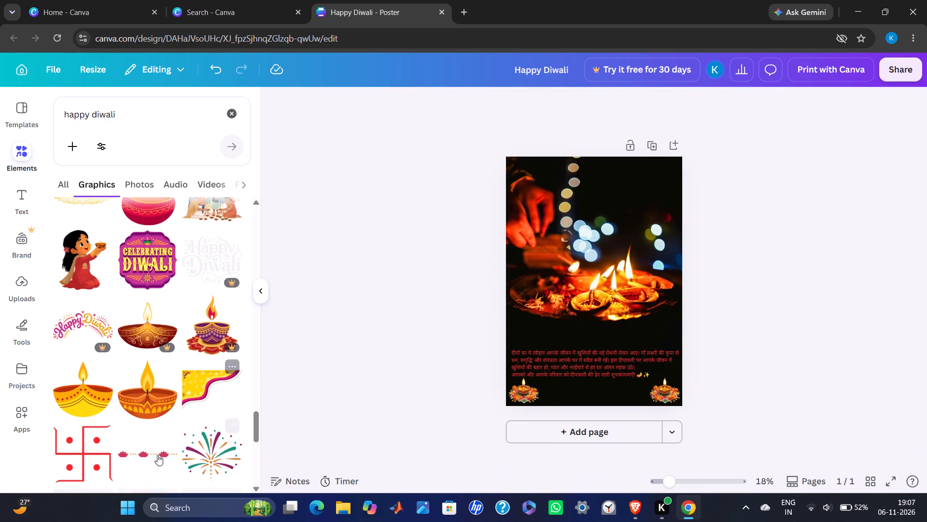
pyautogui.scroll(-1, 153, 350)
pyautogui.scroll(-2, 171, 397)
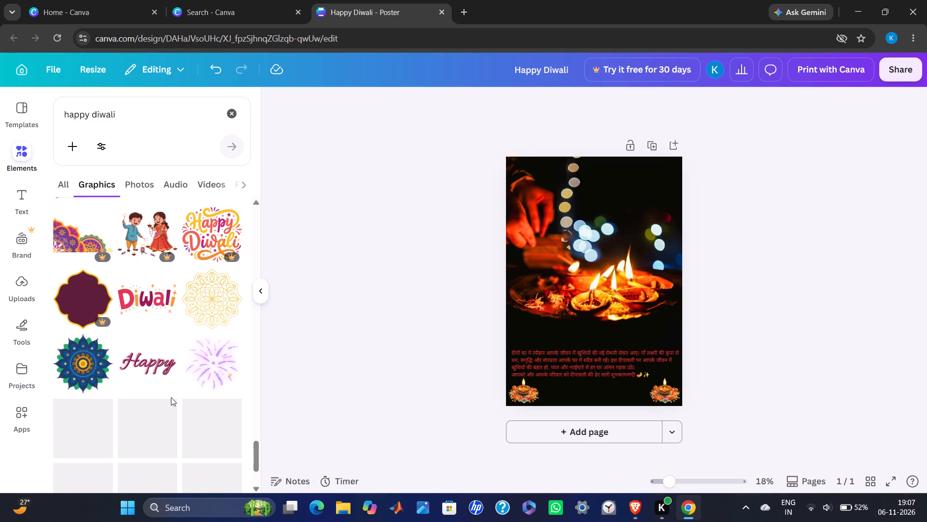
pyautogui.scroll(-2, 171, 397)
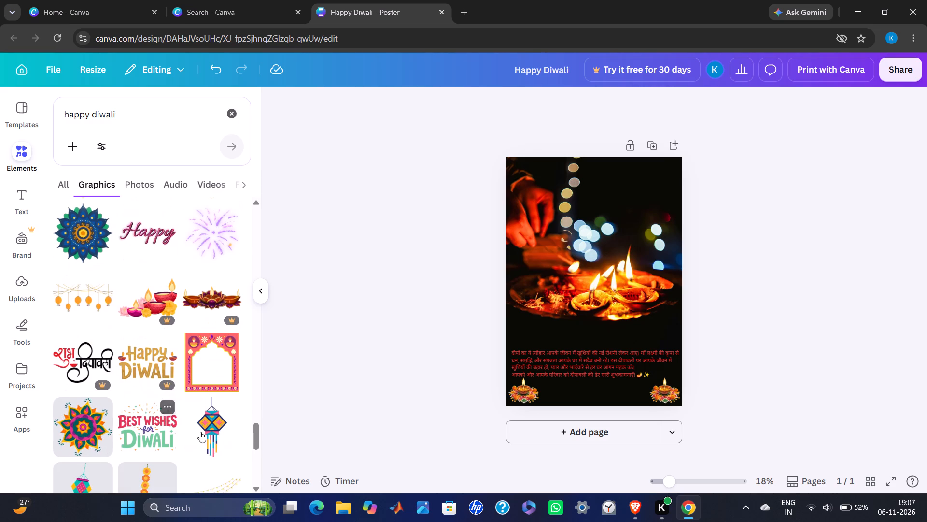
pyautogui.scroll(-2, 203, 338)
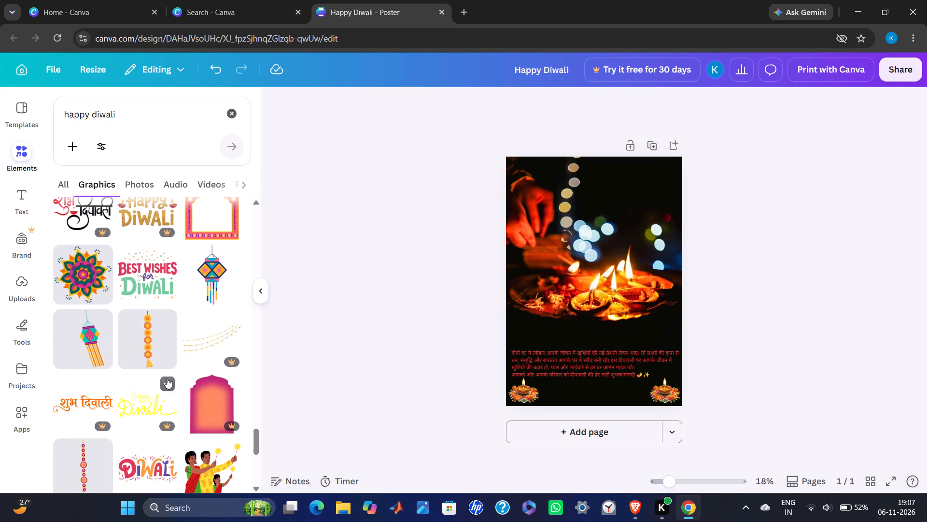
pyautogui.scroll(-1, 167, 378)
pyautogui.scroll(-1, 163, 318)
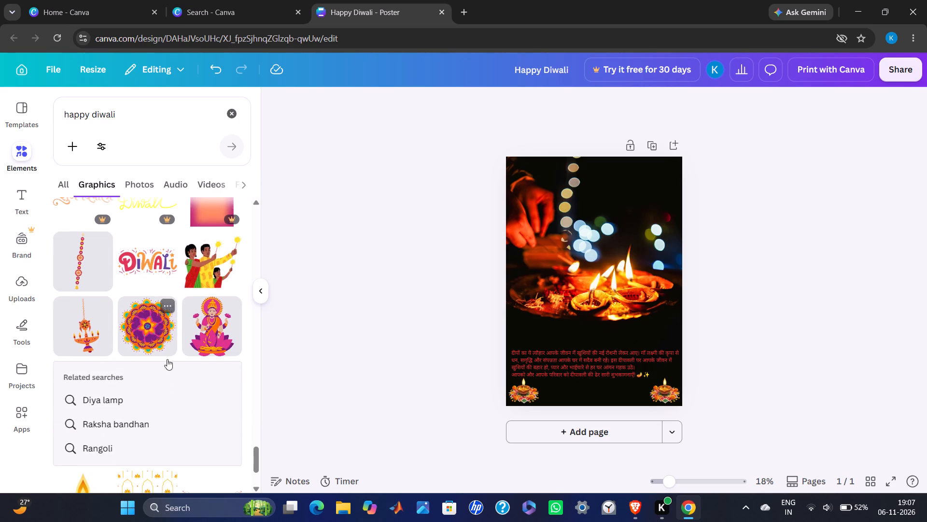
pyautogui.scroll(-1, 157, 340)
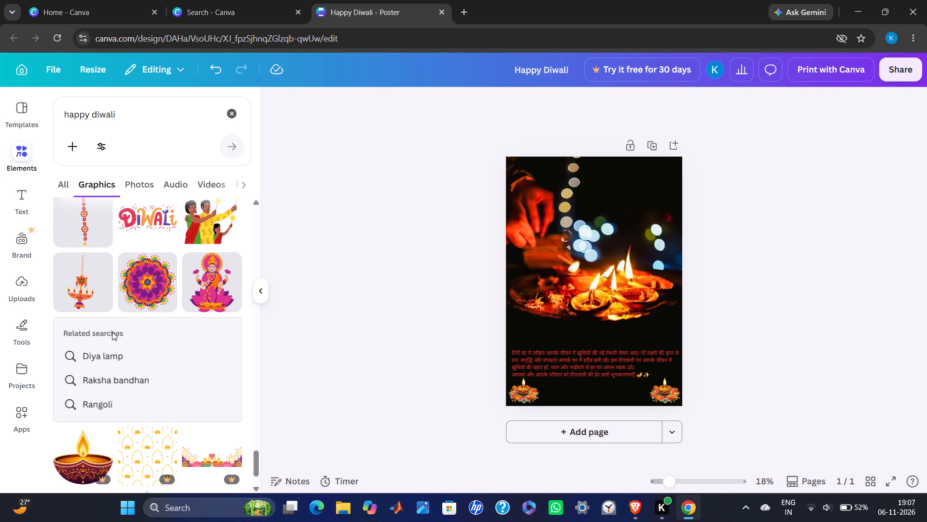
pyautogui.scroll(-1, 147, 309)
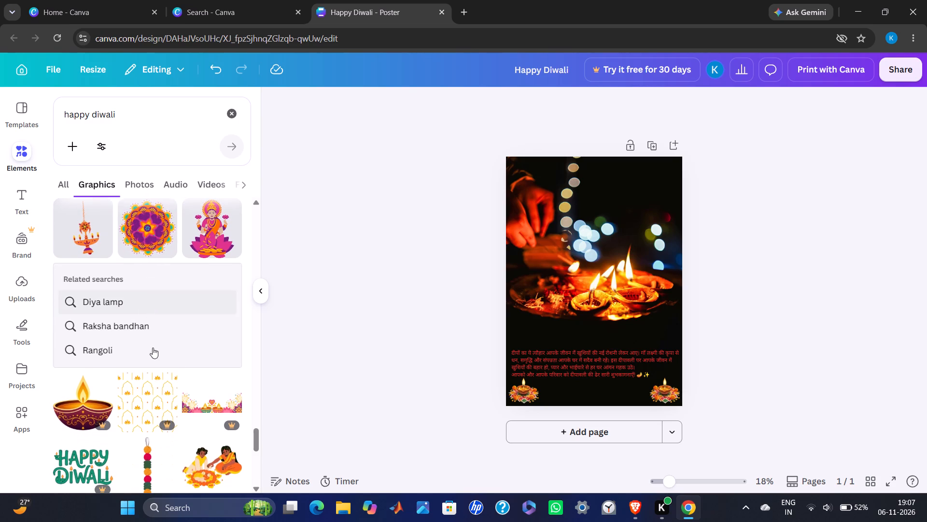
pyautogui.scroll(-1, 153, 378)
pyautogui.scroll(-2, 154, 295)
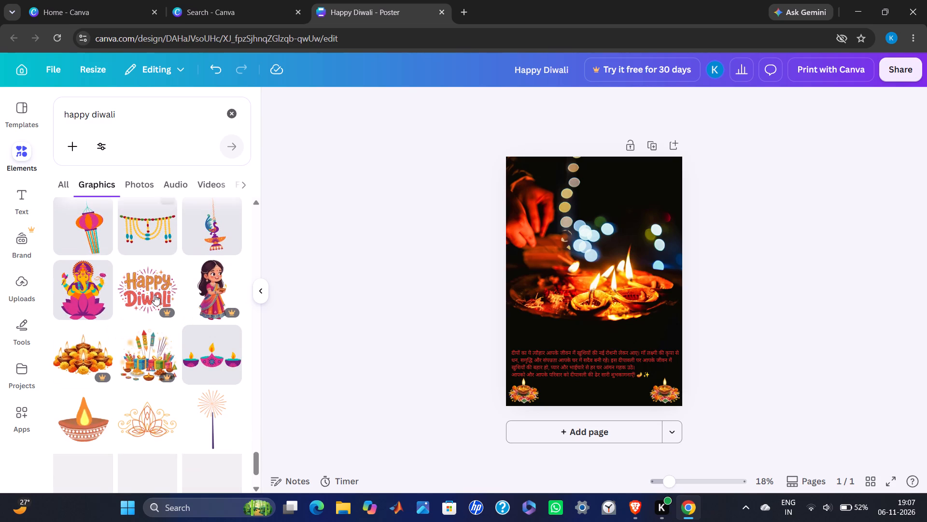
pyautogui.scroll(-2, 154, 295)
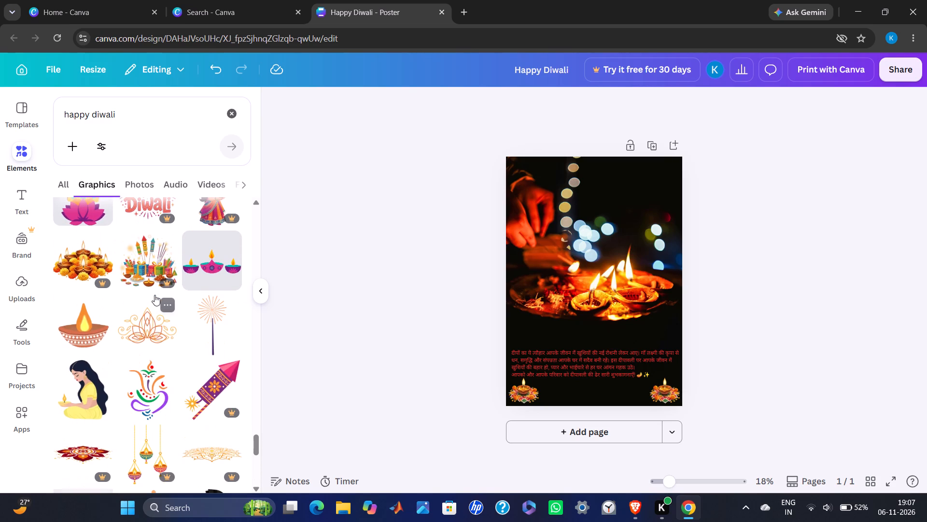
pyautogui.scroll(-2, 154, 295)
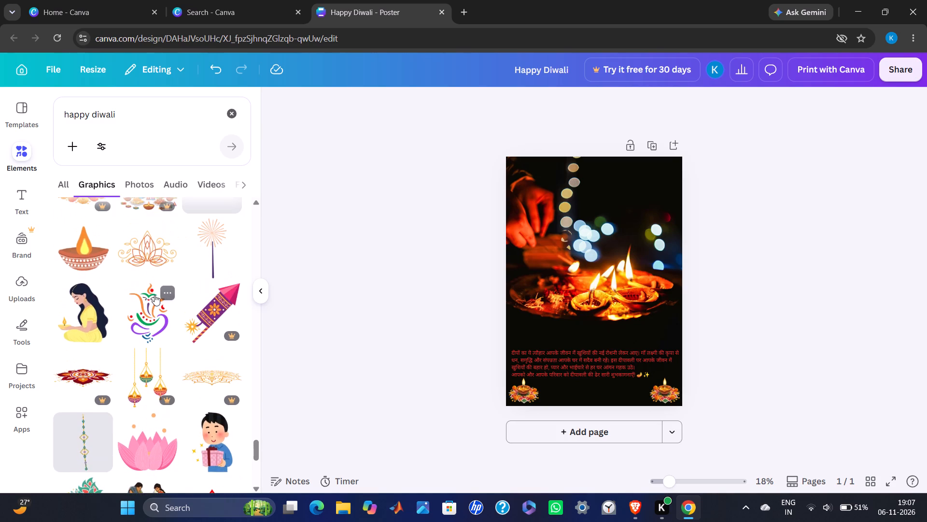
# Add the white ornate "Happy Diwali" lettering graphic from the search results to the poster, just above the greeting paragraph.
pyautogui.scroll(-3, 154, 295)
pyautogui.scroll(14, 154, 295)
pyautogui.scroll(7, 154, 295)
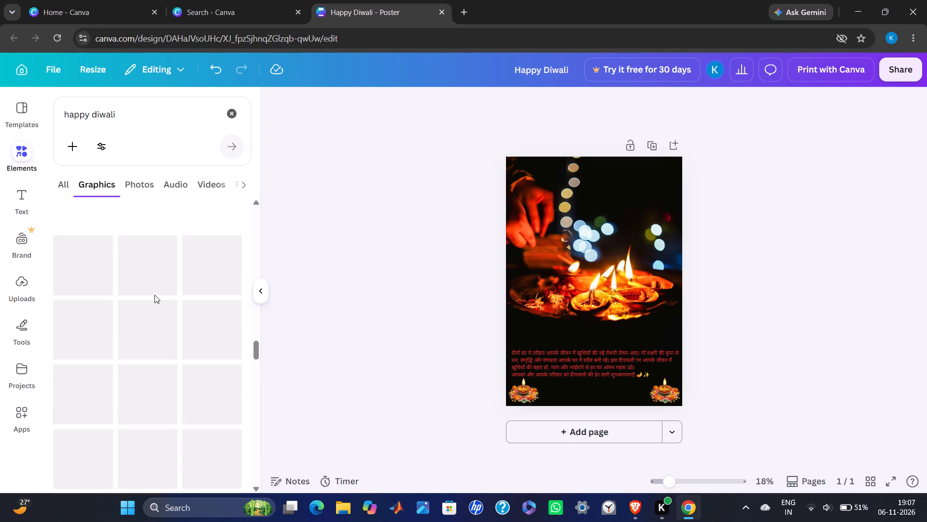
pyautogui.scroll(14, 154, 295)
pyautogui.scroll(-1, 177, 406)
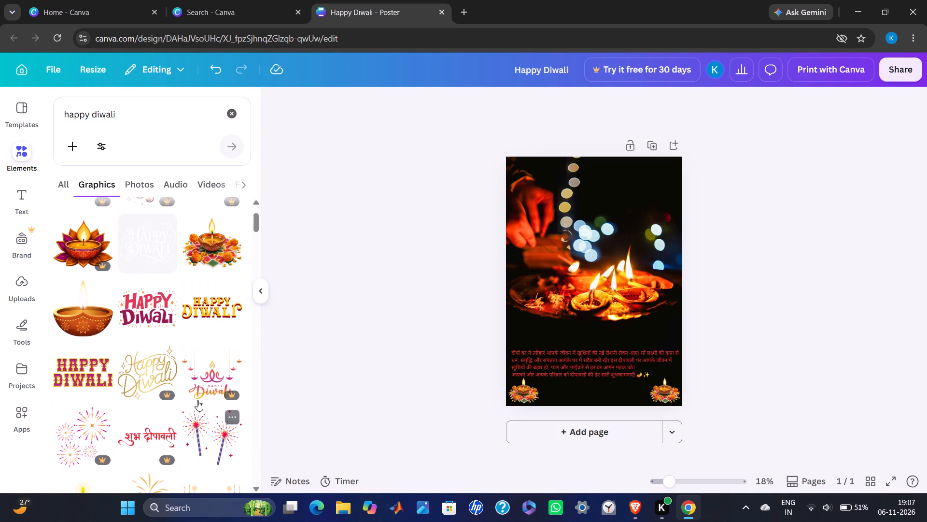
pyautogui.scroll(1, 221, 333)
pyautogui.scroll(1, 199, 406)
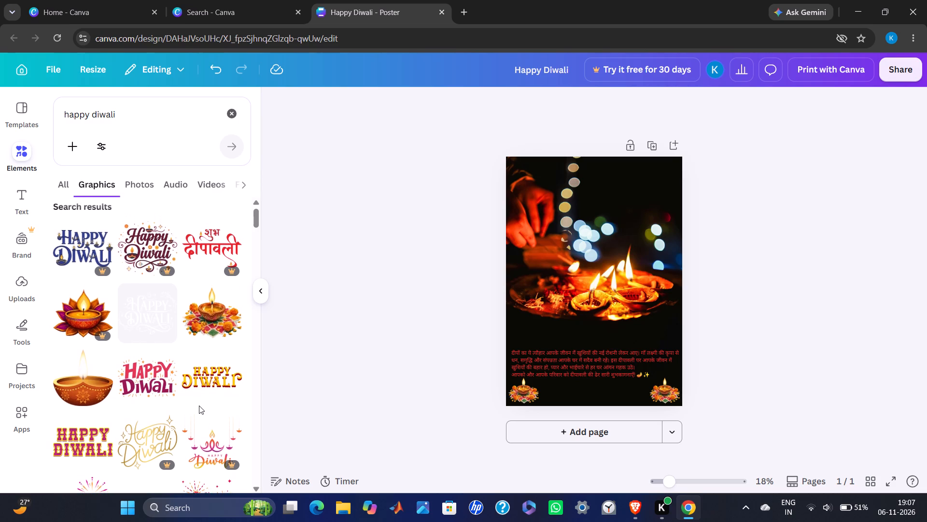
pyautogui.scroll(1, 199, 406)
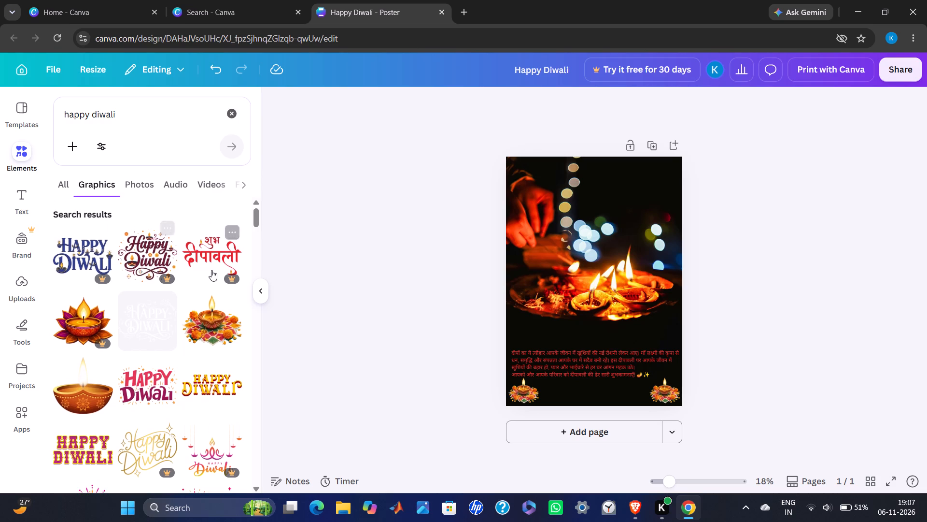
pyautogui.scroll(-1, 141, 396)
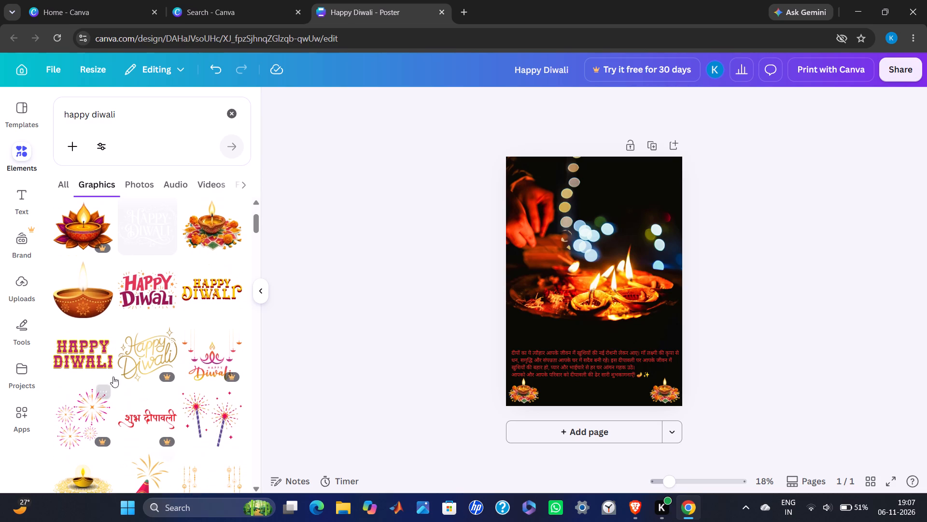
pyautogui.scroll(1, 133, 311)
pyautogui.moveTo(142, 272); pyautogui.dragTo(620, 318)
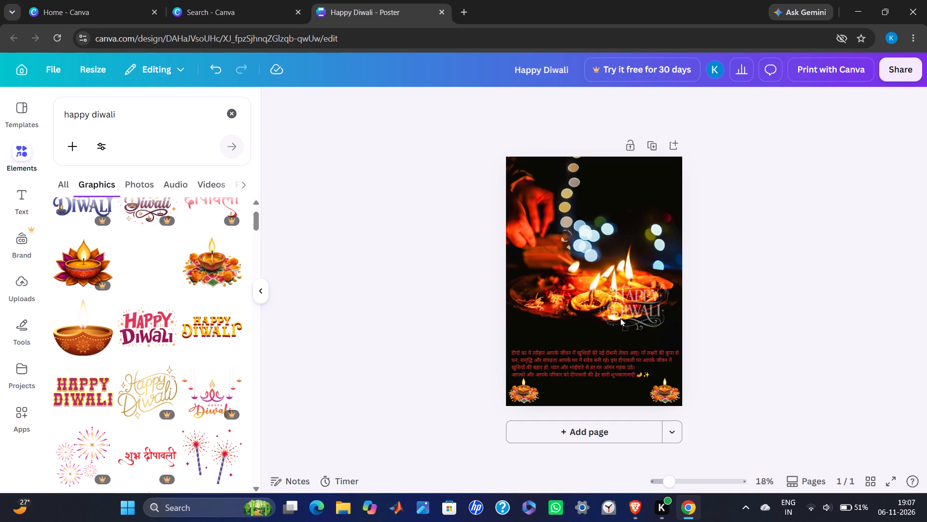
pyautogui.moveTo(620, 318); pyautogui.dragTo(581, 323)
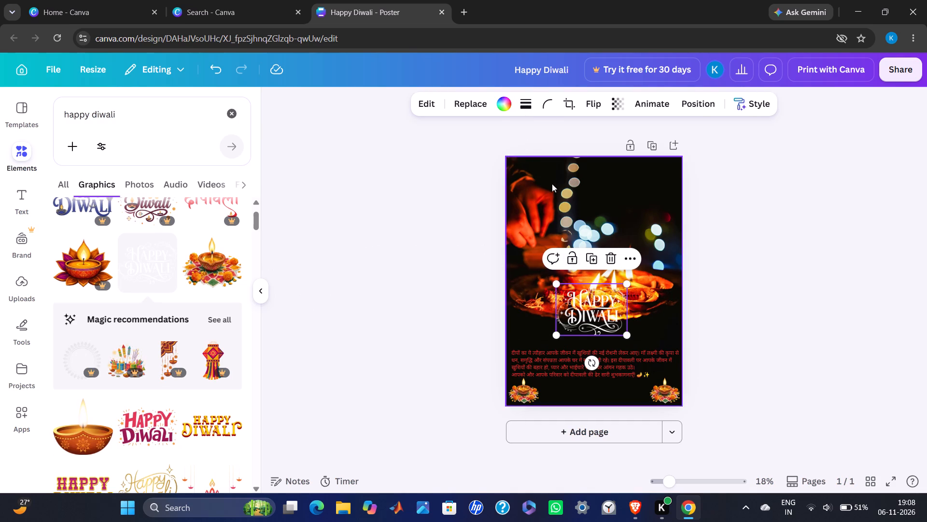
# Recolour the "Happy Diwali" lettering with a custom, fully saturated bright green, #04FF0E.
pyautogui.click(506, 107)
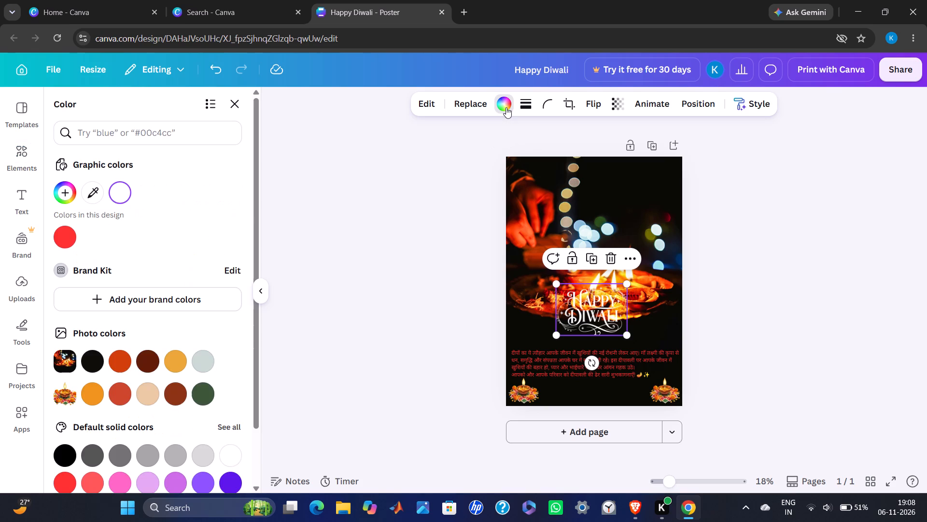
pyautogui.click(67, 191)
pyautogui.moveTo(121, 289); pyautogui.dragTo(121, 294)
pyautogui.click(121, 294)
pyautogui.moveTo(121, 294); pyautogui.dragTo(155, 297)
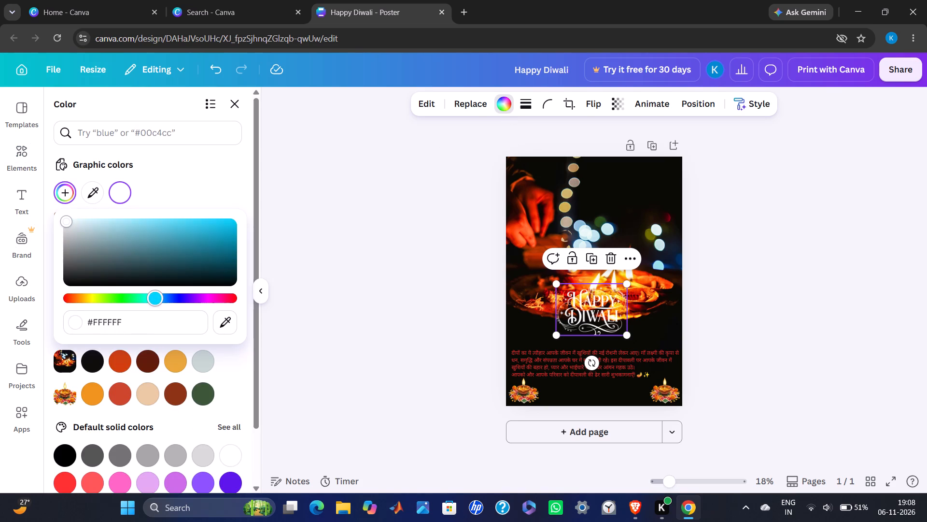
pyautogui.moveTo(155, 297); pyautogui.dragTo(123, 299)
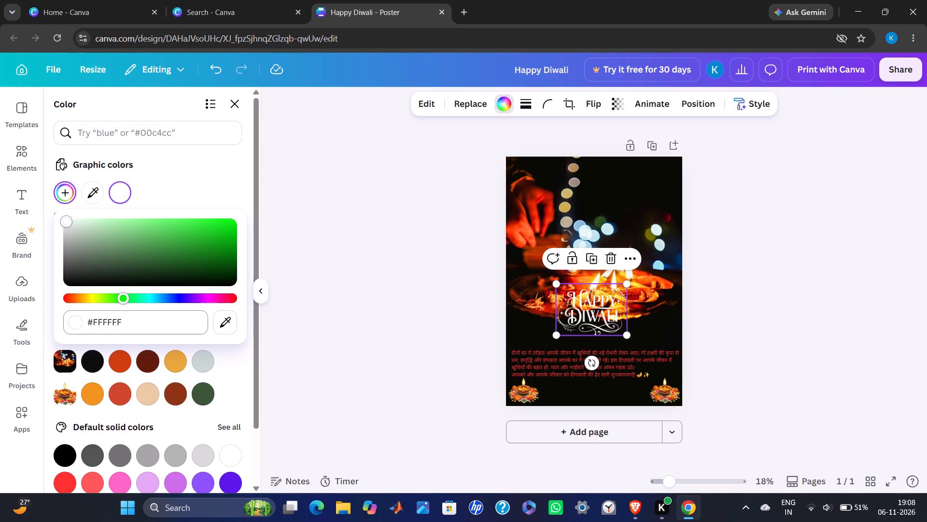
pyautogui.click(73, 322)
pyautogui.click(148, 328)
pyautogui.moveTo(68, 220); pyautogui.dragTo(230, 214)
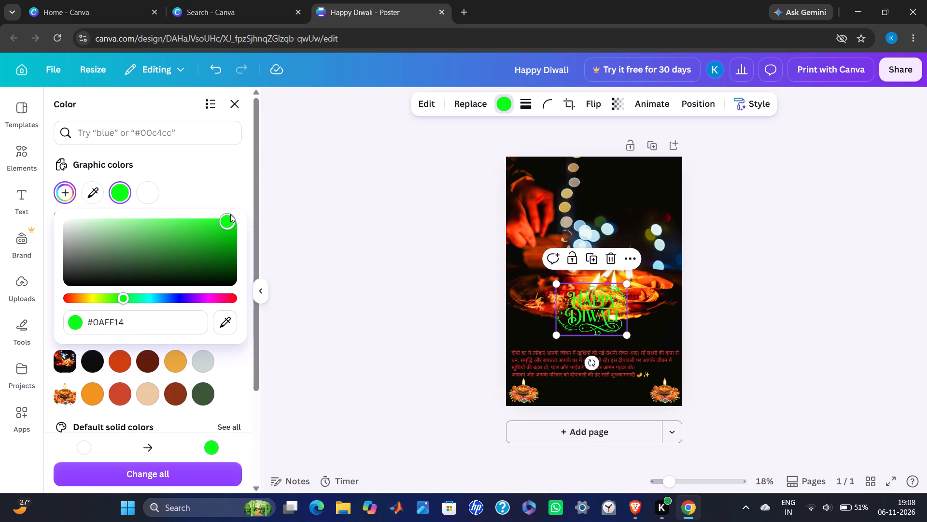
pyautogui.moveTo(230, 214); pyautogui.dragTo(228, 236)
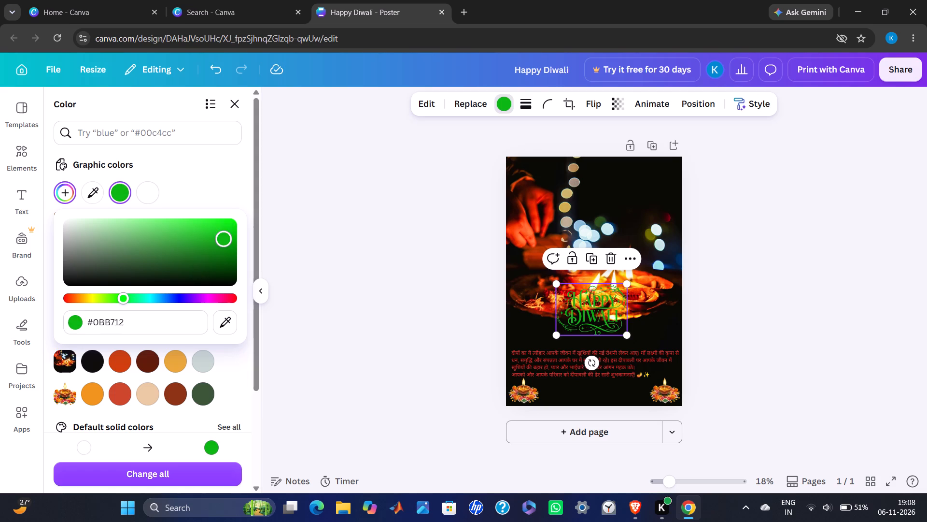
pyautogui.moveTo(228, 236); pyautogui.dragTo(235, 210)
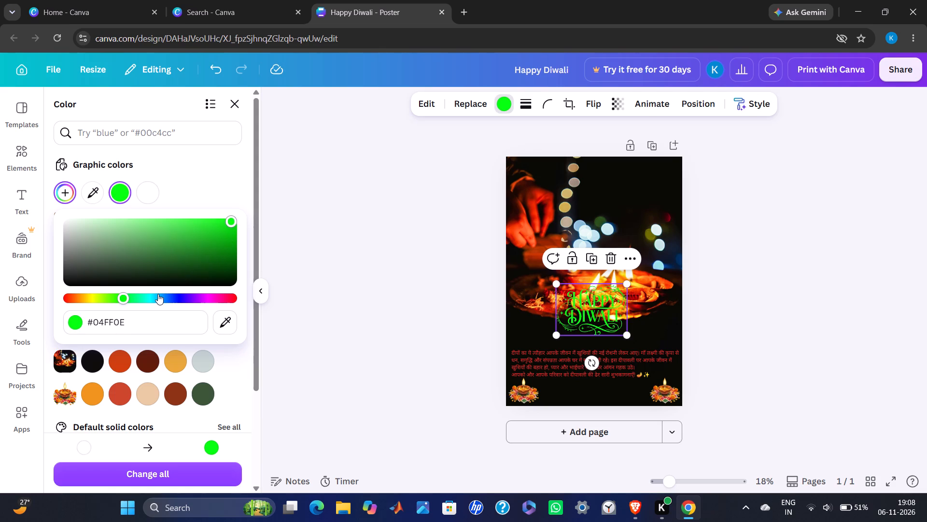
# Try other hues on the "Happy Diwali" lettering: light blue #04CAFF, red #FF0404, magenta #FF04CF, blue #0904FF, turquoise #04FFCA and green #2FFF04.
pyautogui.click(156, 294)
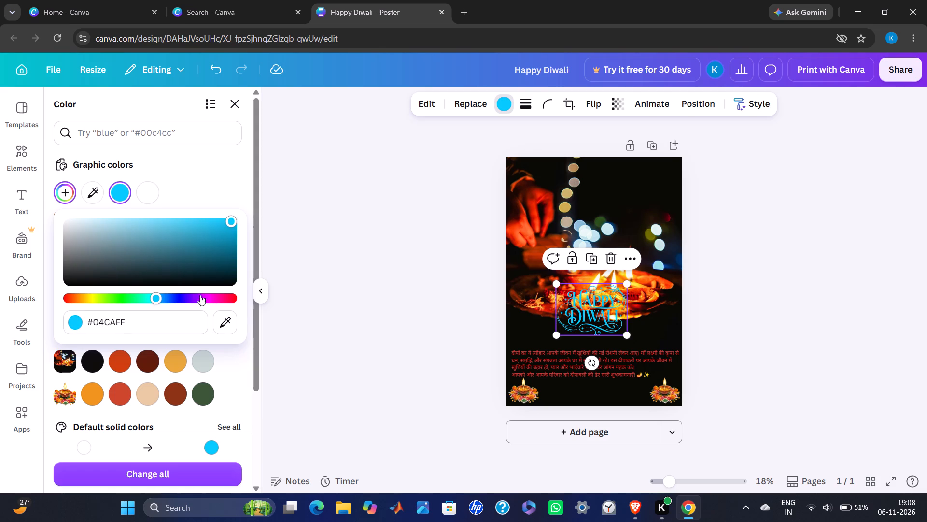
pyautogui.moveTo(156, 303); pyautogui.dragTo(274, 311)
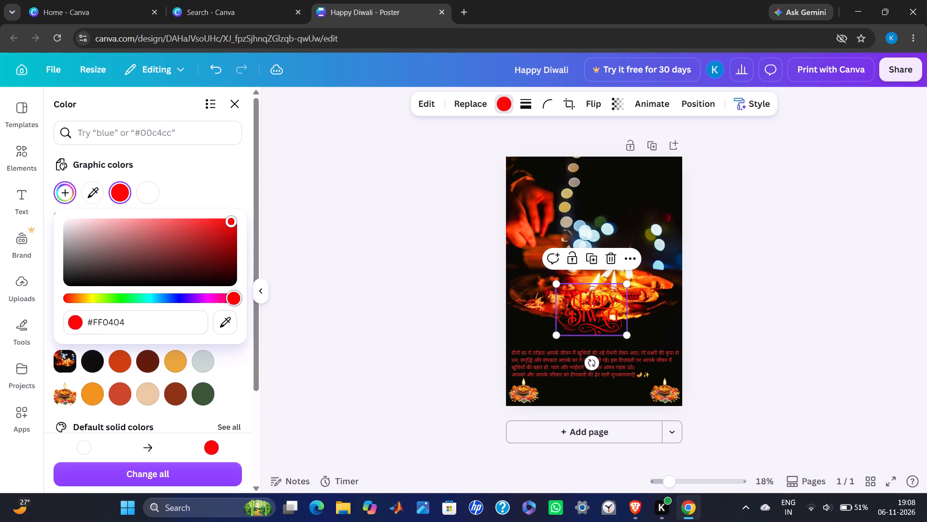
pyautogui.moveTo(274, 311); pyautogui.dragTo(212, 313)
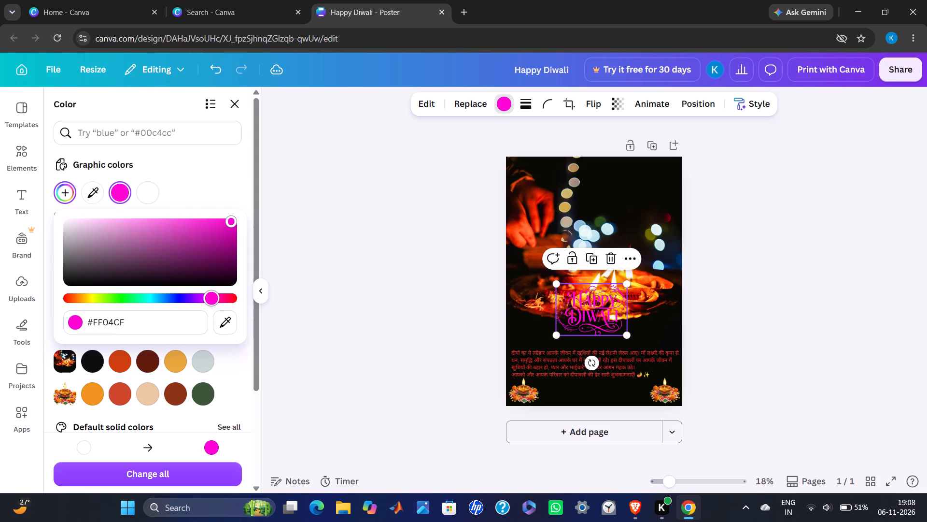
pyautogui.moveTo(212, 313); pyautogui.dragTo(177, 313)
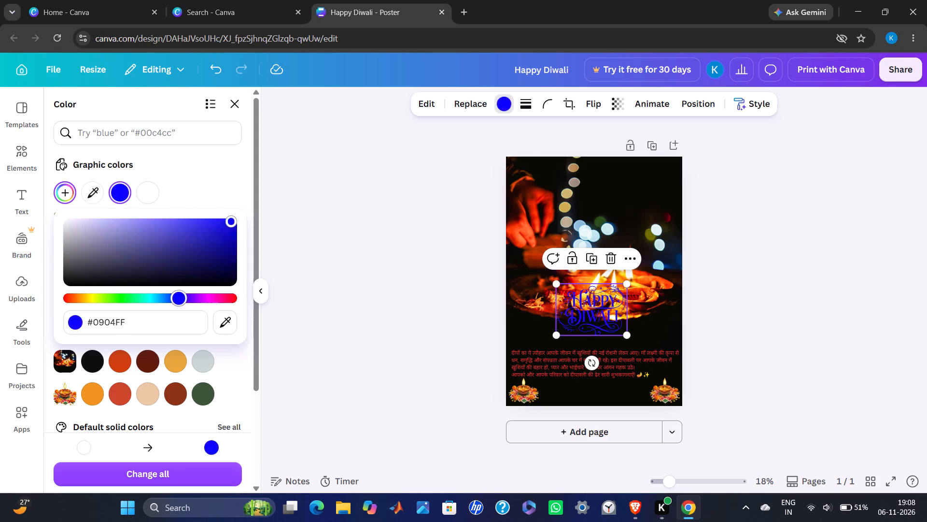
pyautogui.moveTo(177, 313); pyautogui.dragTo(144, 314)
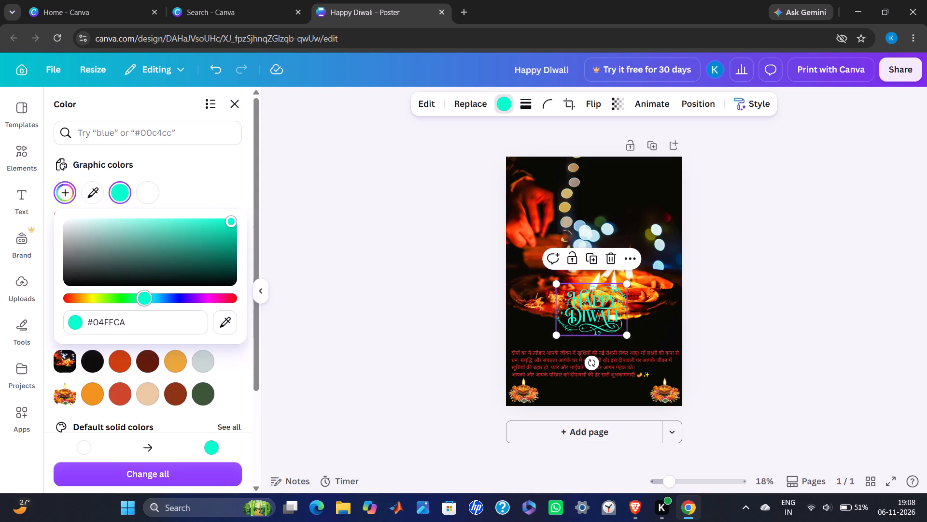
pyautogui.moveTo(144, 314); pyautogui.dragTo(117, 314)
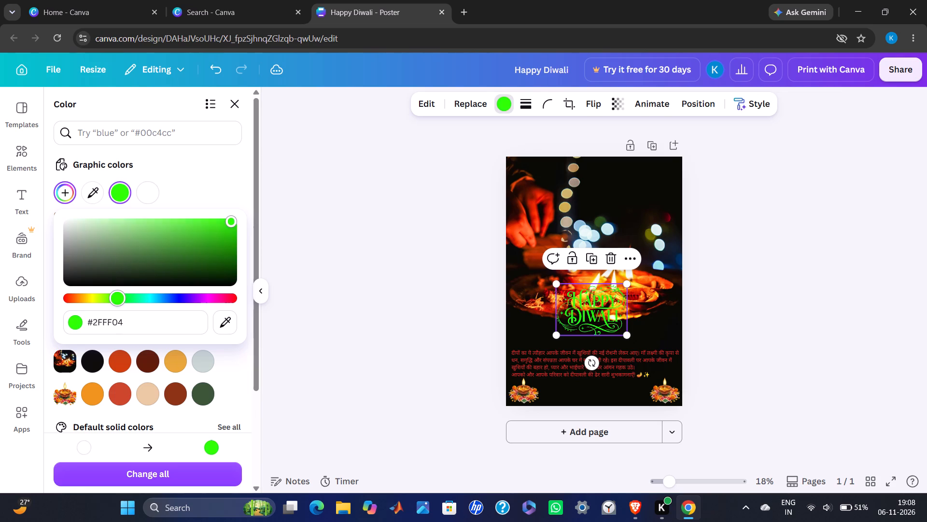
# Set the custom colour of the "Happy Diwali" lettering to bright yellow, #EBFF04.
pyautogui.moveTo(117, 314); pyautogui.dragTo(92, 314)
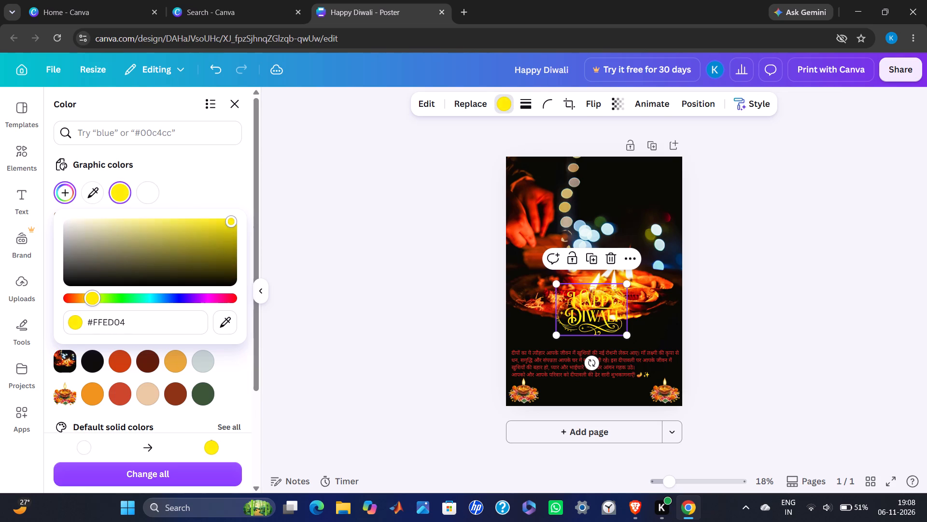
pyautogui.moveTo(92, 314); pyautogui.dragTo(96, 317)
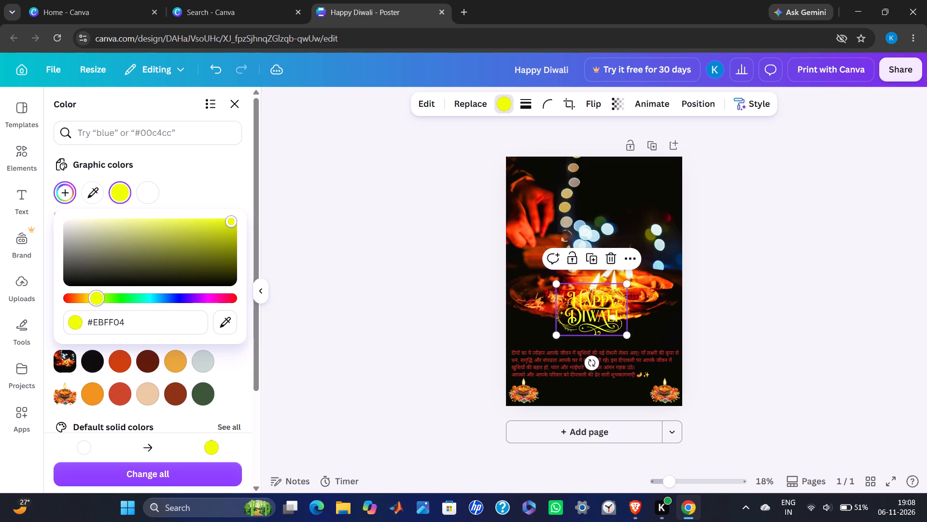
pyautogui.moveTo(96, 317); pyautogui.dragTo(96, 317)
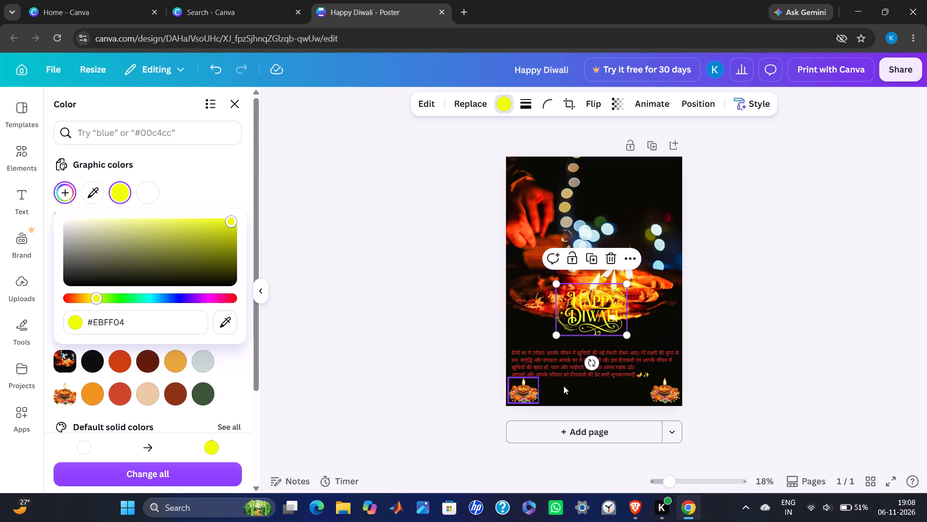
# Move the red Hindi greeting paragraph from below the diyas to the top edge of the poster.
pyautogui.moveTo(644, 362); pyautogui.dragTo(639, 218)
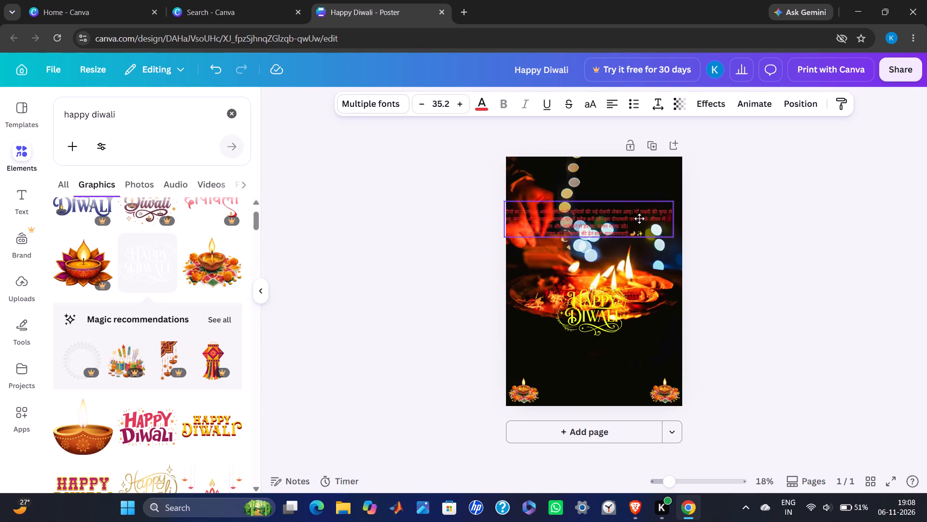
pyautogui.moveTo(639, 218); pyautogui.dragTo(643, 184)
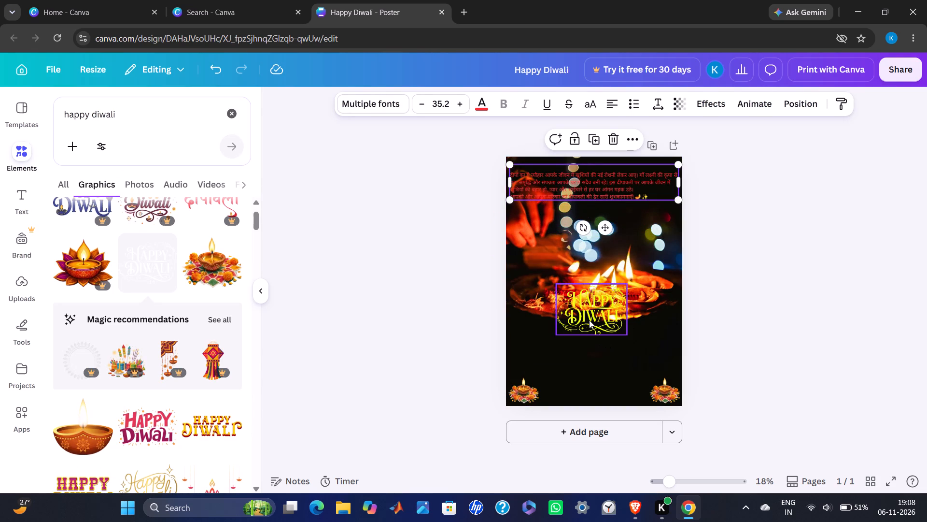
# Move the yellow "Happy Diwali" lettering into the dark area below the photo's diyas and enlarge it to fill the space between the corner rangolis.
pyautogui.moveTo(589, 320); pyautogui.dragTo(593, 371)
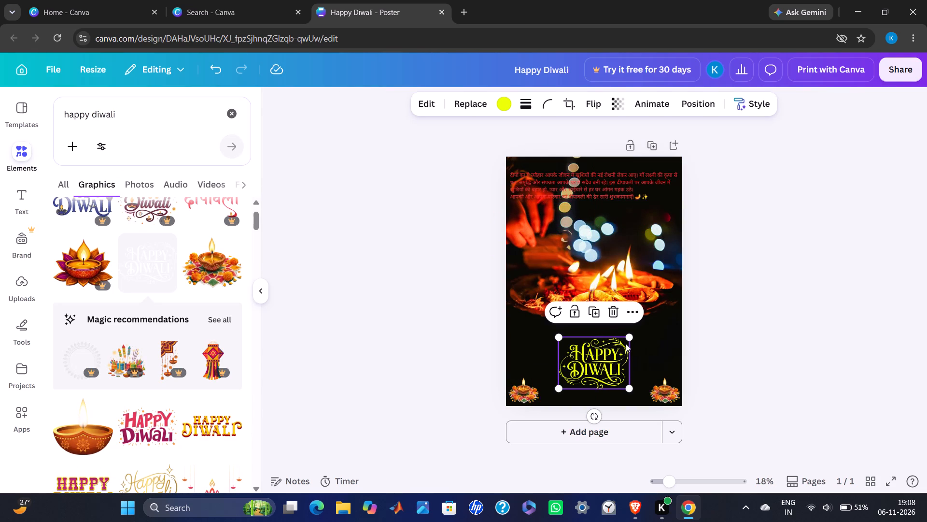
pyautogui.moveTo(627, 338); pyautogui.dragTo(653, 322)
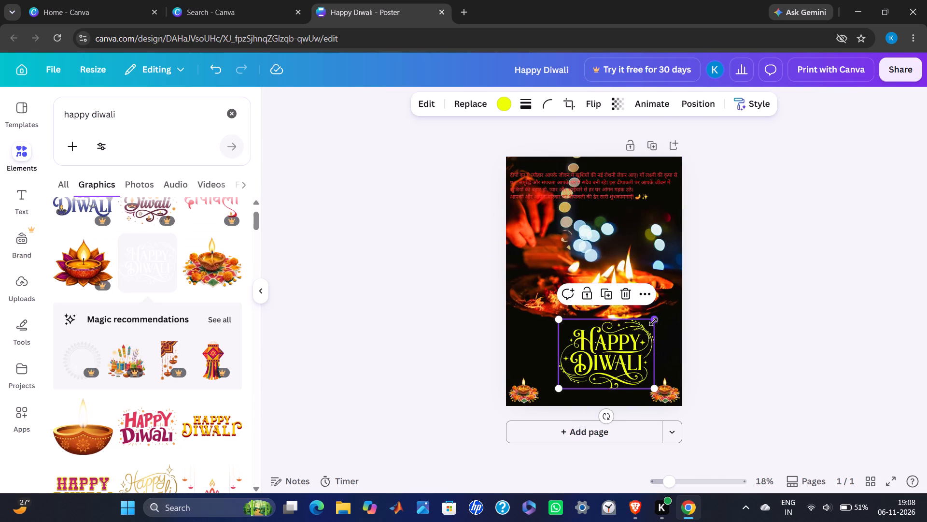
pyautogui.moveTo(616, 357); pyautogui.dragTo(604, 364)
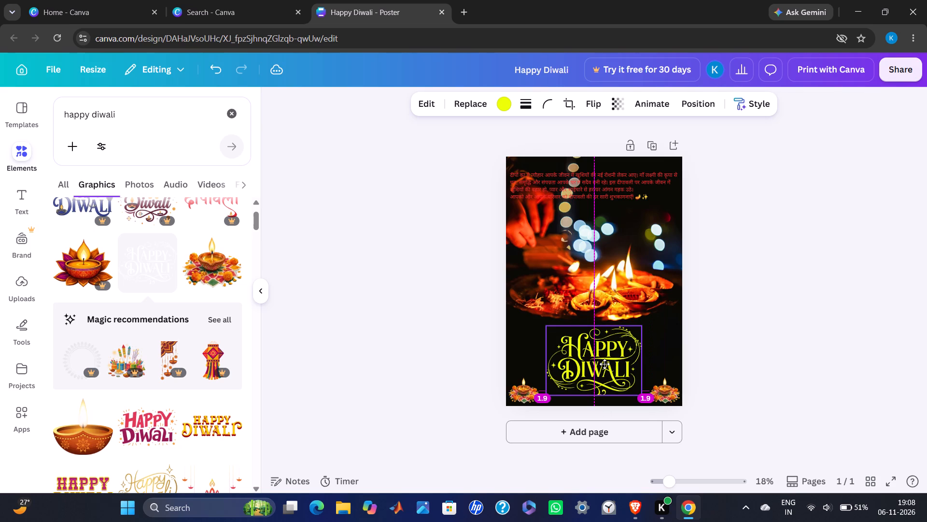
pyautogui.moveTo(604, 364); pyautogui.dragTo(604, 363)
pyautogui.click(661, 357)
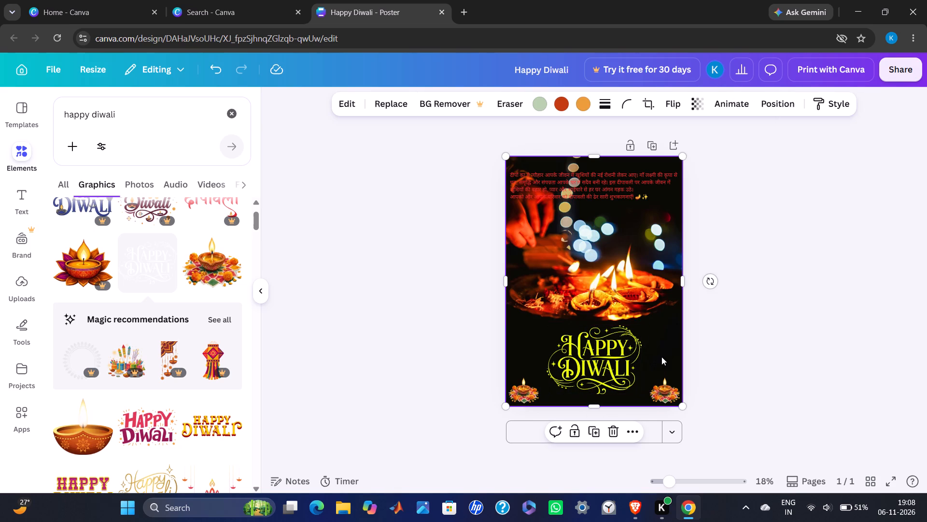
pyautogui.click(554, 332)
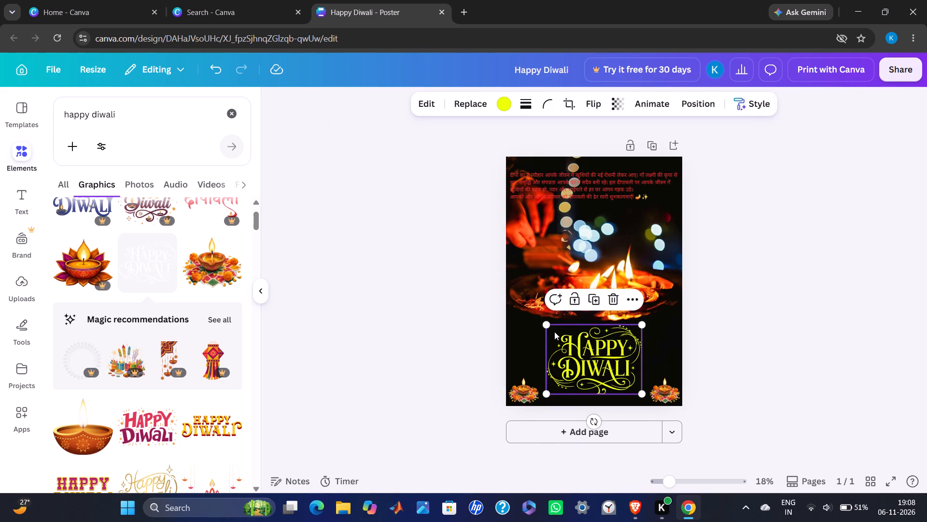
pyautogui.moveTo(546, 327); pyautogui.dragTo(534, 324)
pyautogui.click(667, 330)
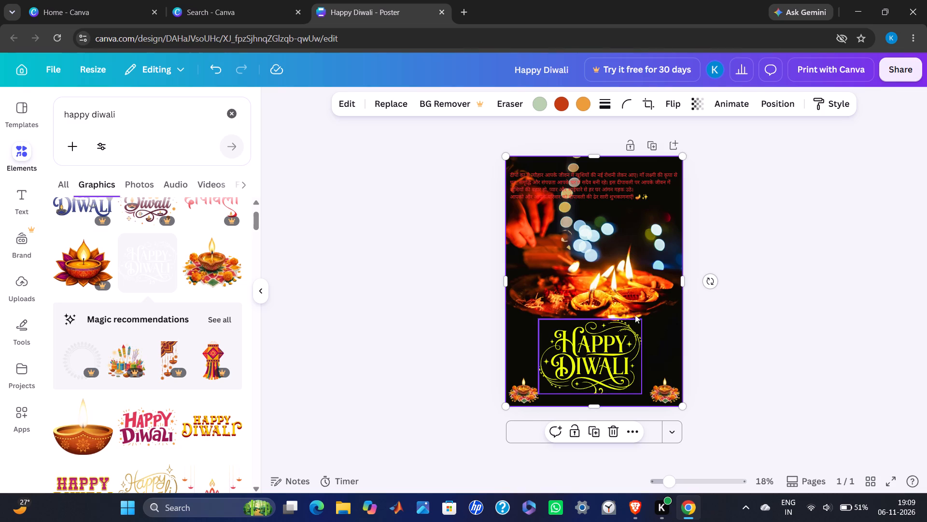
# Delete the red Hindi greeting paragraph from the top of the poster.
pyautogui.click(616, 172)
pyautogui.click(610, 144)
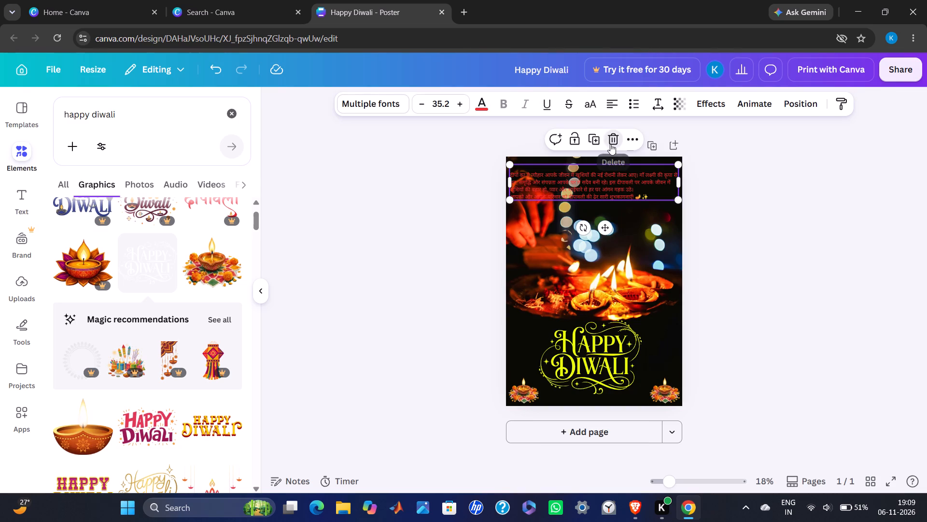
# Add the golden hanging ornament graphic with three strings and place it flush in the poster's top-right corner.
pyautogui.scroll(-1, 184, 299)
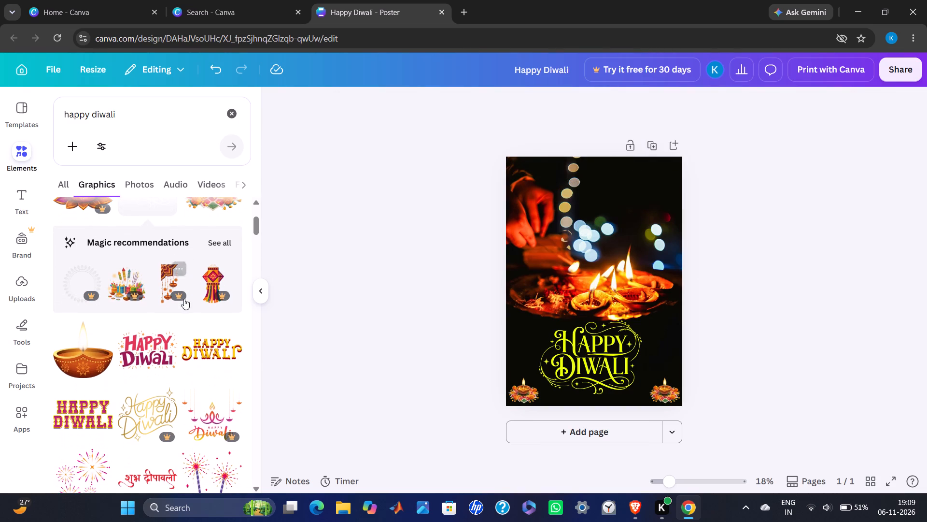
pyautogui.scroll(-1, 151, 414)
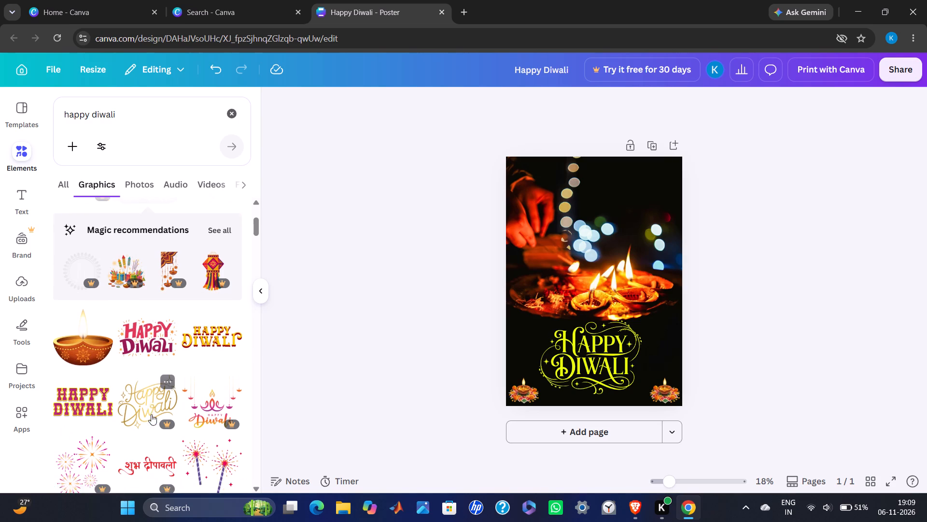
pyautogui.scroll(-1, 151, 414)
pyautogui.scroll(-1, 185, 367)
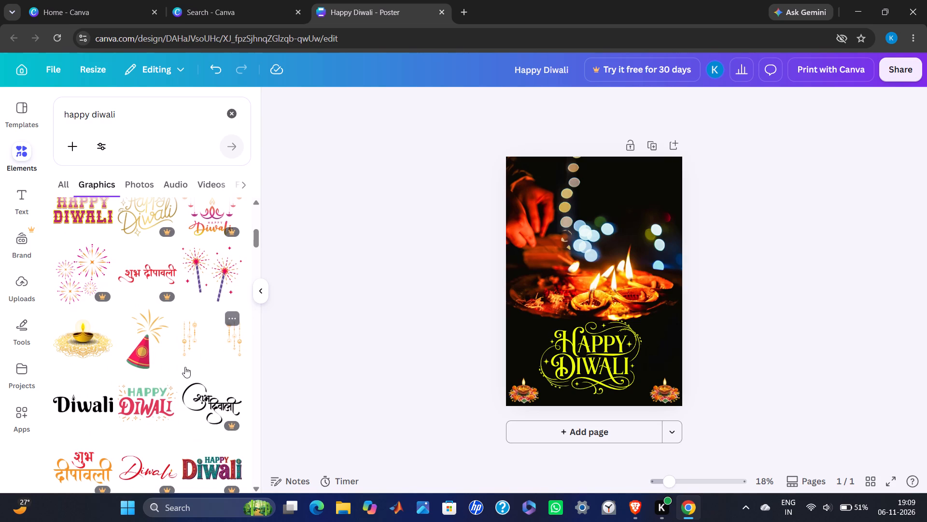
pyautogui.scroll(-1, 213, 350)
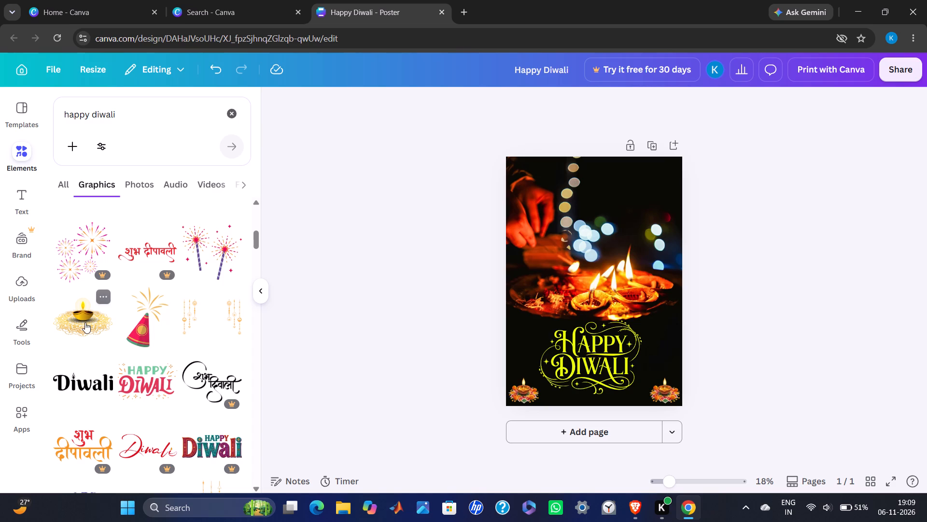
pyautogui.scroll(-1, 142, 335)
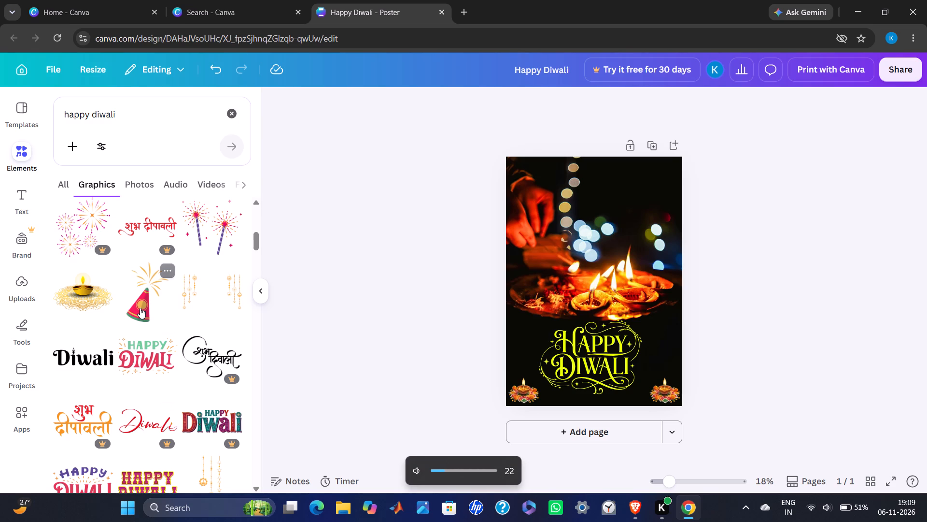
pyautogui.scroll(-3, 140, 308)
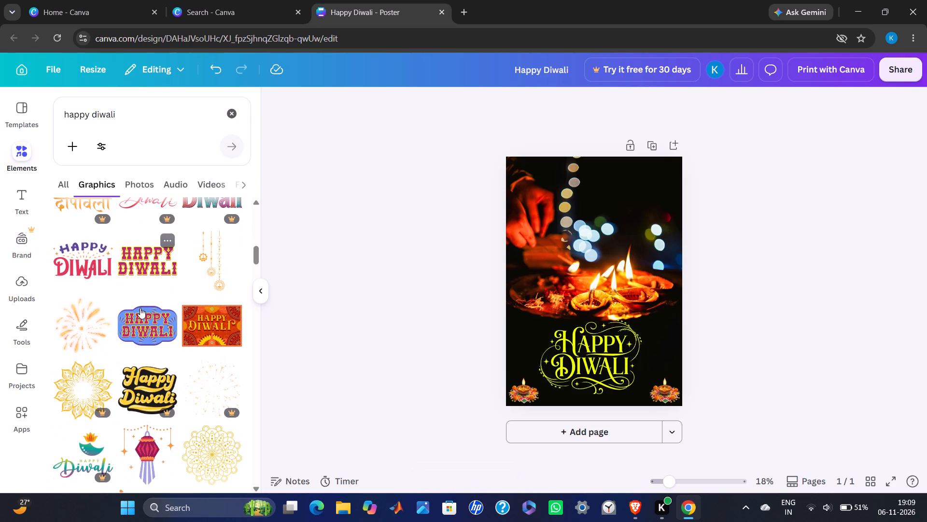
pyautogui.moveTo(218, 275); pyautogui.dragTo(523, 261)
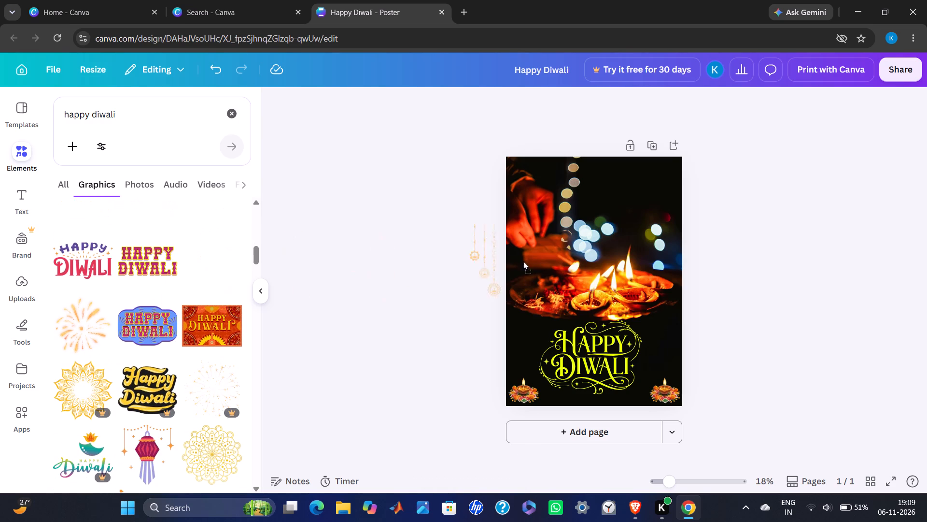
pyautogui.moveTo(523, 261); pyautogui.dragTo(662, 191)
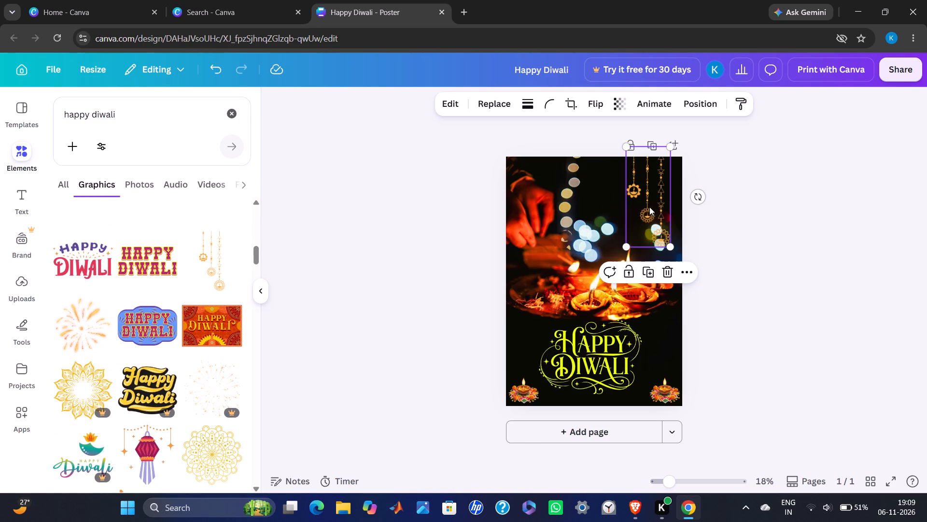
pyautogui.moveTo(649, 205); pyautogui.dragTo(663, 220)
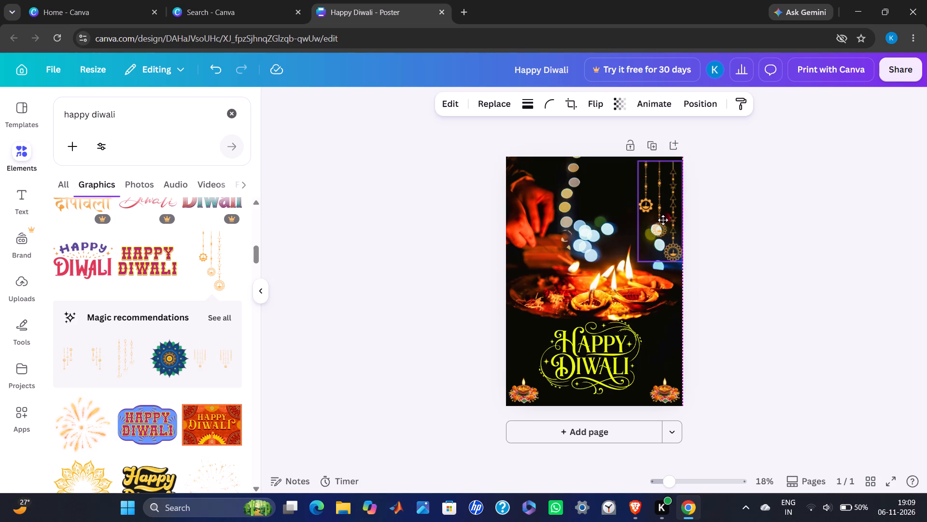
pyautogui.moveTo(663, 220); pyautogui.dragTo(667, 215)
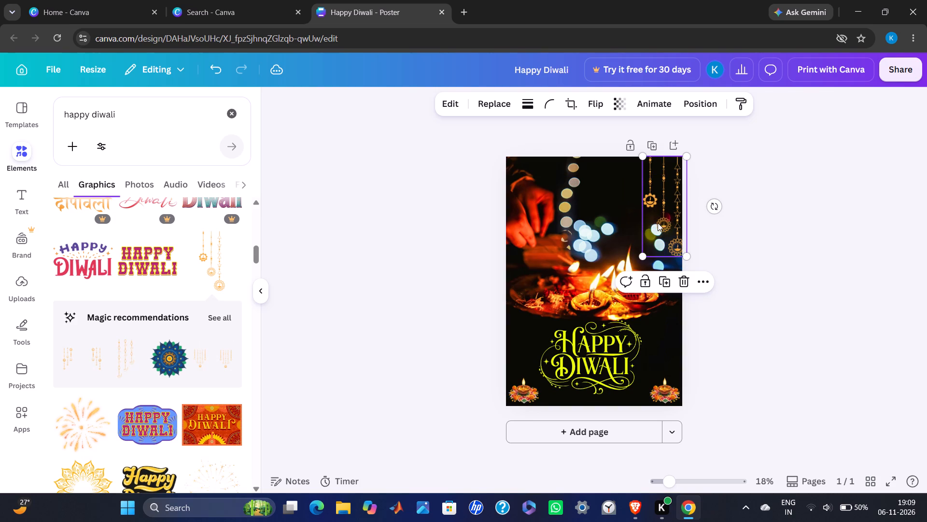
pyautogui.moveTo(659, 222); pyautogui.dragTo(654, 222)
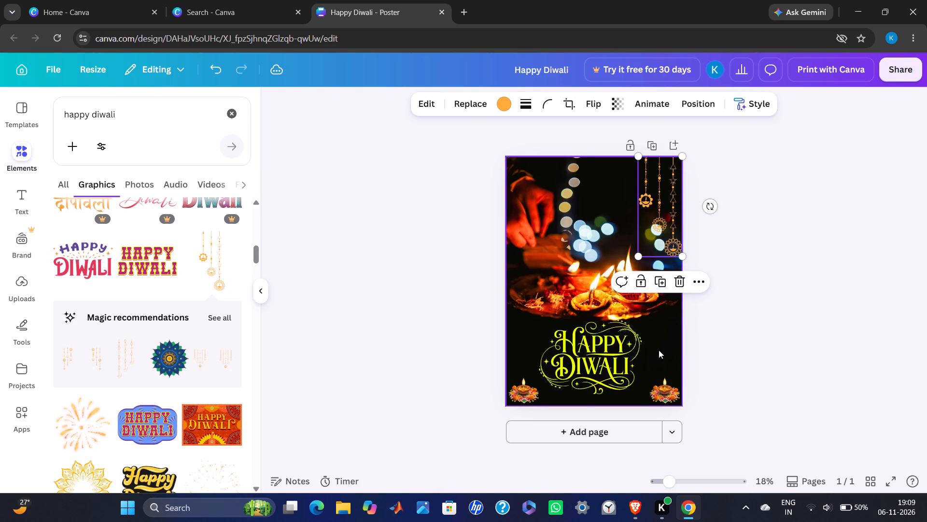
pyautogui.click(659, 350)
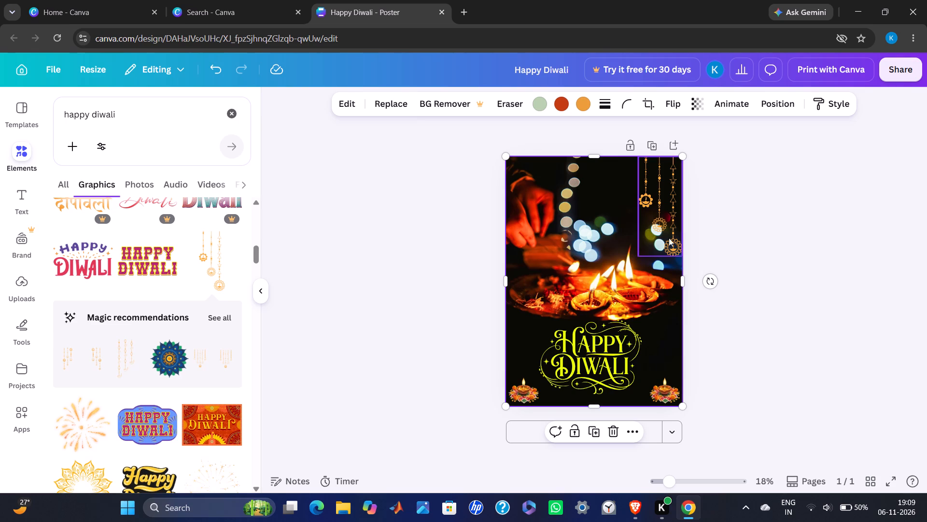
# Shrink the golden hanging ornament to about 7.7 wide by 17.5 high, keeping it in the poster's top-right corner.
pyautogui.click(639, 254)
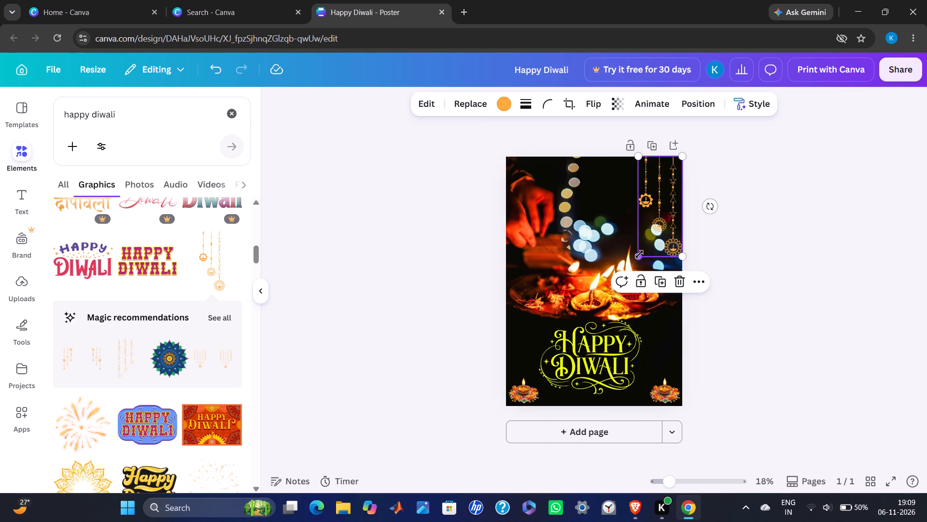
pyautogui.moveTo(639, 257); pyautogui.dragTo(649, 230)
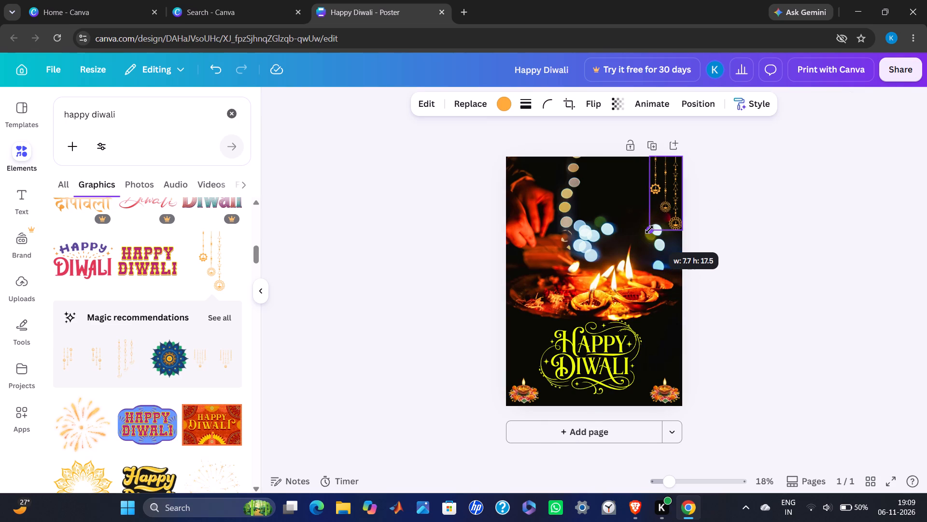
pyautogui.moveTo(649, 230); pyautogui.dragTo(649, 229)
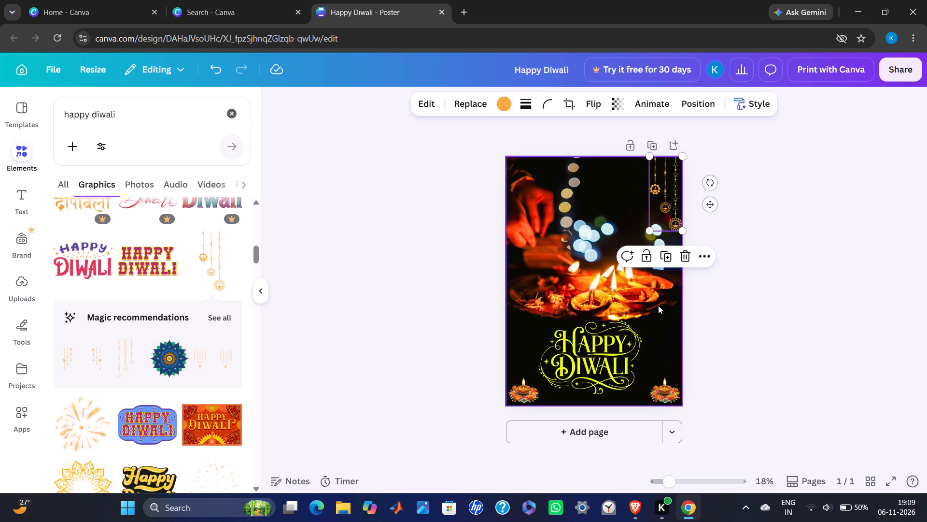
pyautogui.click(658, 305)
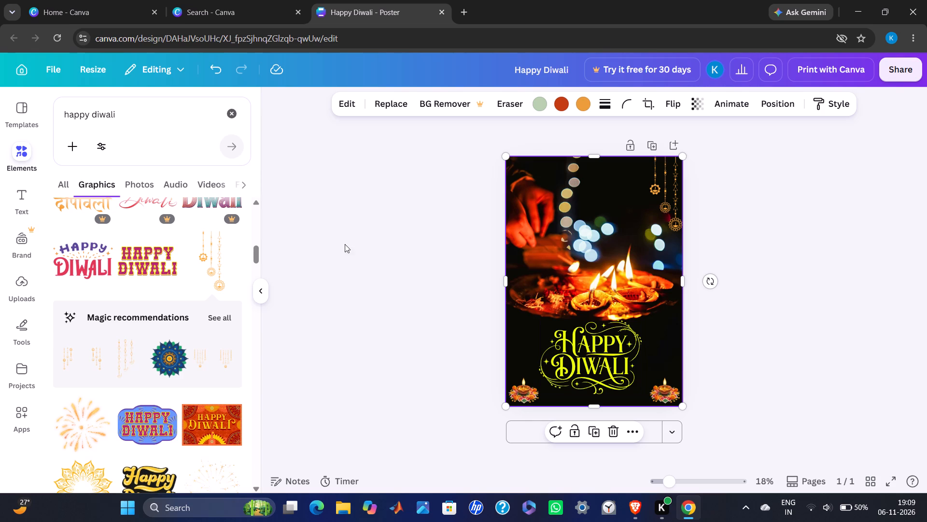
# Look through the "happy diwali" graphics results for further decorations that suit the poster.
pyautogui.scroll(1, 109, 313)
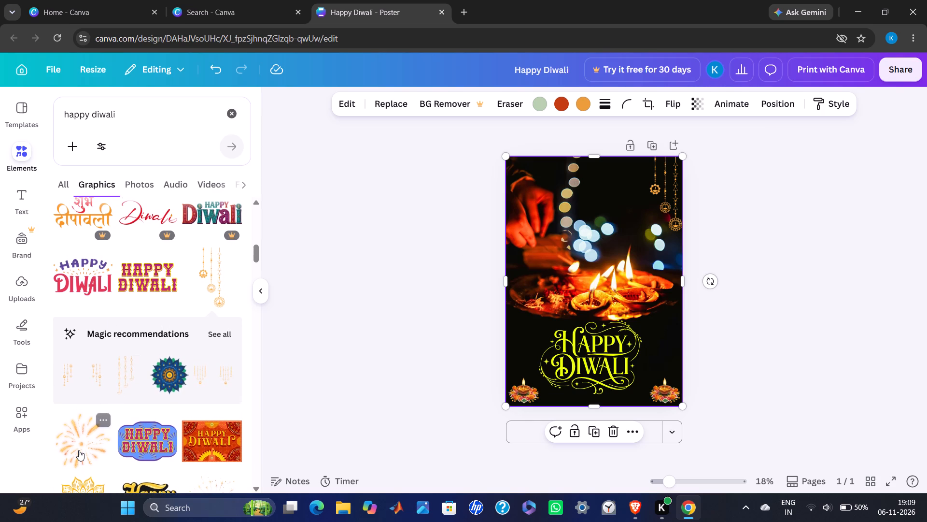
pyautogui.scroll(-2, 79, 450)
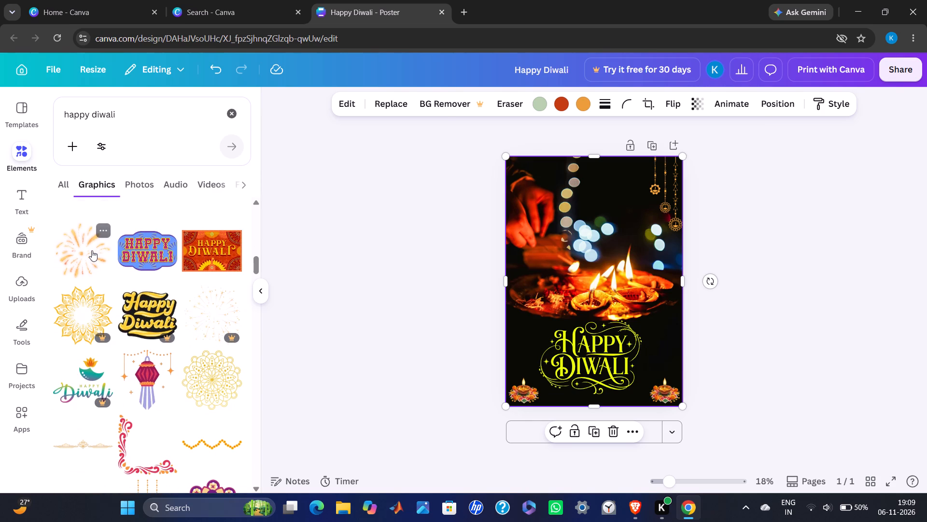
pyautogui.scroll(-2, 92, 250)
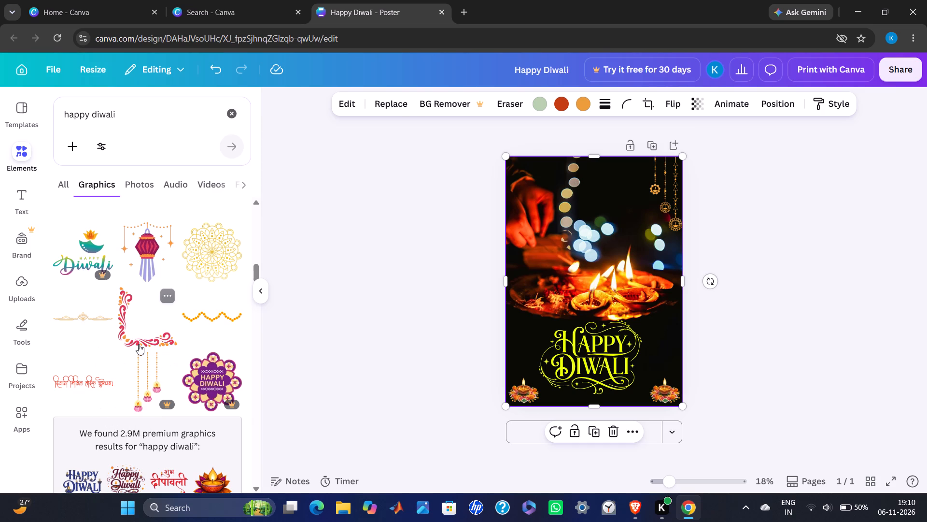
pyautogui.scroll(-1, 139, 344)
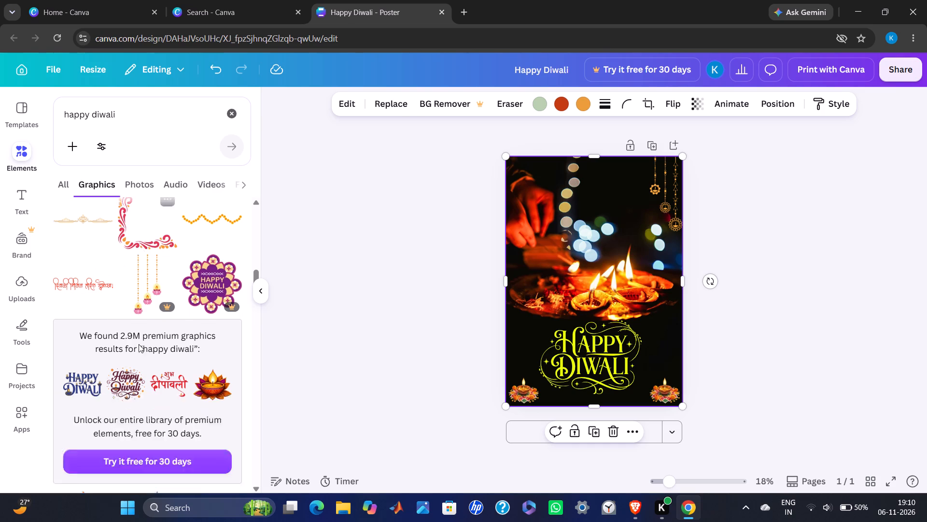
pyautogui.scroll(-1, 139, 344)
pyautogui.scroll(-1, 177, 309)
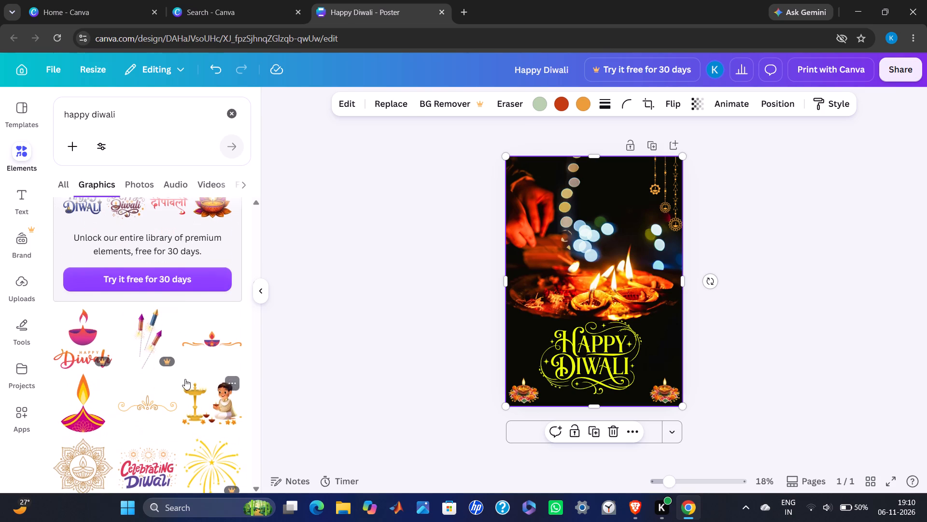
pyautogui.scroll(-1, 185, 379)
pyautogui.scroll(-1, 183, 428)
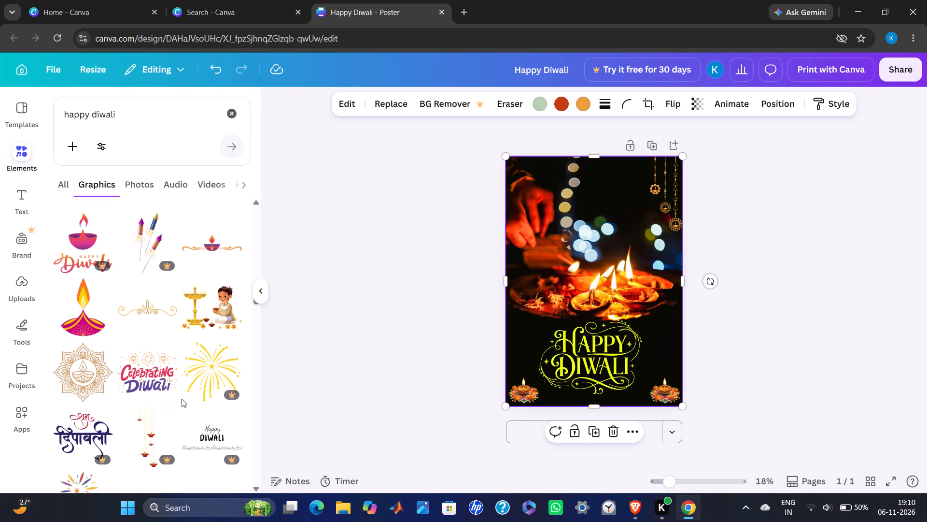
pyautogui.scroll(-2, 182, 399)
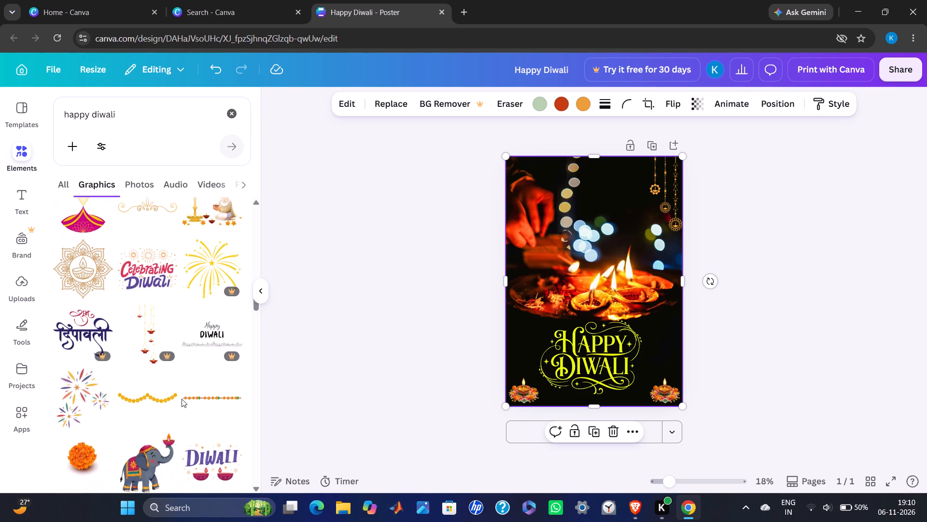
pyautogui.scroll(-1, 182, 399)
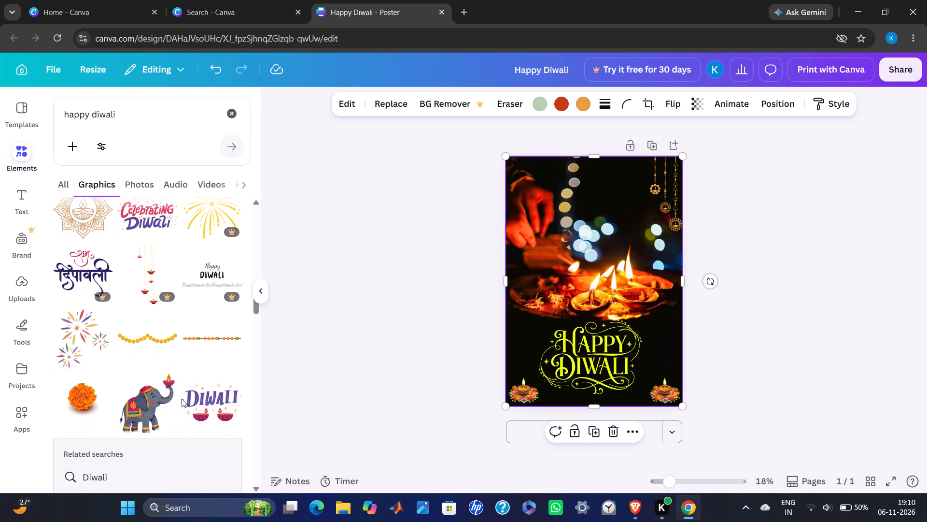
pyautogui.scroll(-2, 182, 399)
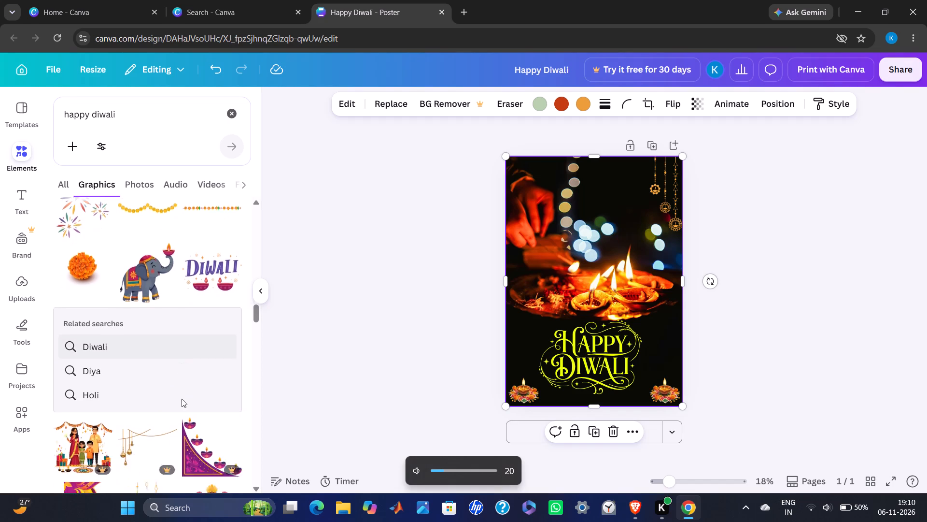
pyautogui.scroll(-3, 182, 399)
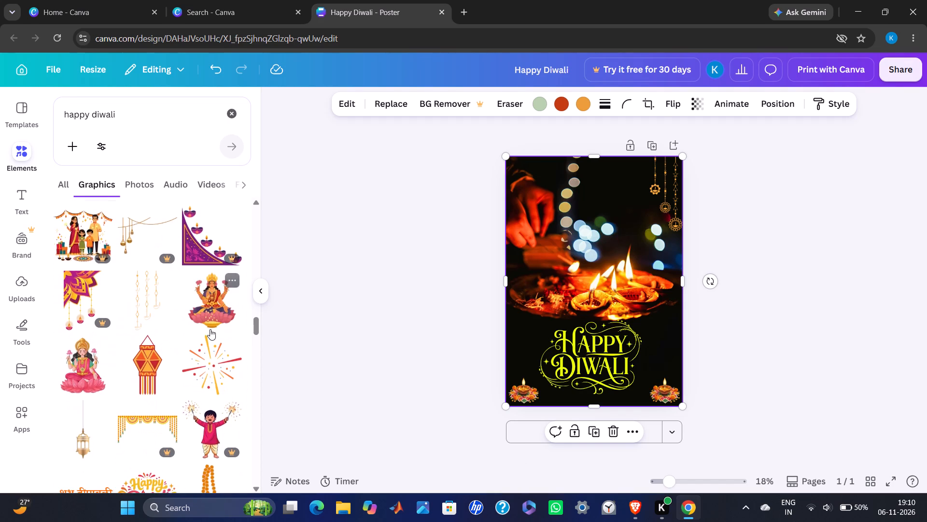
pyautogui.scroll(-1, 210, 329)
pyautogui.scroll(-1, 206, 396)
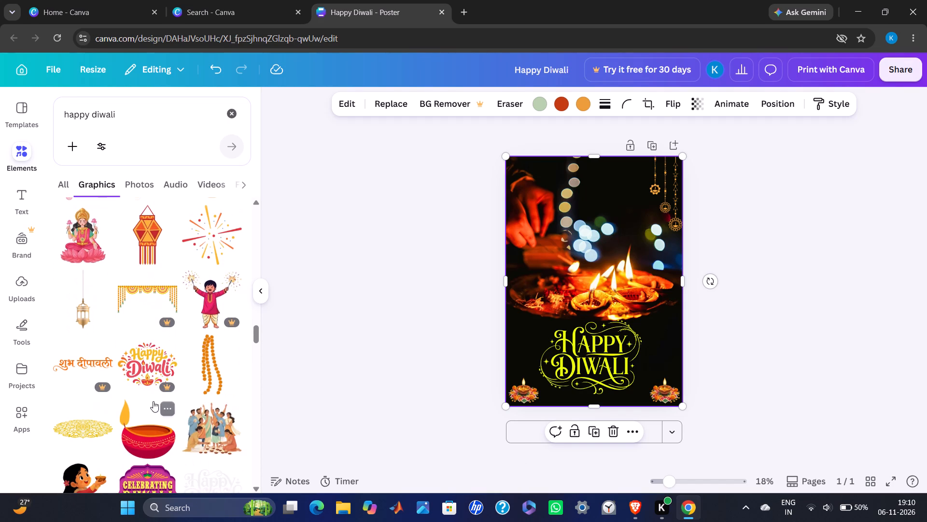
pyautogui.scroll(-1, 153, 401)
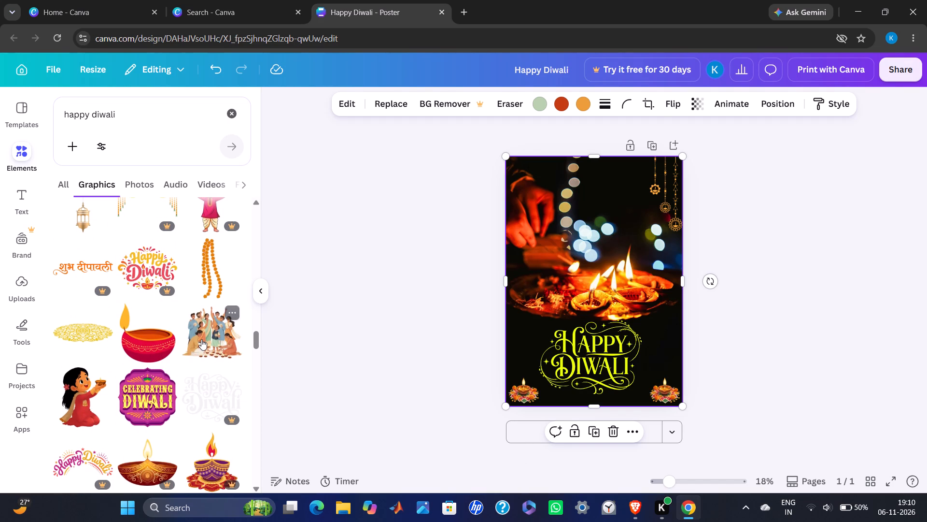
pyautogui.scroll(-1, 201, 339)
pyautogui.scroll(-1, 202, 406)
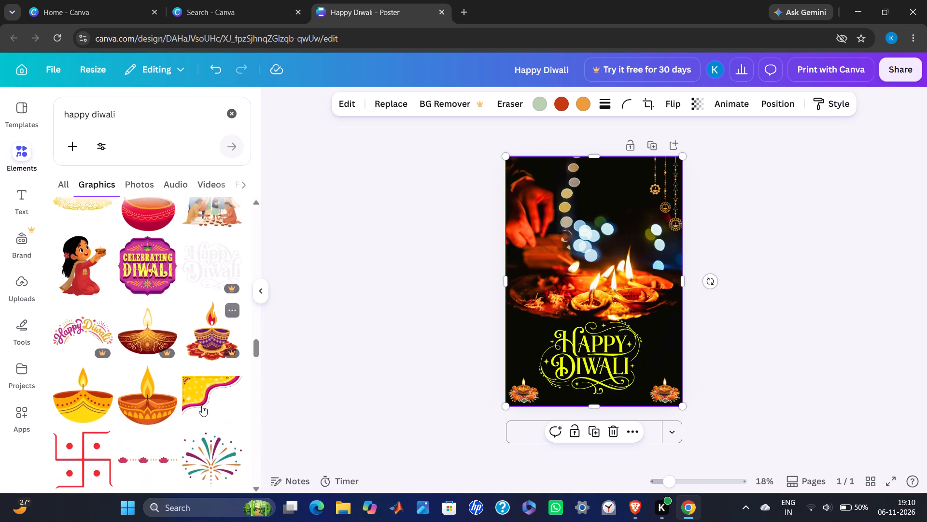
pyautogui.scroll(-2, 202, 406)
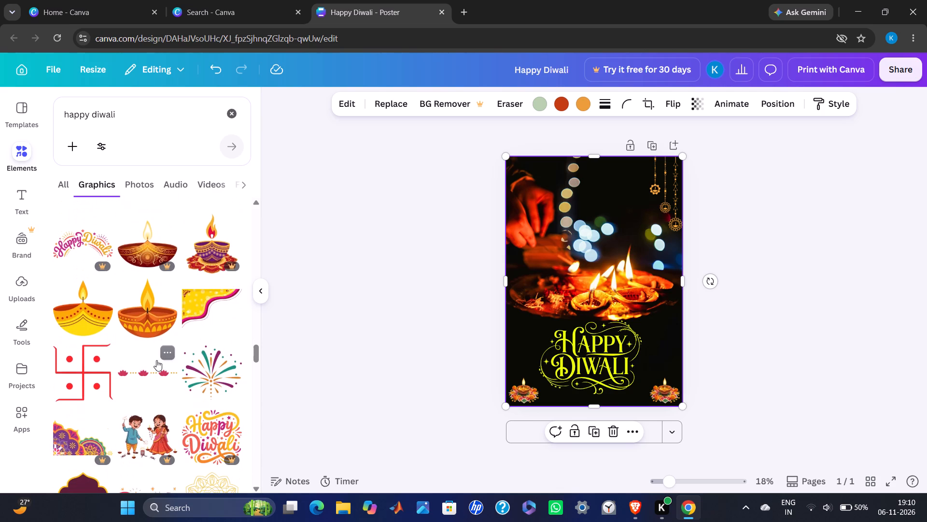
pyautogui.scroll(-2, 156, 360)
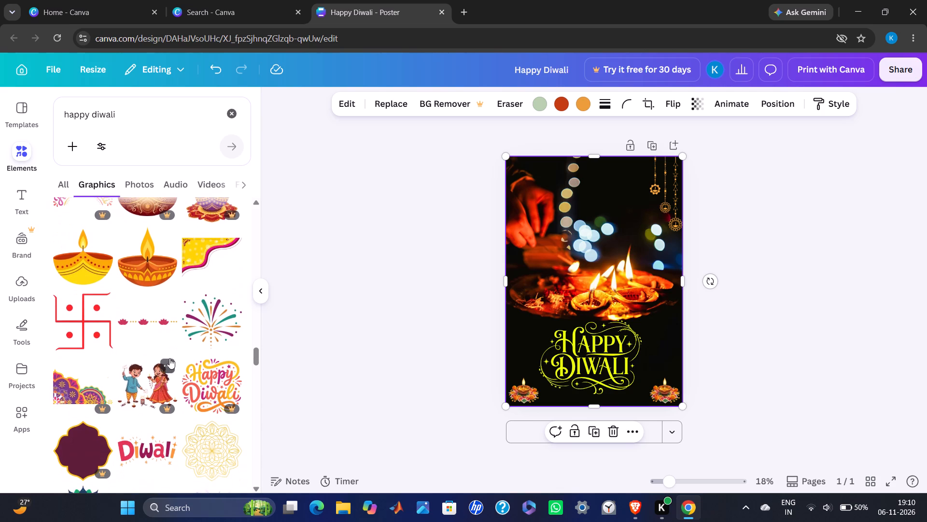
pyautogui.scroll(-1, 169, 358)
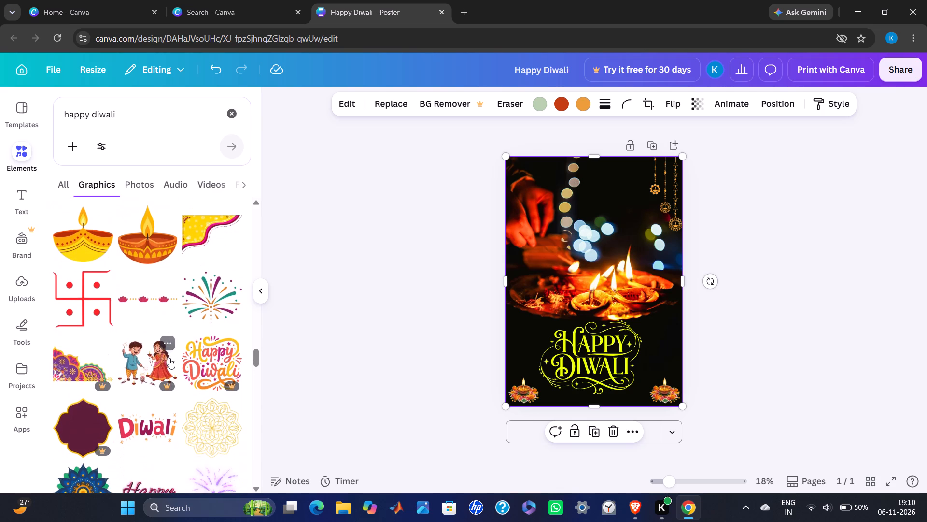
pyautogui.scroll(-1, 169, 358)
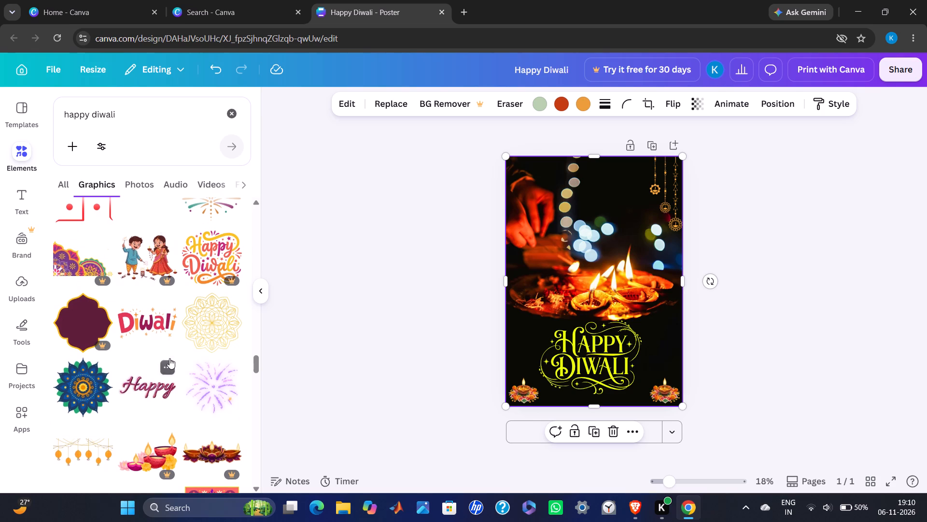
pyautogui.scroll(-1, 185, 417)
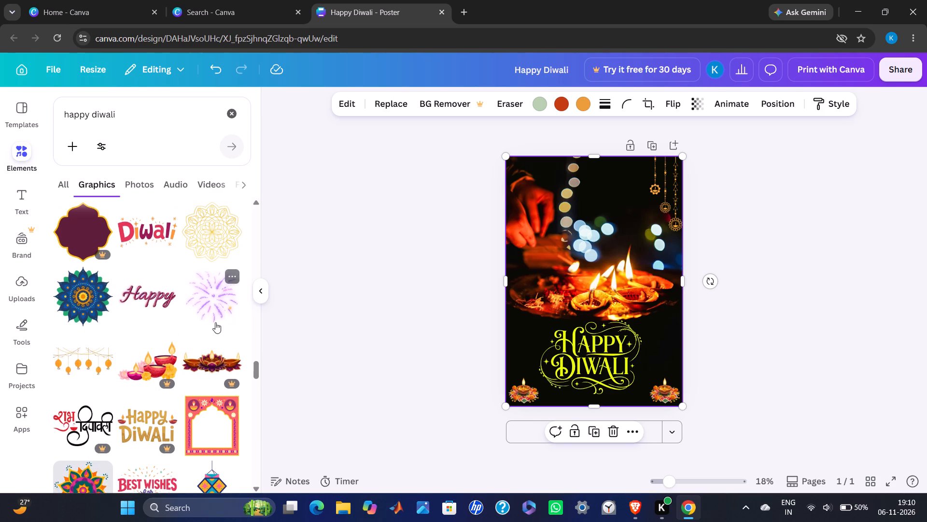
pyautogui.scroll(-1, 215, 322)
pyautogui.scroll(-1, 147, 318)
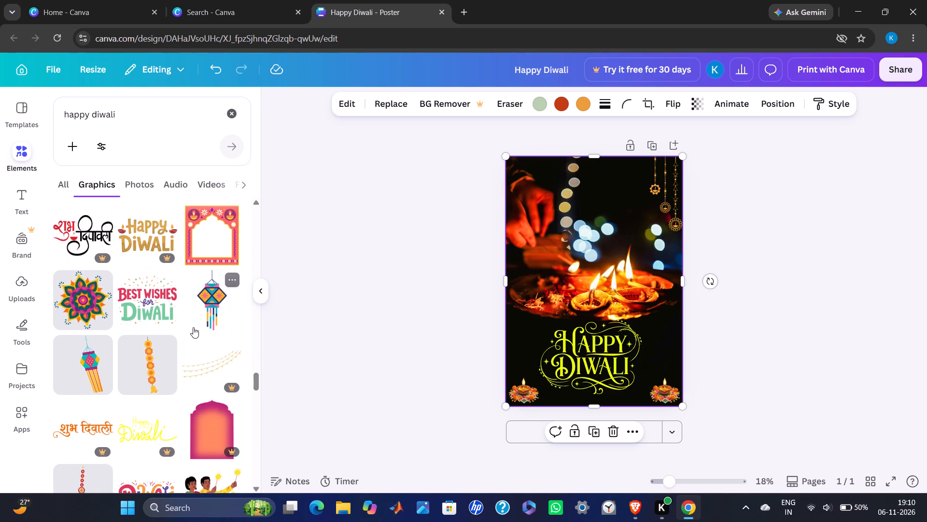
# Browse the "happy diwali" graphics results again for another decoration that suits the upper part of the poster.
pyautogui.scroll(-2, 193, 327)
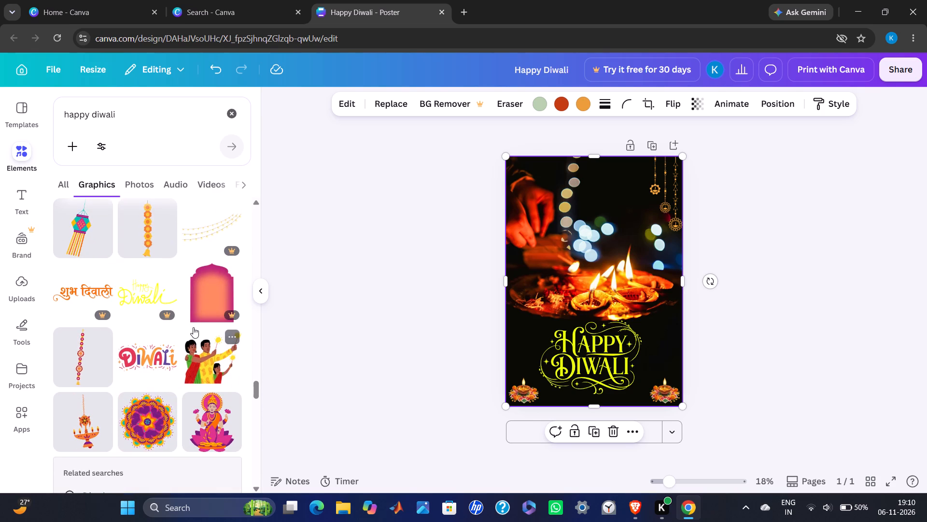
pyautogui.scroll(-2, 193, 327)
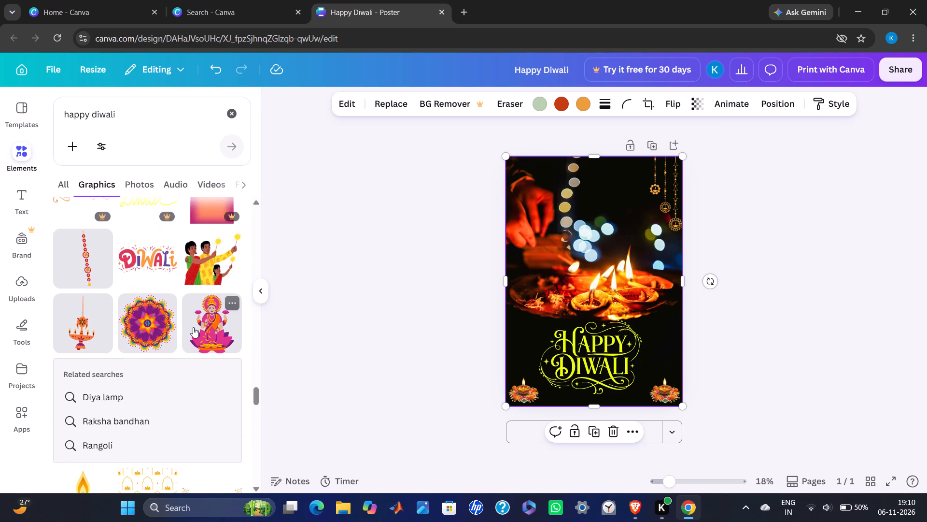
pyautogui.scroll(-2, 193, 327)
pyautogui.scroll(-1, 155, 386)
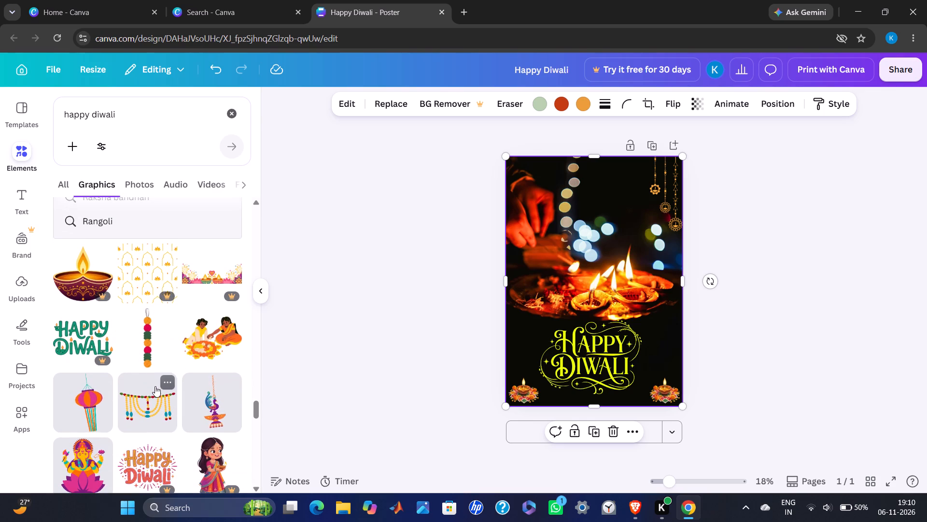
pyautogui.scroll(10, 155, 386)
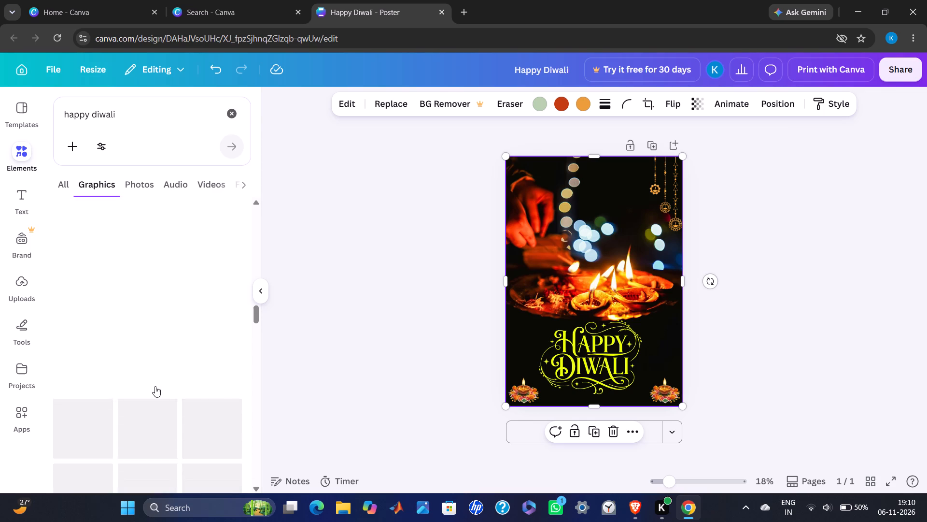
pyautogui.scroll(2, 155, 386)
pyautogui.scroll(-2, 155, 386)
pyautogui.scroll(3, 188, 340)
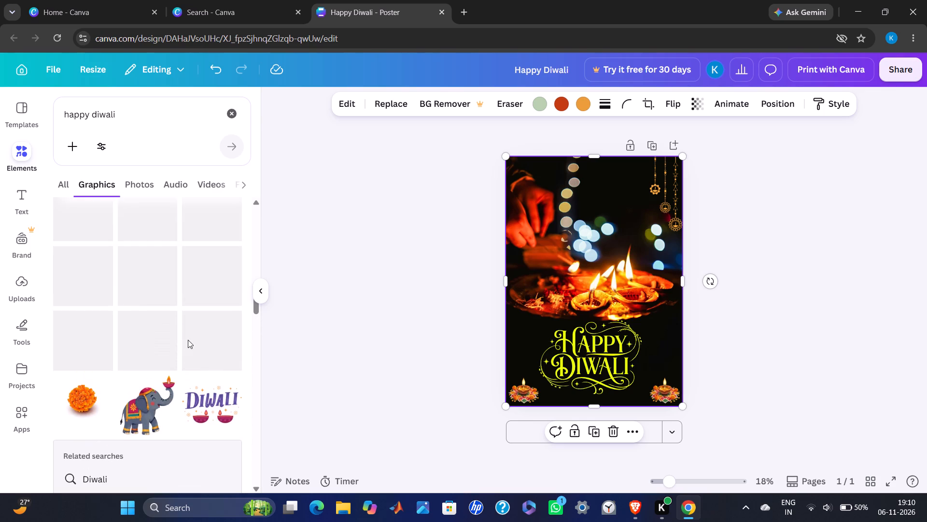
pyautogui.scroll(4, 168, 283)
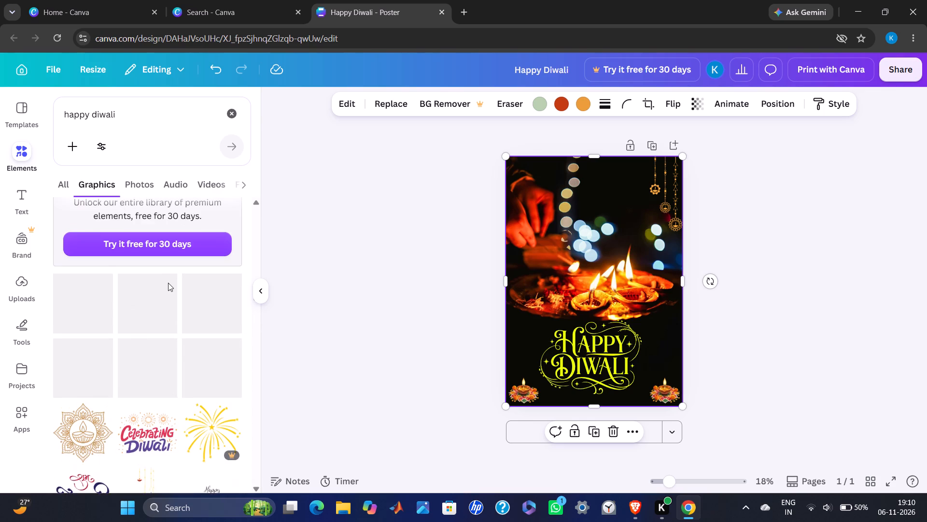
pyautogui.scroll(1, 168, 283)
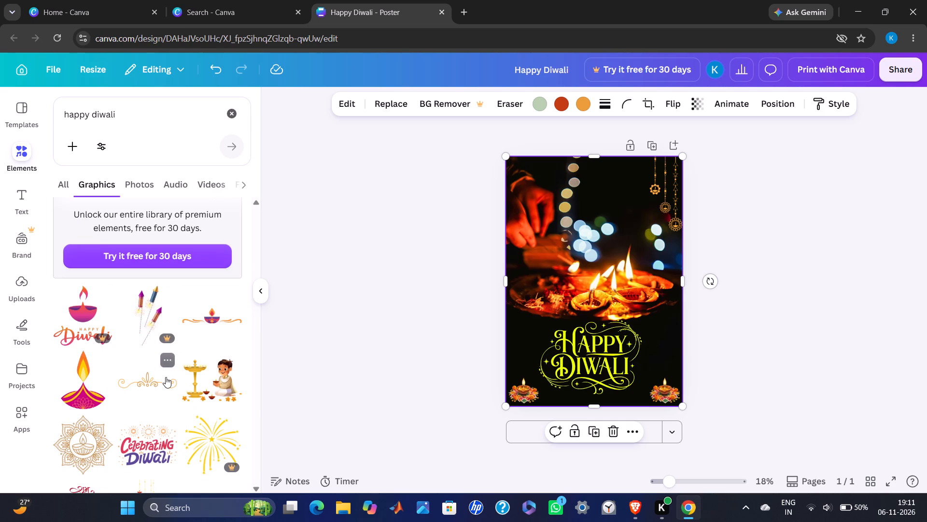
pyautogui.scroll(4, 166, 377)
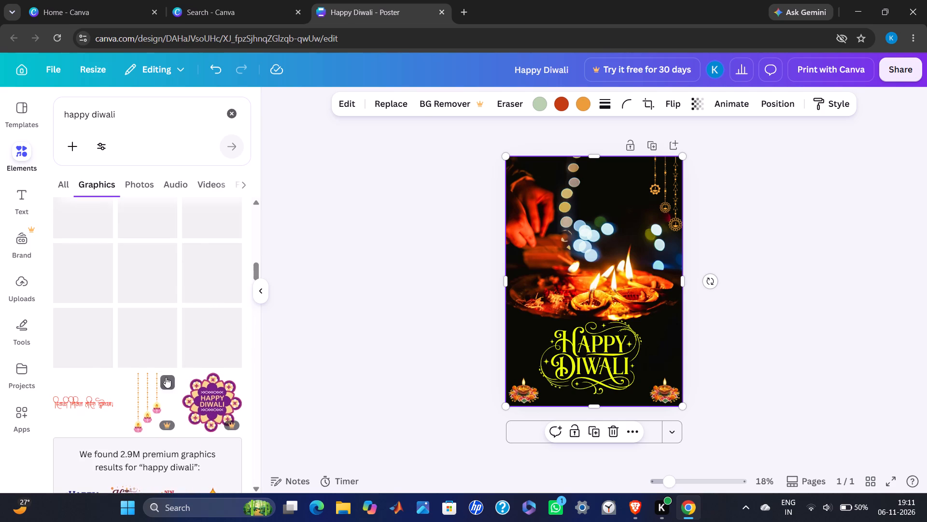
pyautogui.scroll(3, 165, 352)
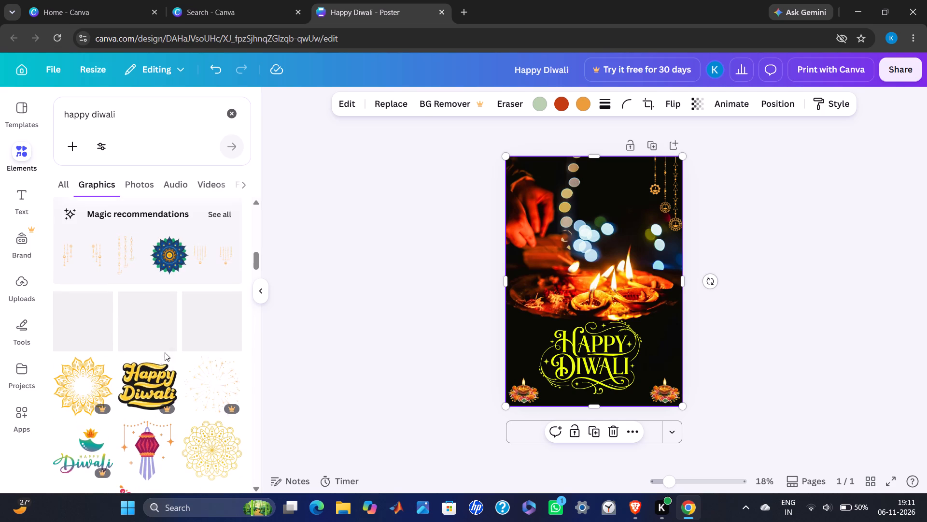
pyautogui.scroll(3, 112, 381)
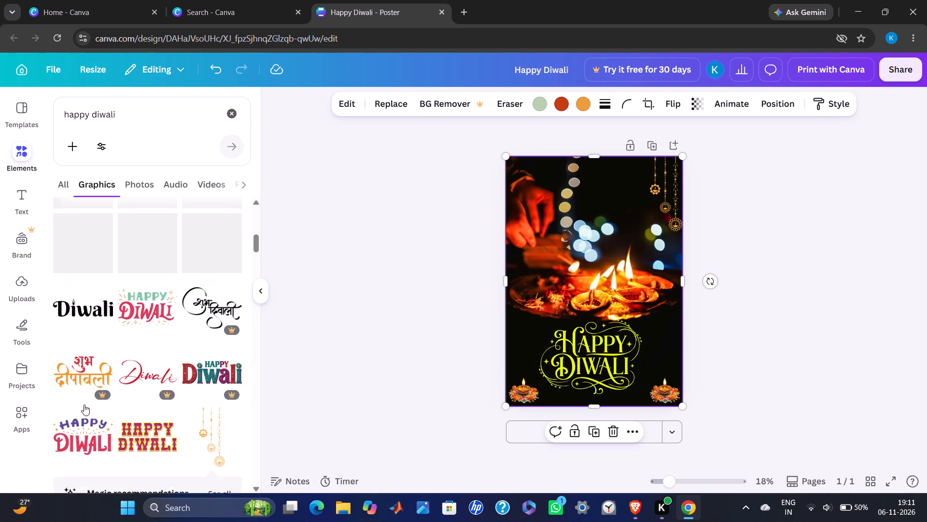
pyautogui.scroll(2, 84, 405)
pyautogui.scroll(1, 143, 327)
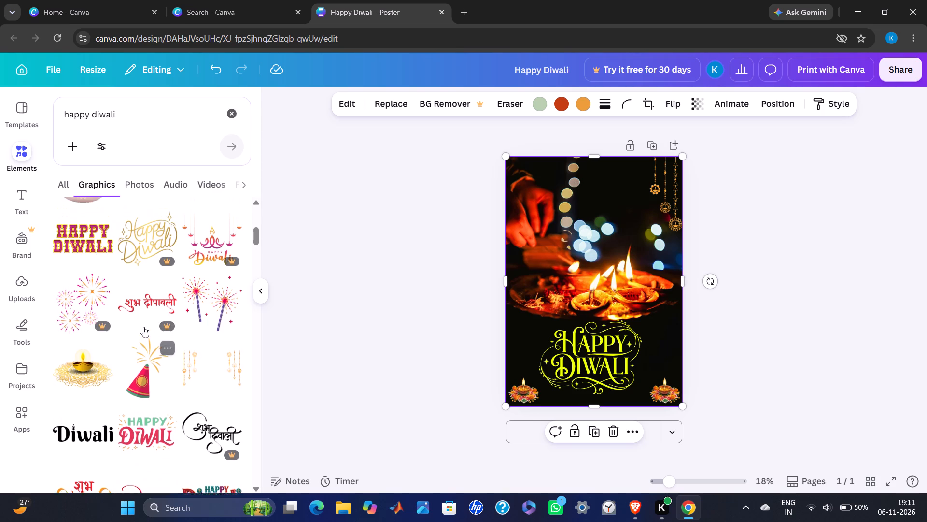
pyautogui.scroll(2, 143, 327)
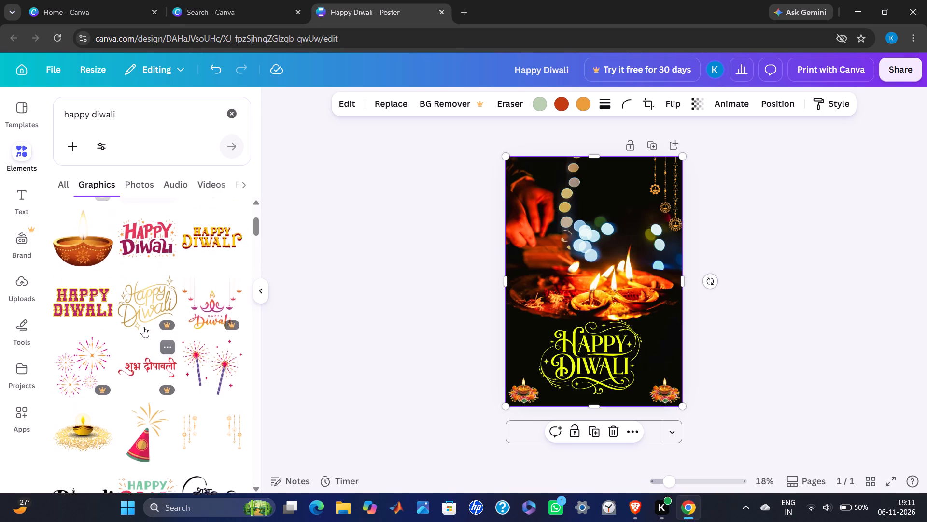
pyautogui.scroll(2, 143, 327)
pyautogui.scroll(-4, 143, 327)
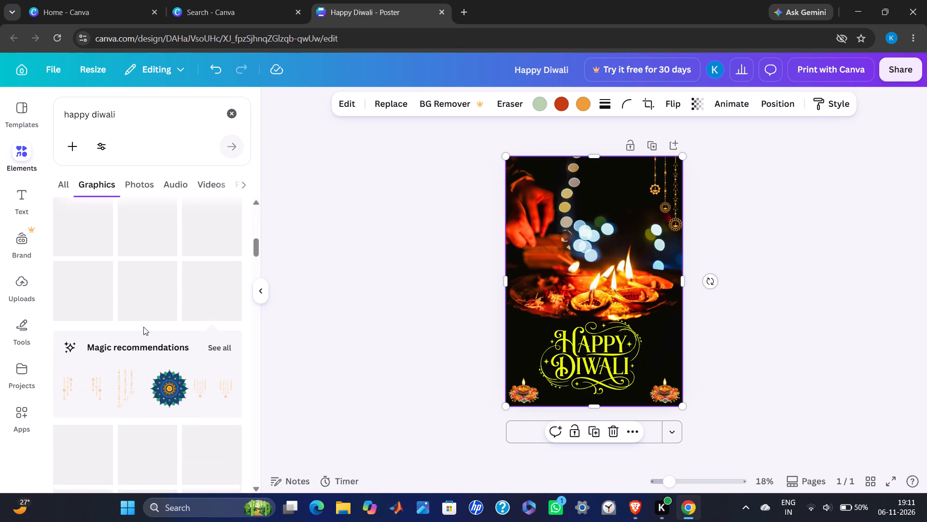
pyautogui.scroll(-1, 143, 327)
pyautogui.scroll(3, 125, 286)
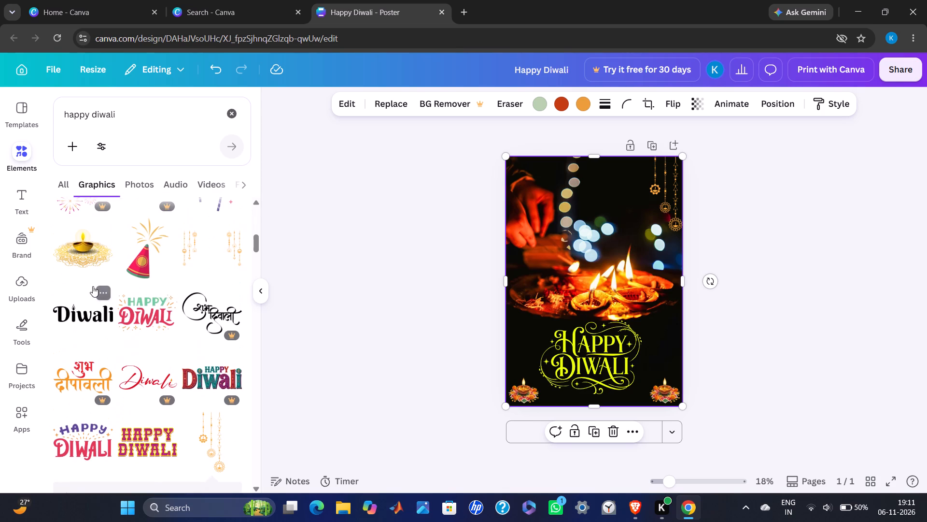
pyautogui.scroll(1, 93, 286)
pyautogui.scroll(2, 102, 227)
pyautogui.scroll(-4, 102, 227)
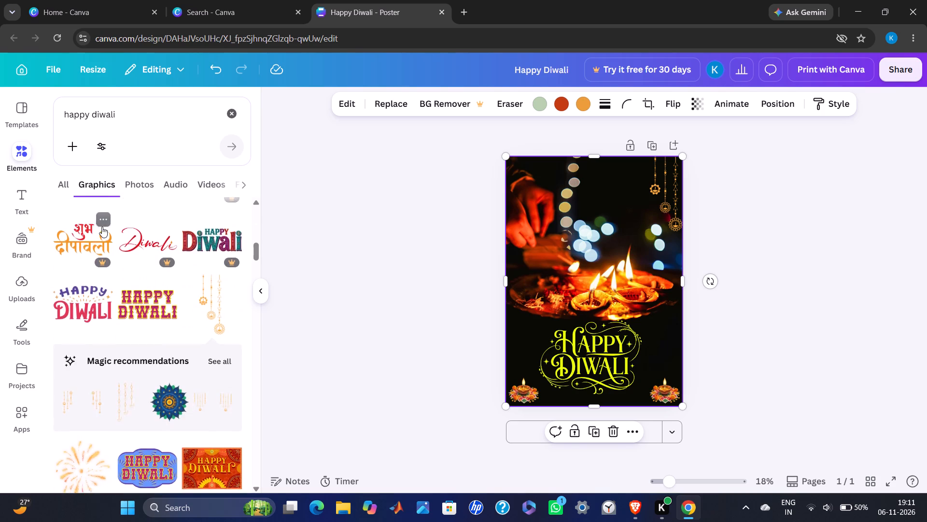
# Add the golden firework burst graphic to the upper half of the poster, over the diyas photo.
pyautogui.scroll(-2, 102, 227)
pyautogui.moveTo(77, 303); pyautogui.dragTo(384, 276)
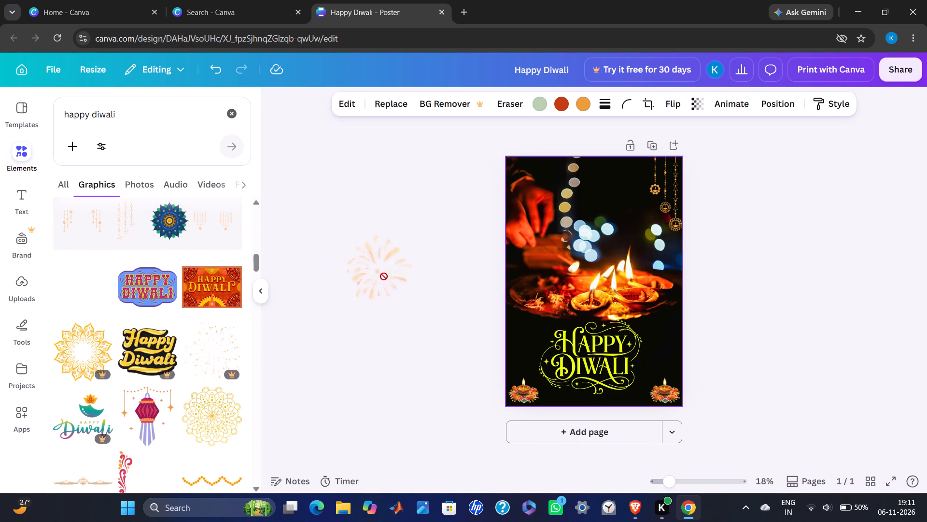
pyautogui.moveTo(384, 276); pyautogui.dragTo(559, 205)
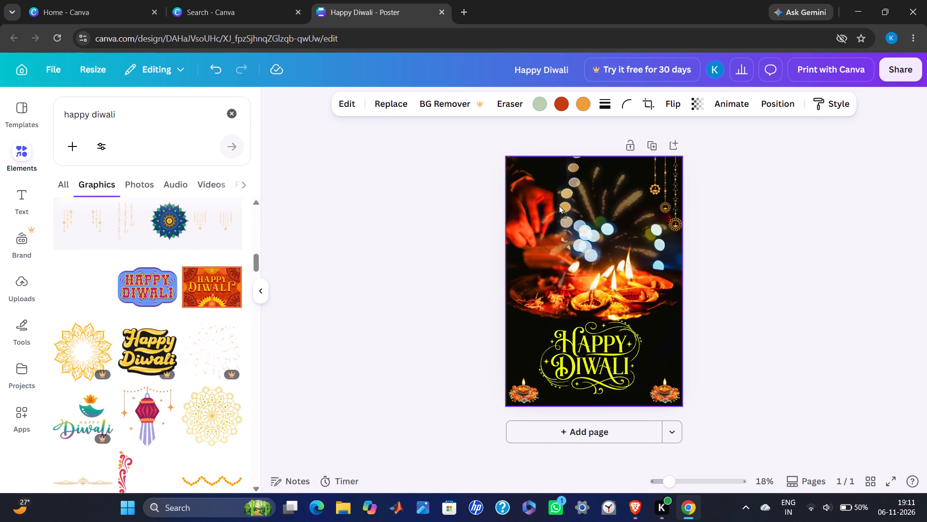
pyautogui.moveTo(559, 205); pyautogui.dragTo(559, 204)
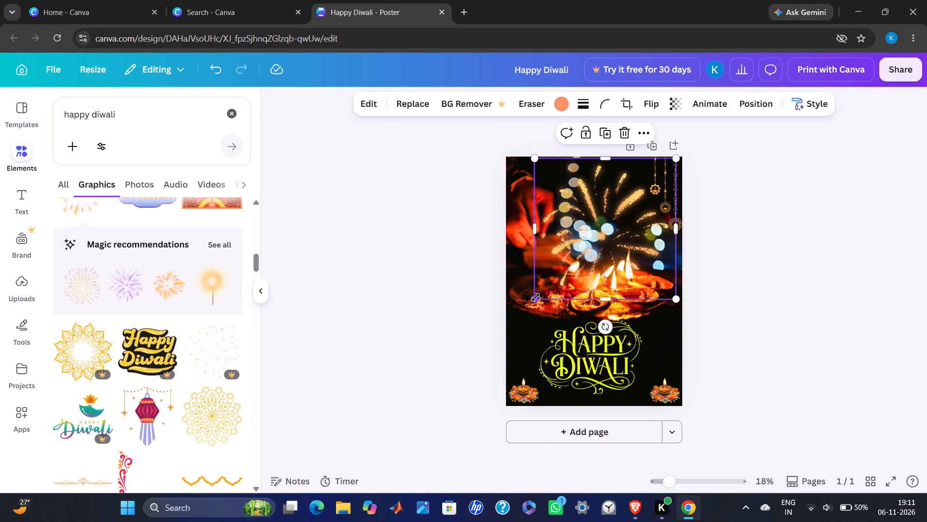
# Shrink the golden firework to a small burst and place it near the poster's top edge, just left of the hanging ornament.
pyautogui.moveTo(535, 297); pyautogui.dragTo(627, 212)
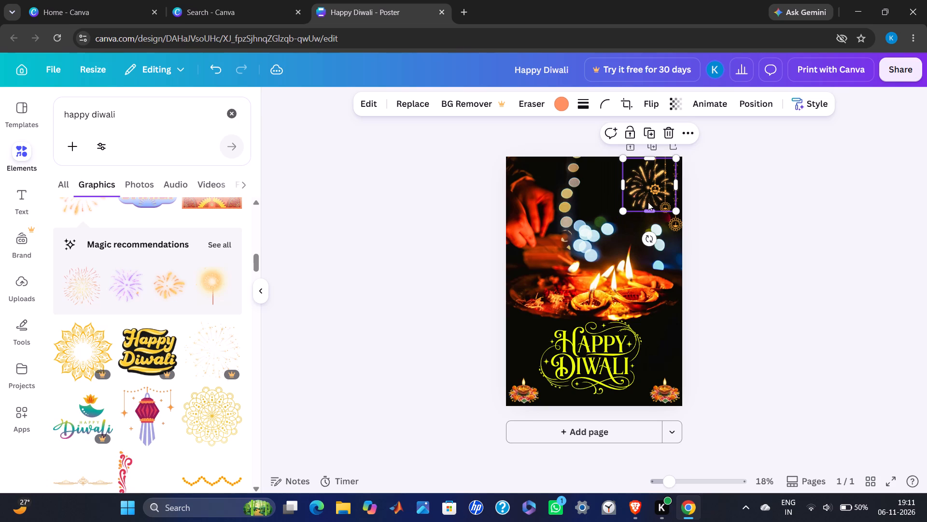
pyautogui.moveTo(648, 190); pyautogui.dragTo(612, 191)
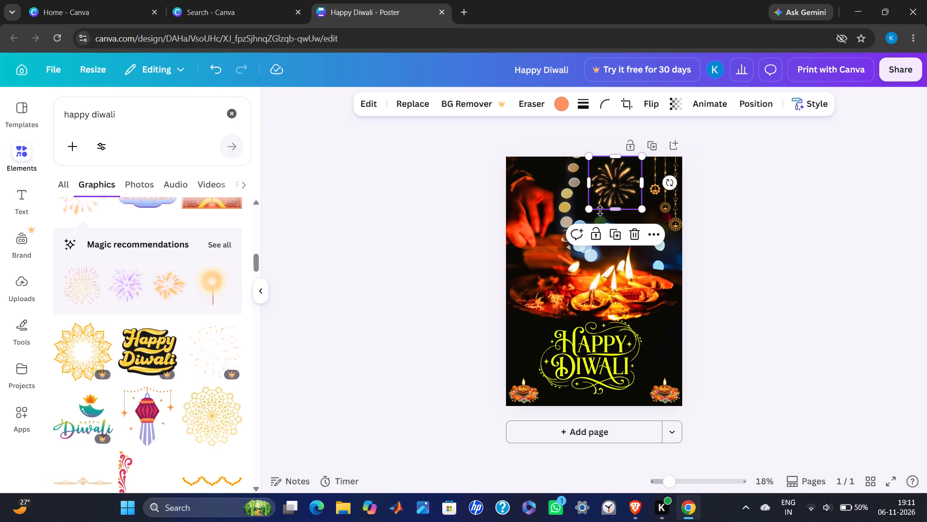
pyautogui.moveTo(590, 206); pyautogui.dragTo(607, 186)
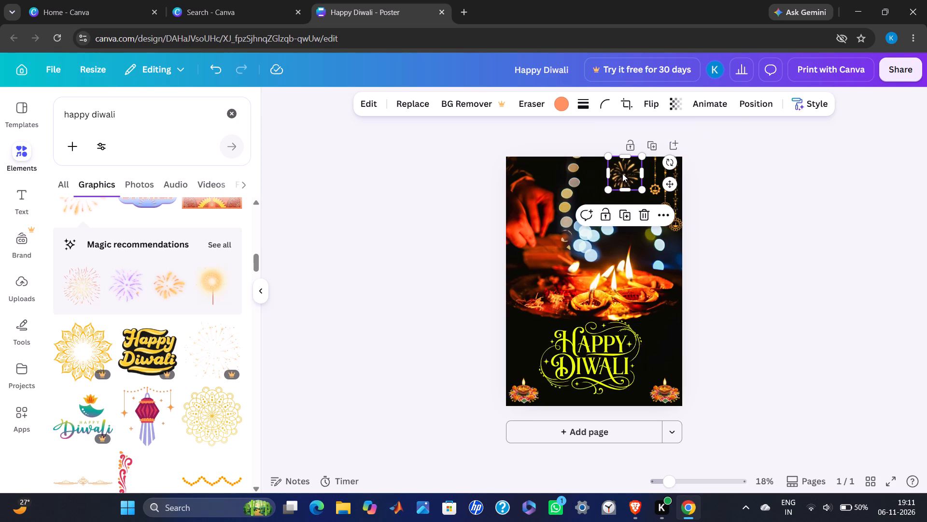
pyautogui.moveTo(624, 174); pyautogui.dragTo(616, 179)
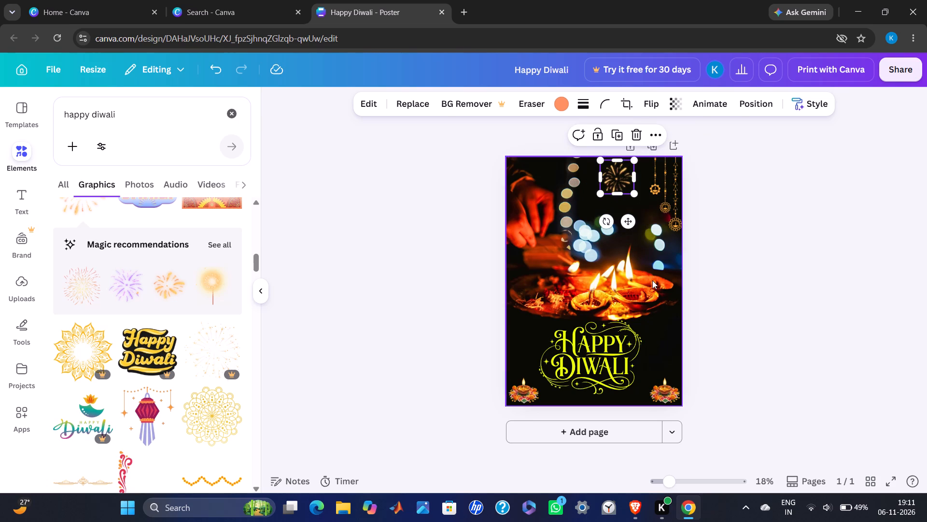
pyautogui.click(652, 280)
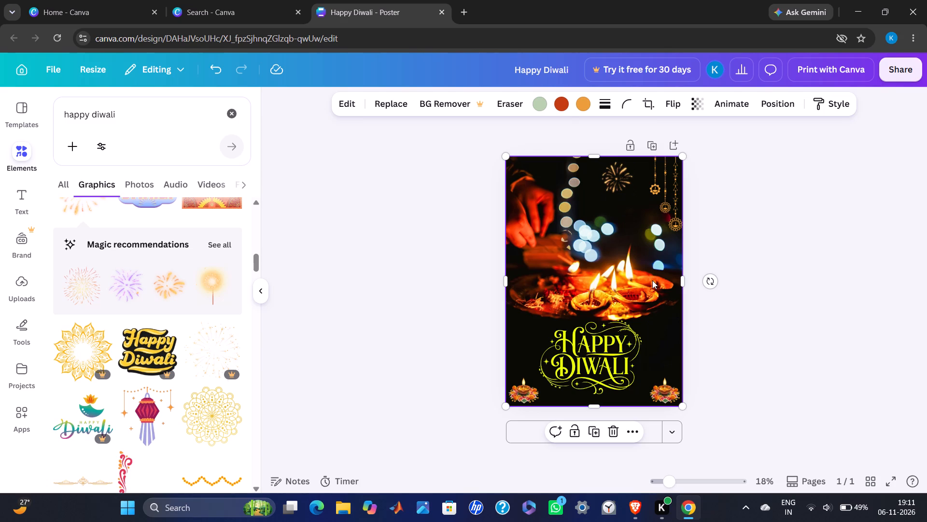